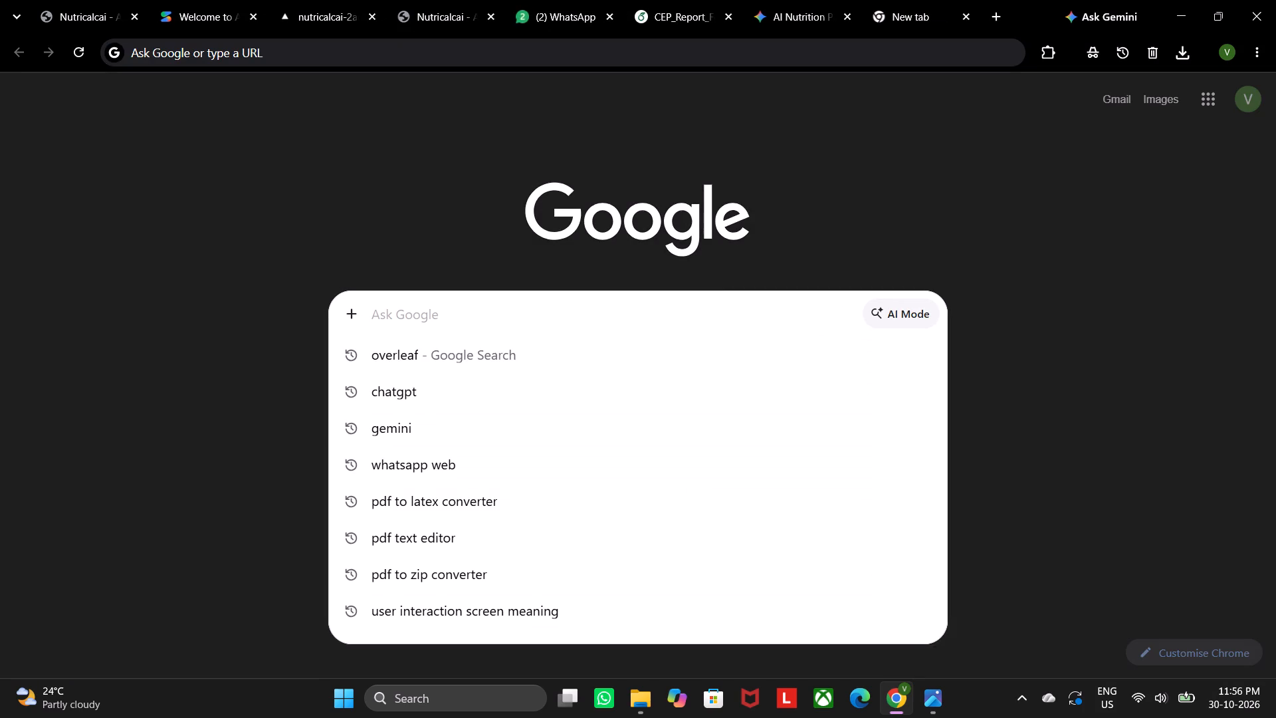
pyautogui.write('cap')
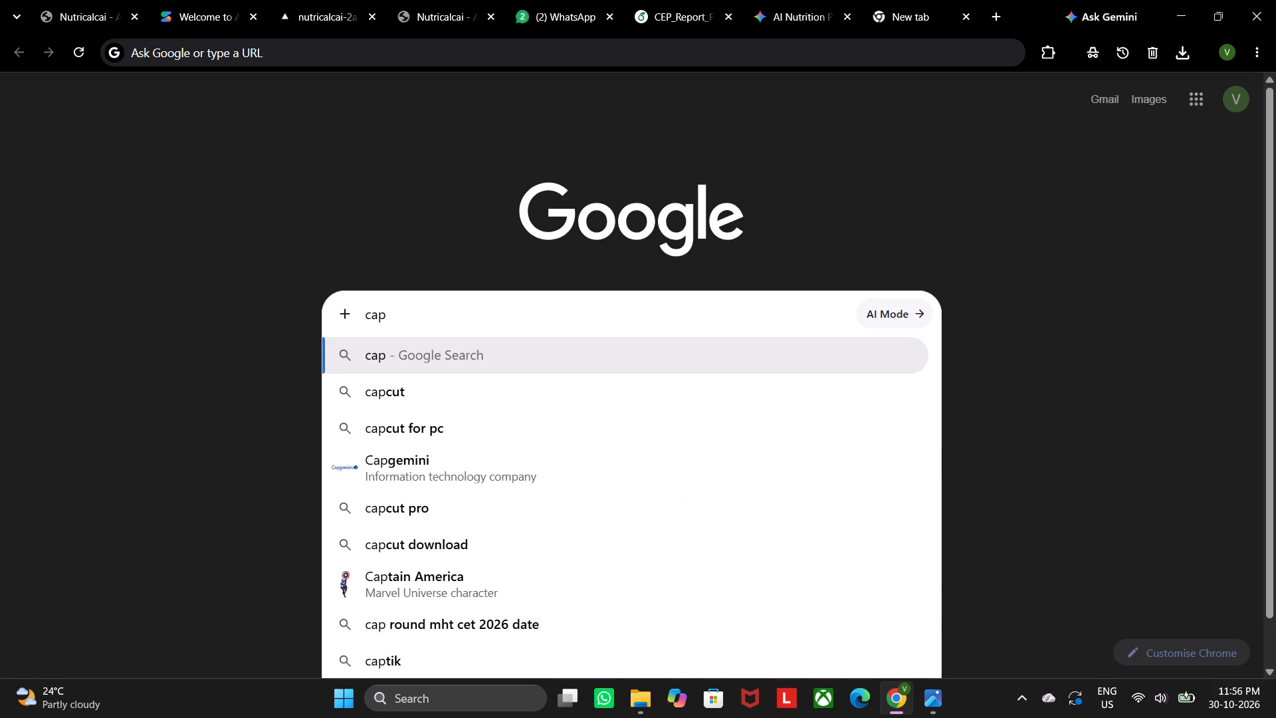
pyautogui.write('tion')
pyautogui.press('space')
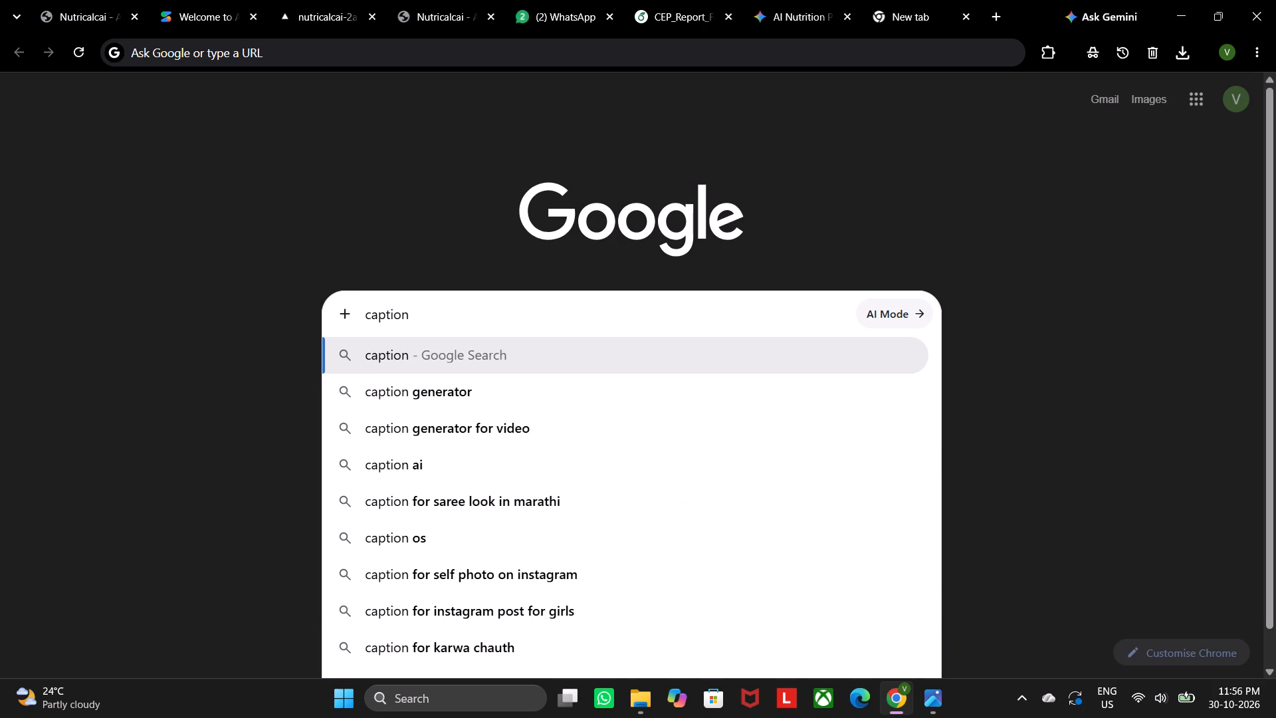
pyautogui.click(580, 415)
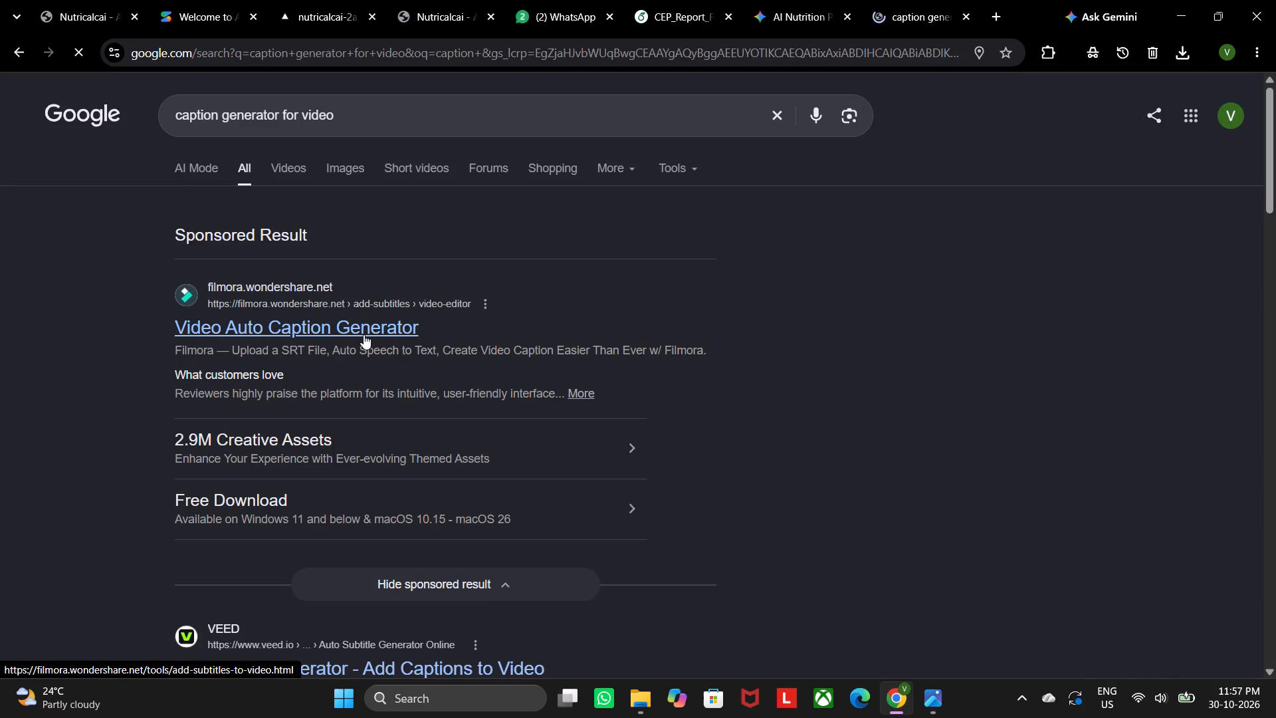
# Look over the Filmora Video Auto Caption Generator page from the sponsored result and return to the search results.
pyautogui.click(364, 334)
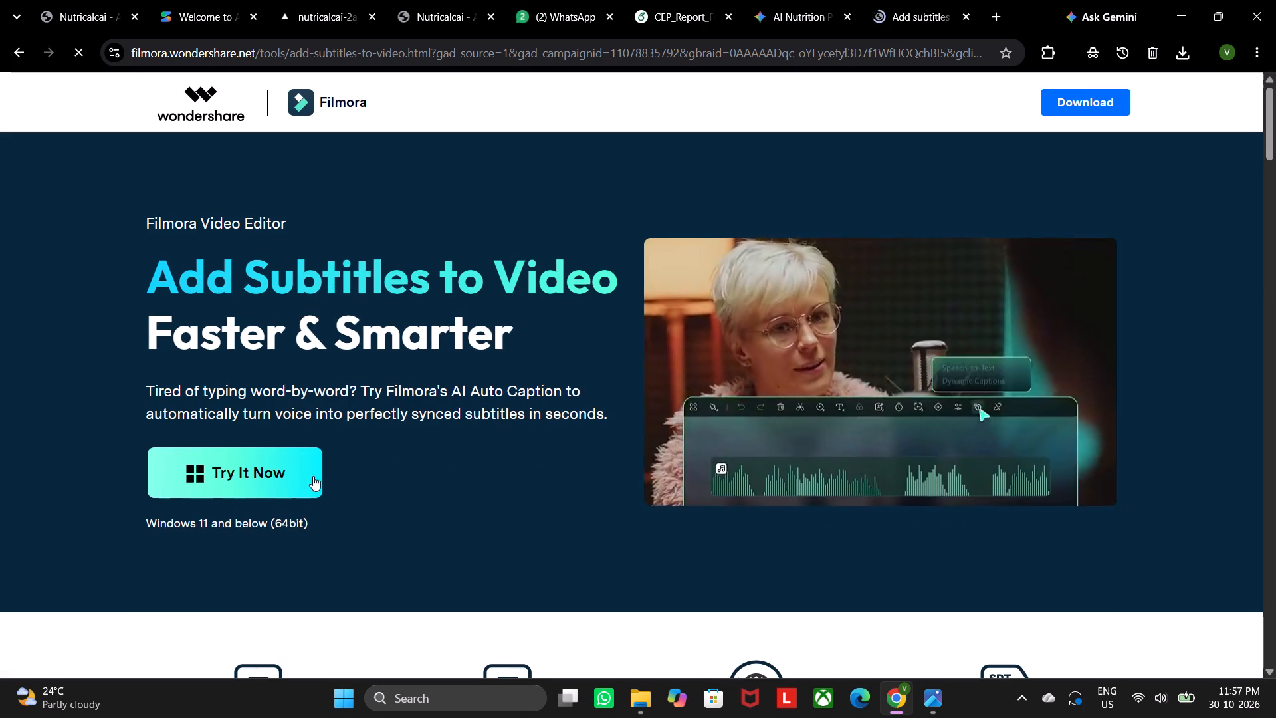
pyautogui.scroll(-5, 313, 476)
pyautogui.scroll(6, 325, 416)
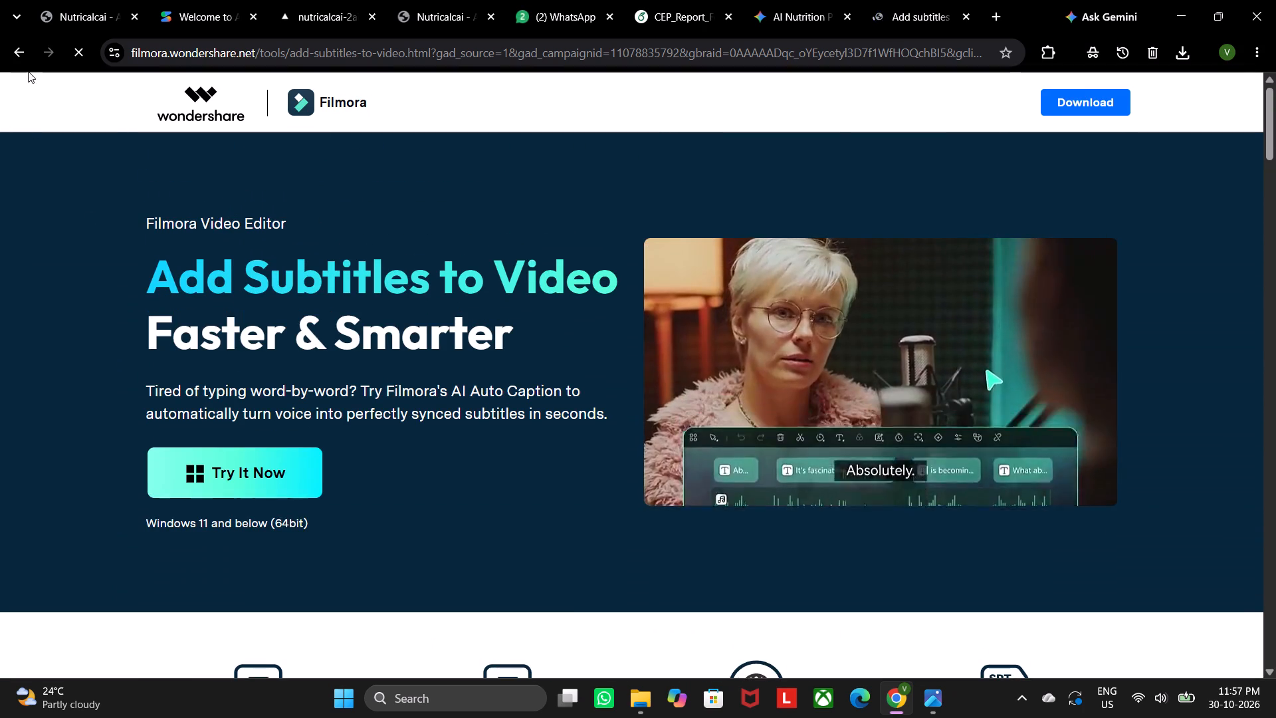
pyautogui.click(24, 52)
pyautogui.scroll(-5, 352, 407)
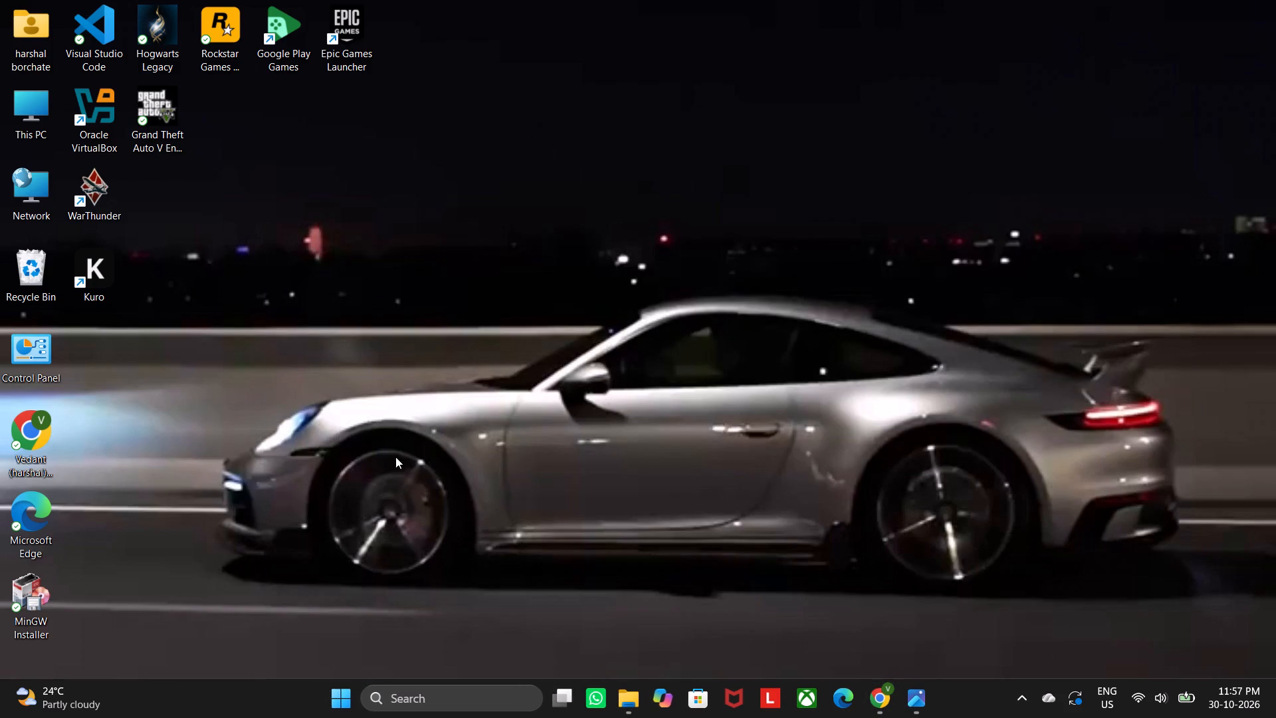
# Find the installed CapCut app from the desktop with the search term "cap" and launch it.
pyautogui.click(457, 695)
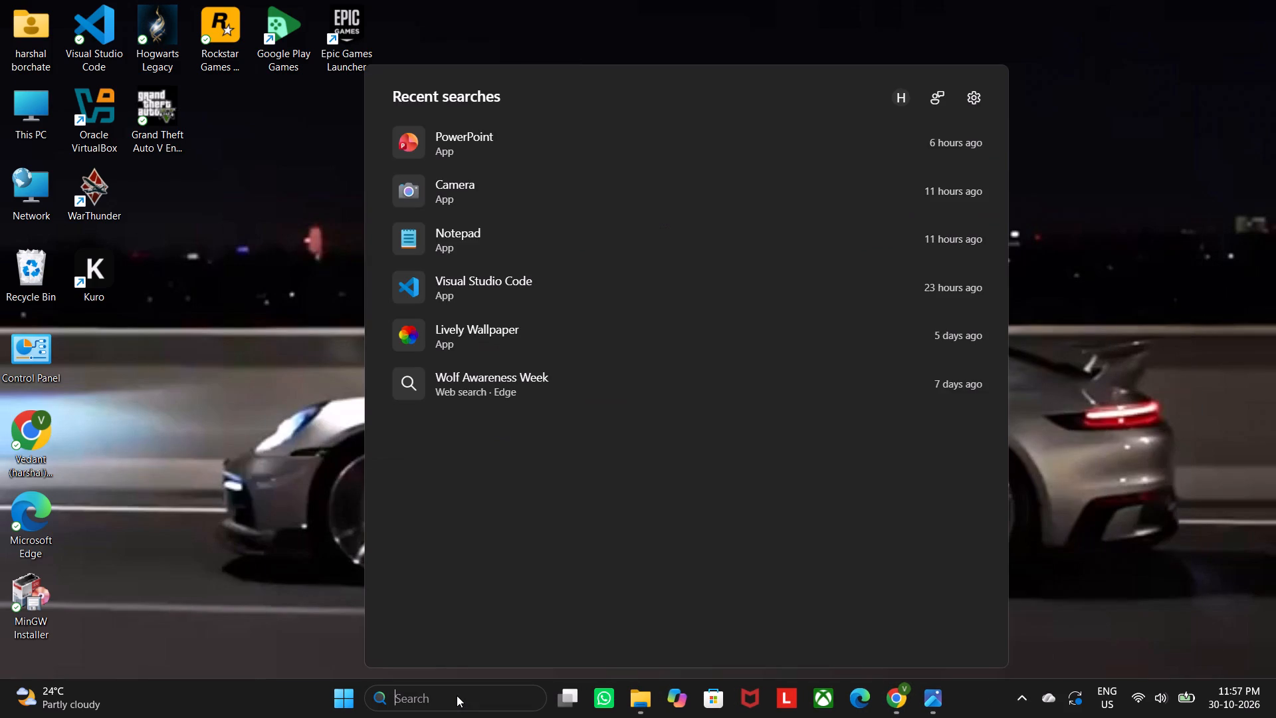
pyautogui.write('cap')
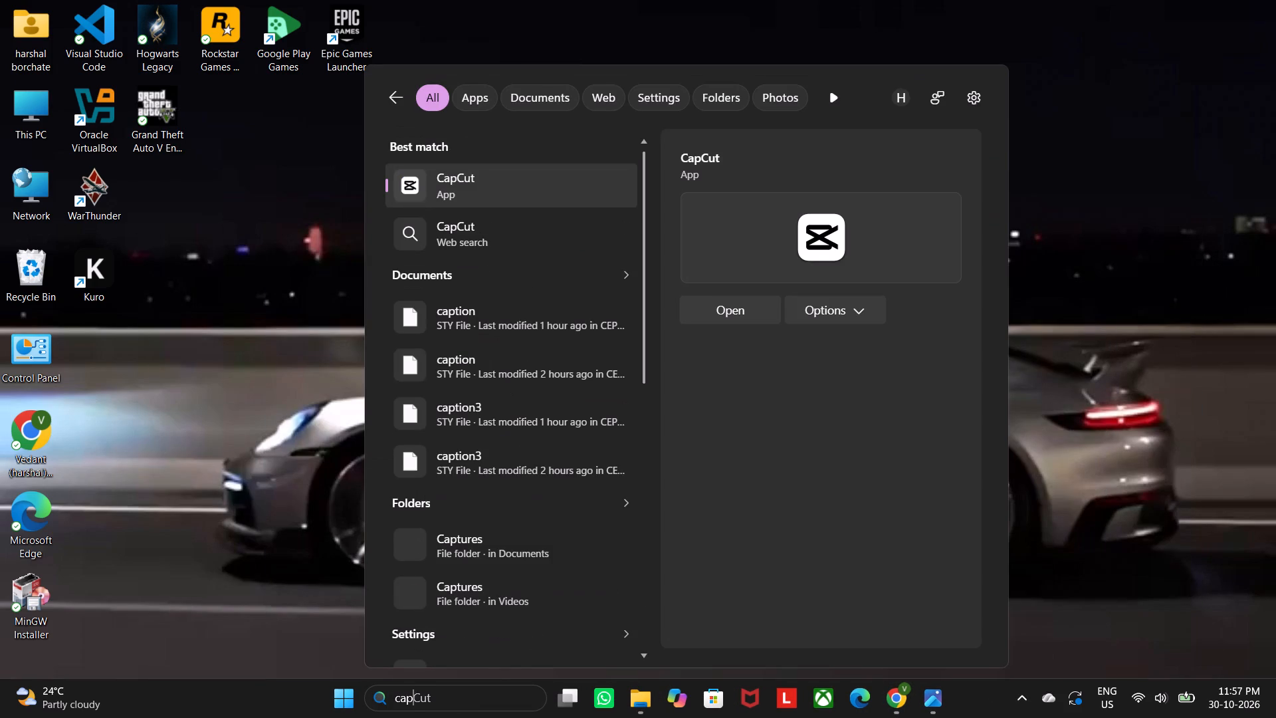
pyautogui.click(550, 186)
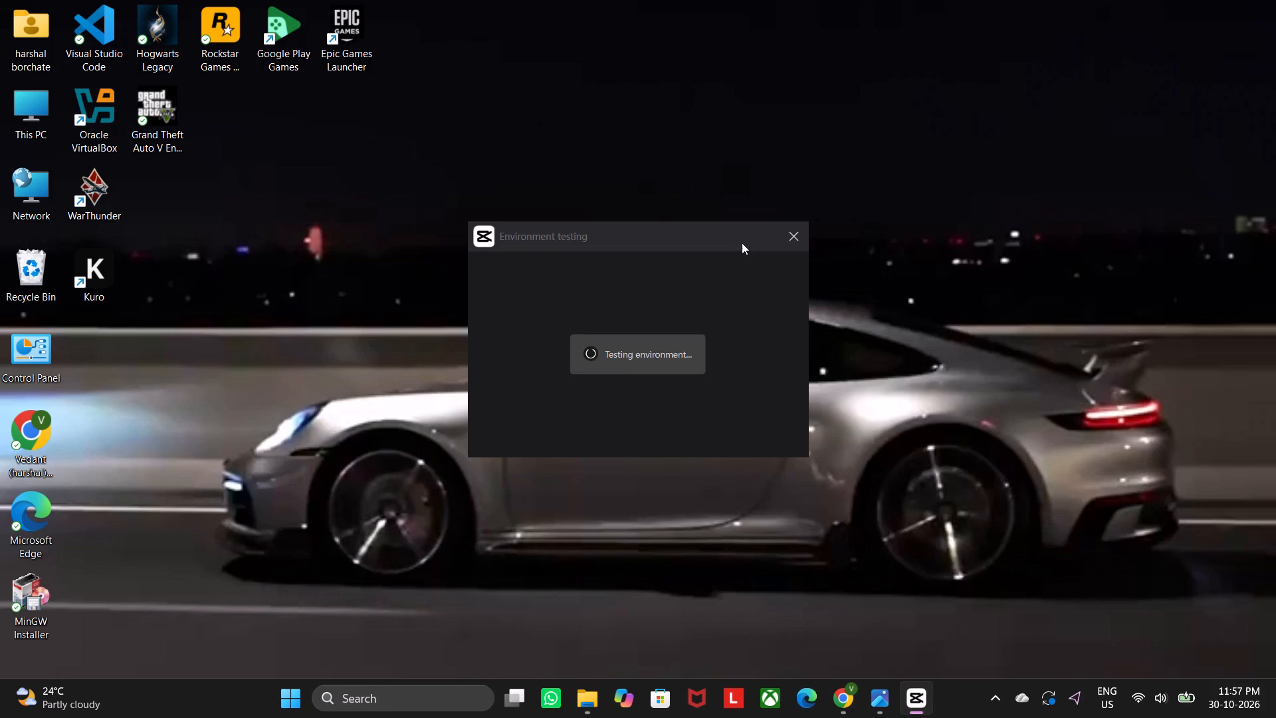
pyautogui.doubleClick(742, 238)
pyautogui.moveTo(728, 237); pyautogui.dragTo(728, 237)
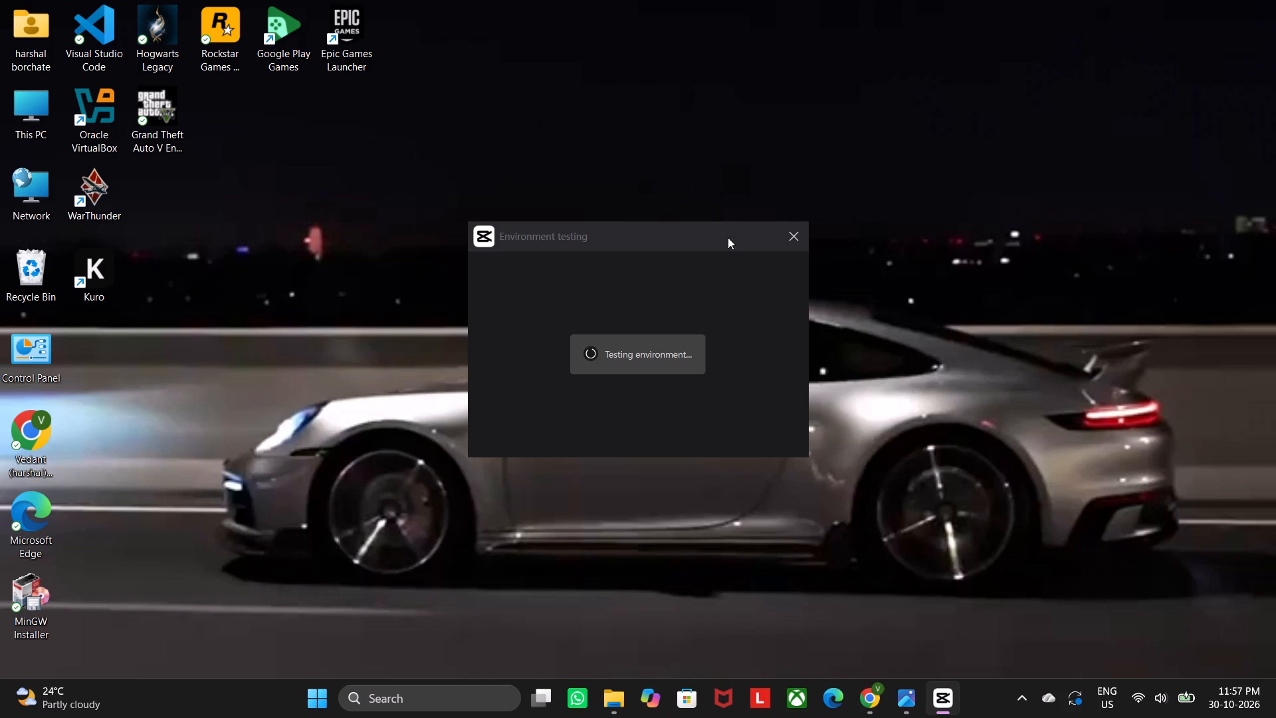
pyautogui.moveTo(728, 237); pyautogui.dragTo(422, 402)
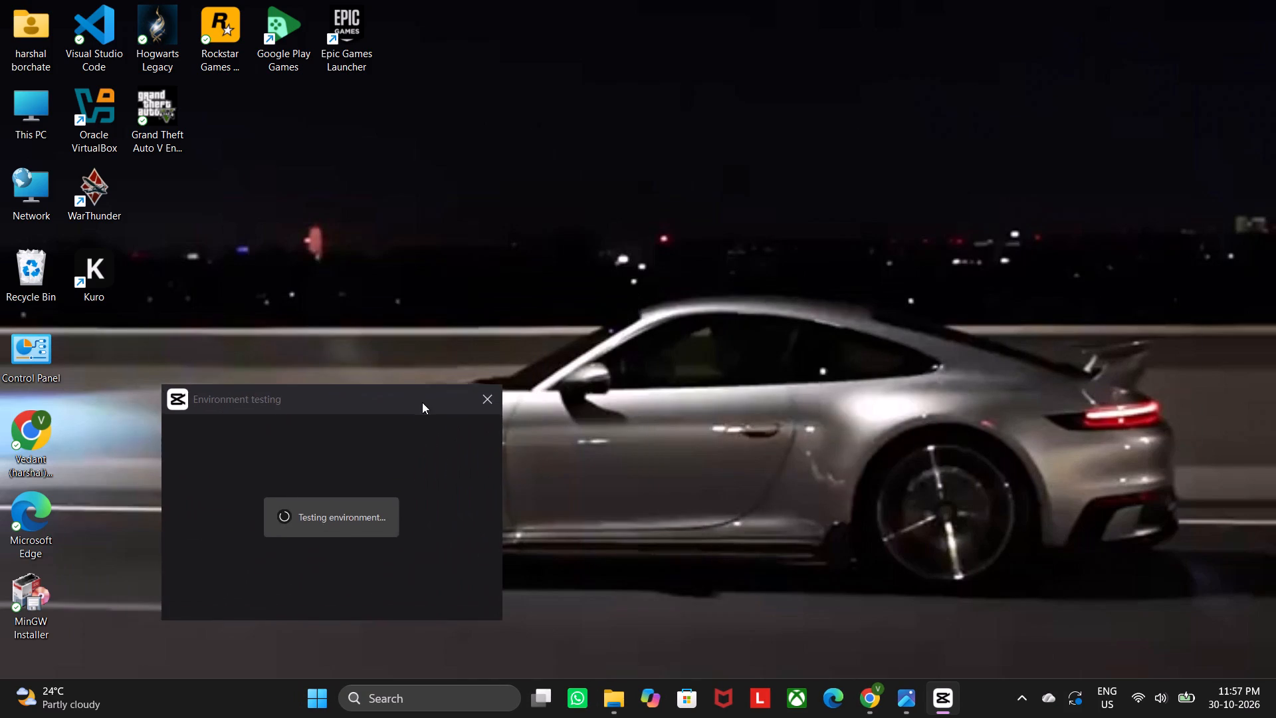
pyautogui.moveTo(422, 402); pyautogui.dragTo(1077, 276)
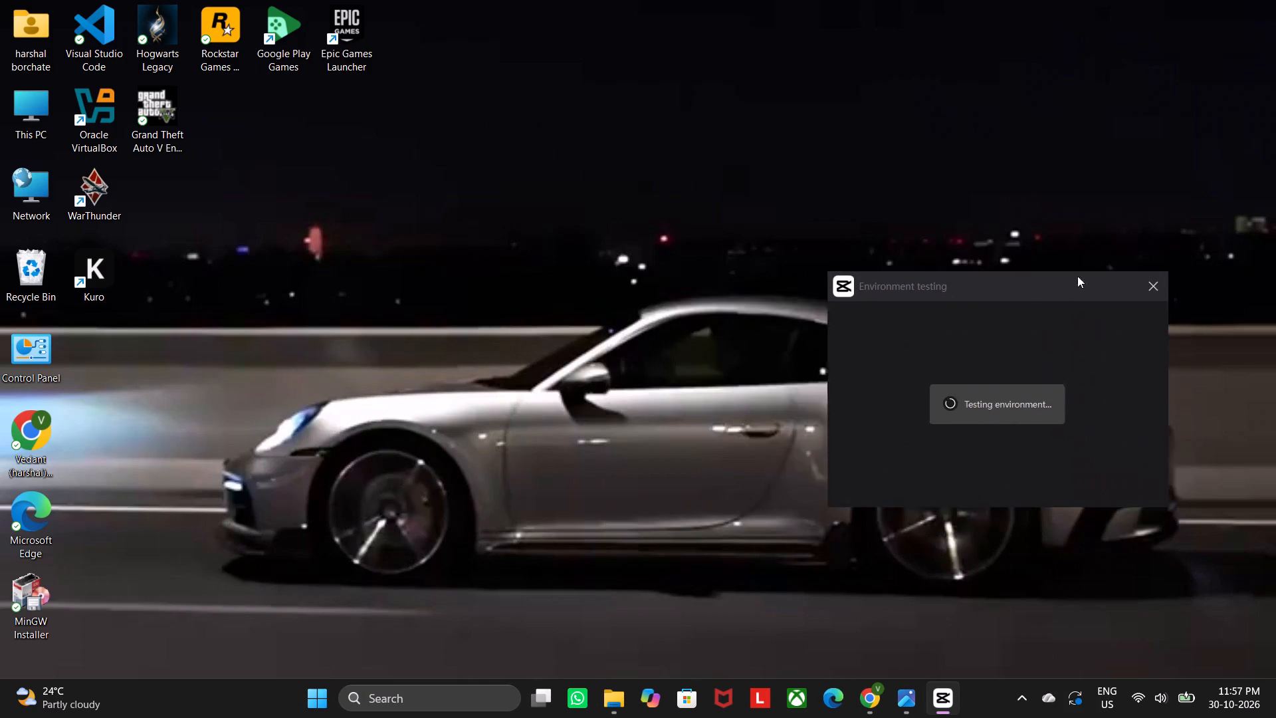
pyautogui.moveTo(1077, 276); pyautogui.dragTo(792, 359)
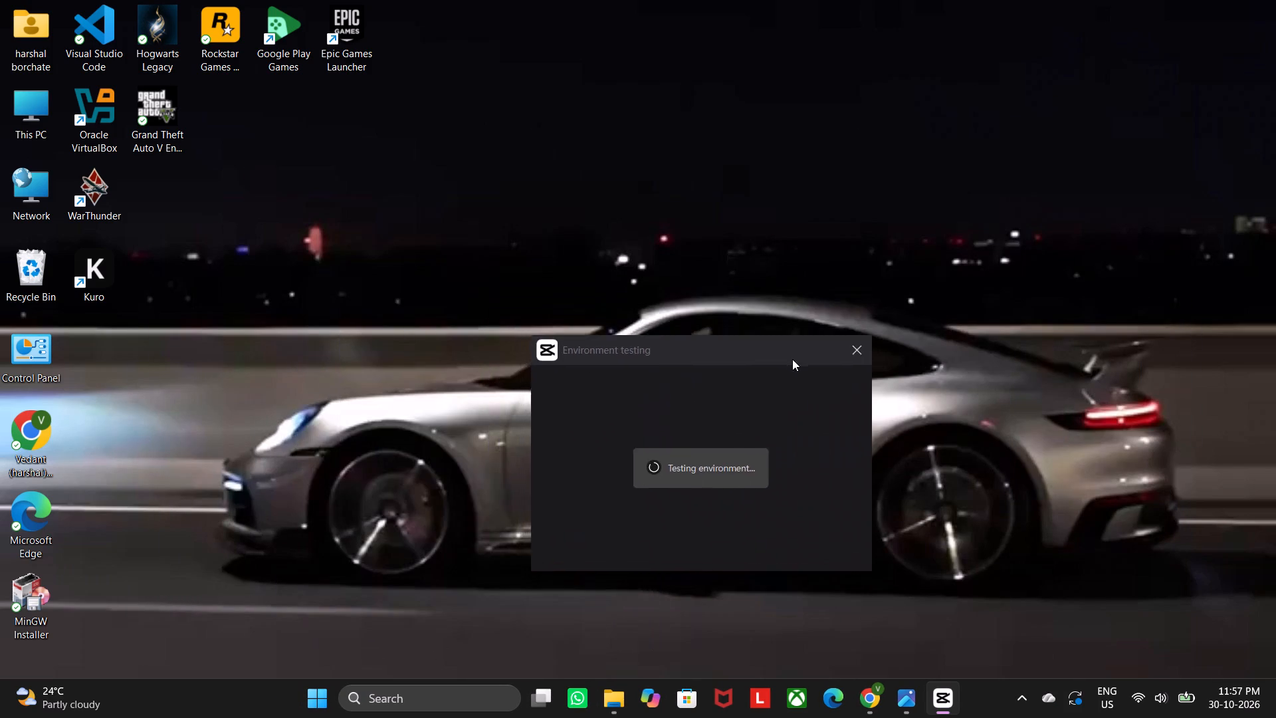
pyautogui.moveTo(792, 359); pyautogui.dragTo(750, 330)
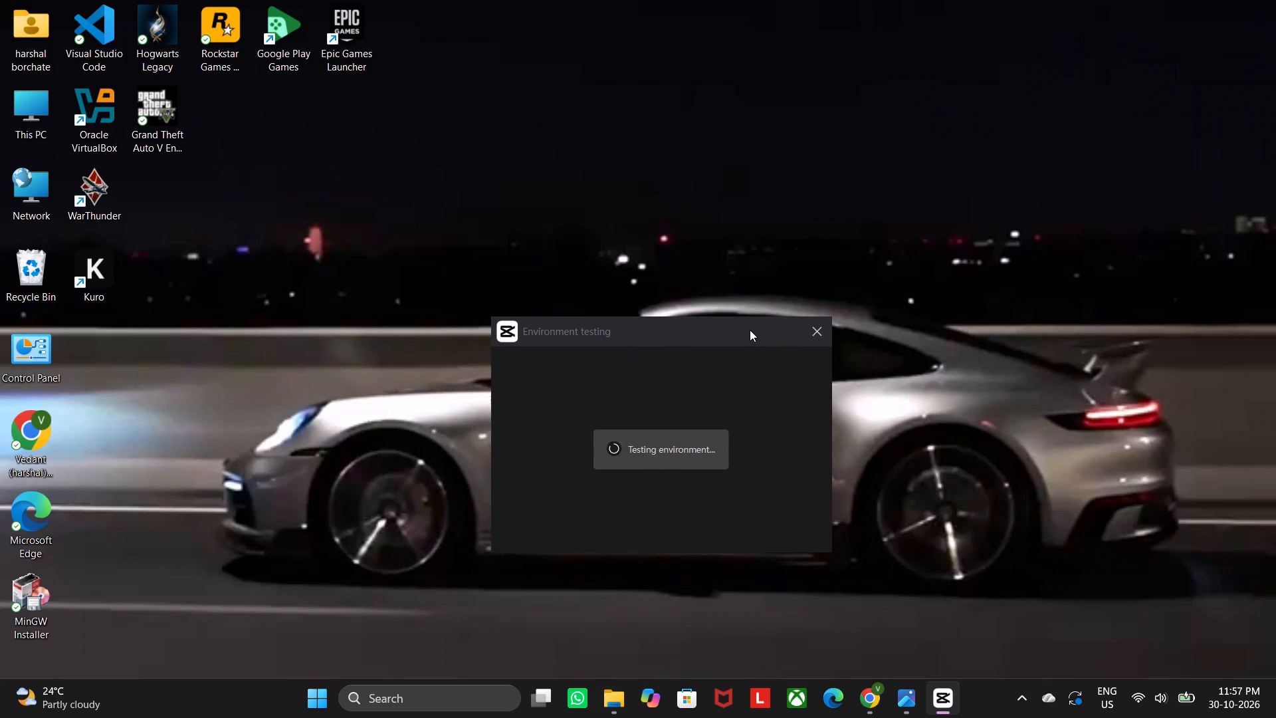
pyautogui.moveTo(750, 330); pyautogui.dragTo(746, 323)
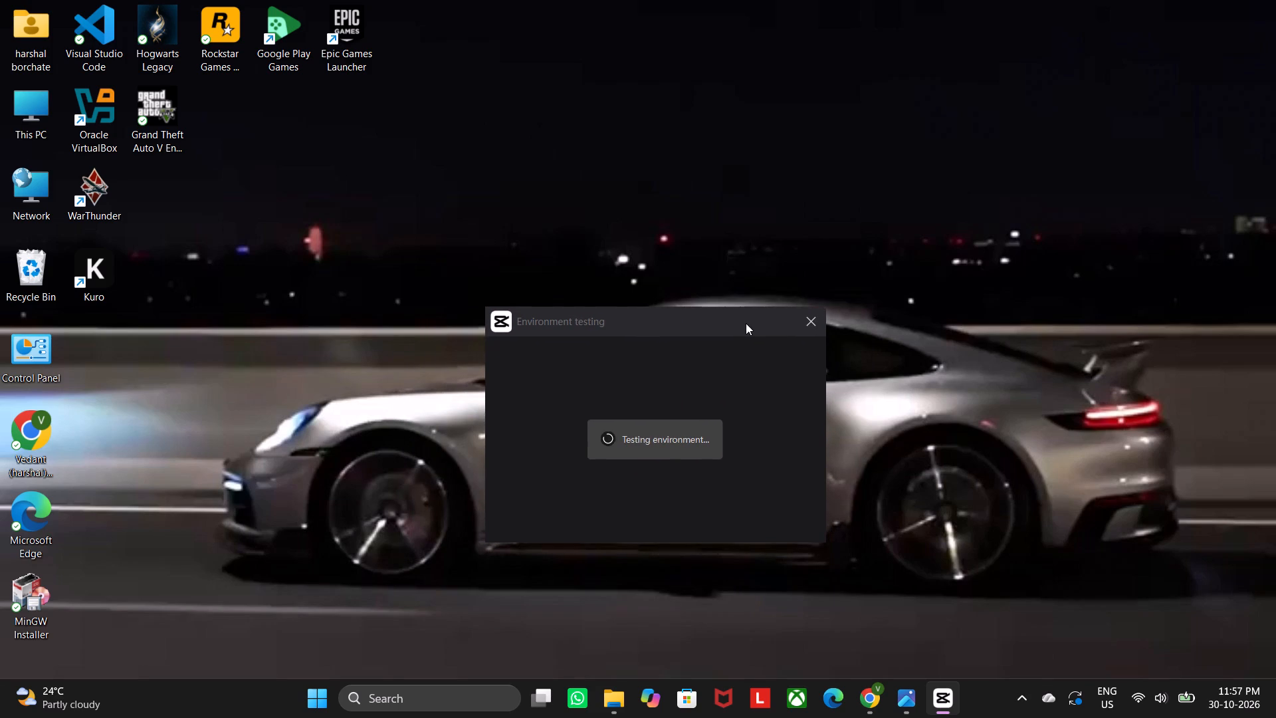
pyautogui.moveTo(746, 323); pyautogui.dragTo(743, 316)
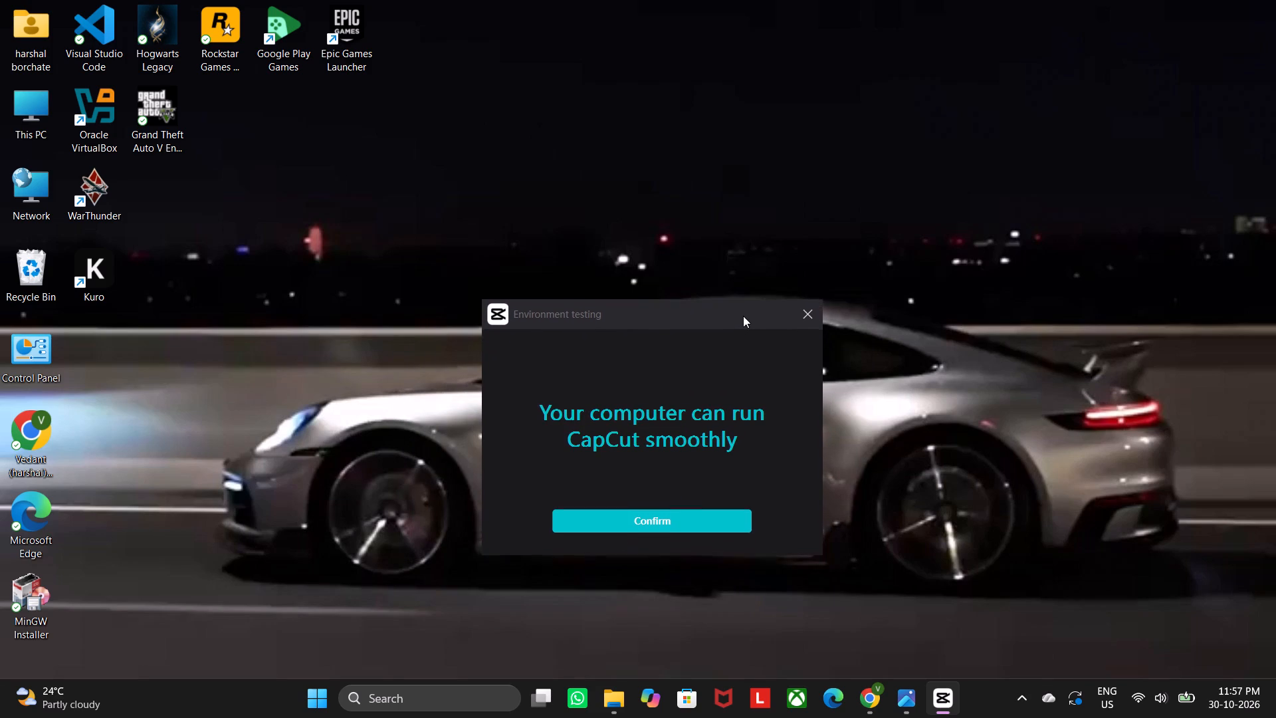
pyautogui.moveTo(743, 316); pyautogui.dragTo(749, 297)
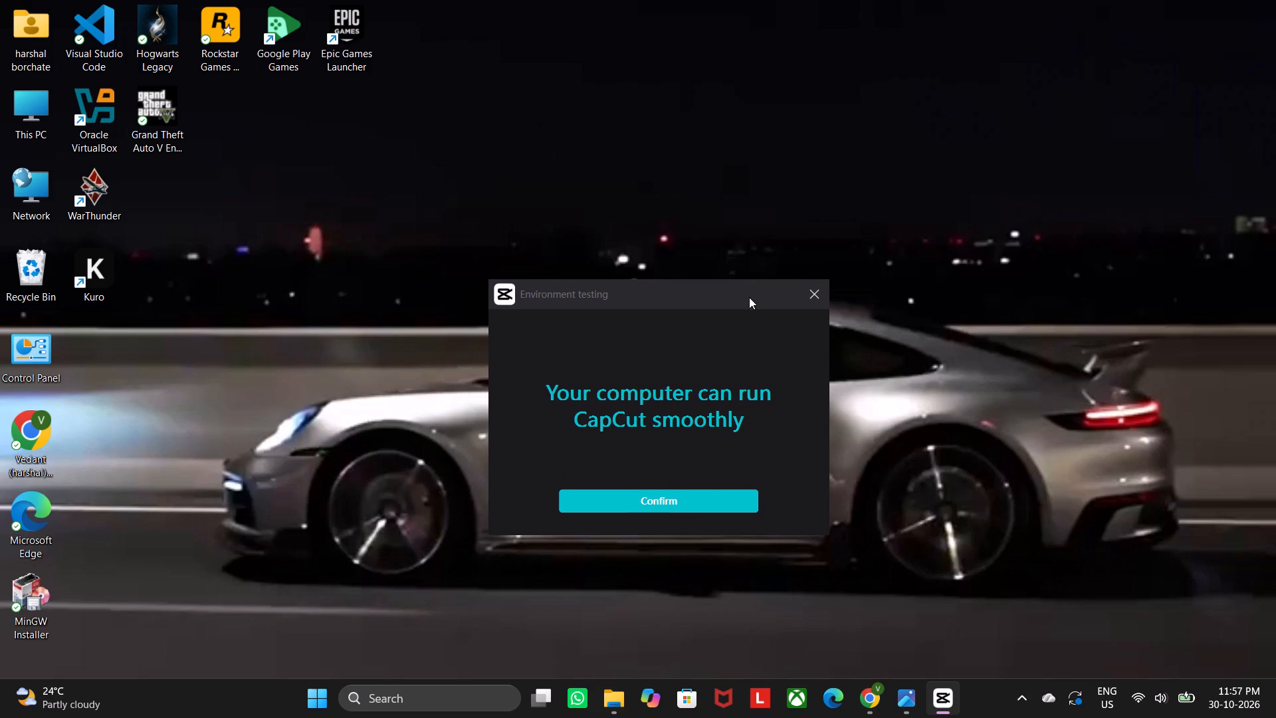
# Accept the environment test result and decline CapCut's notifications.
pyautogui.click(707, 493)
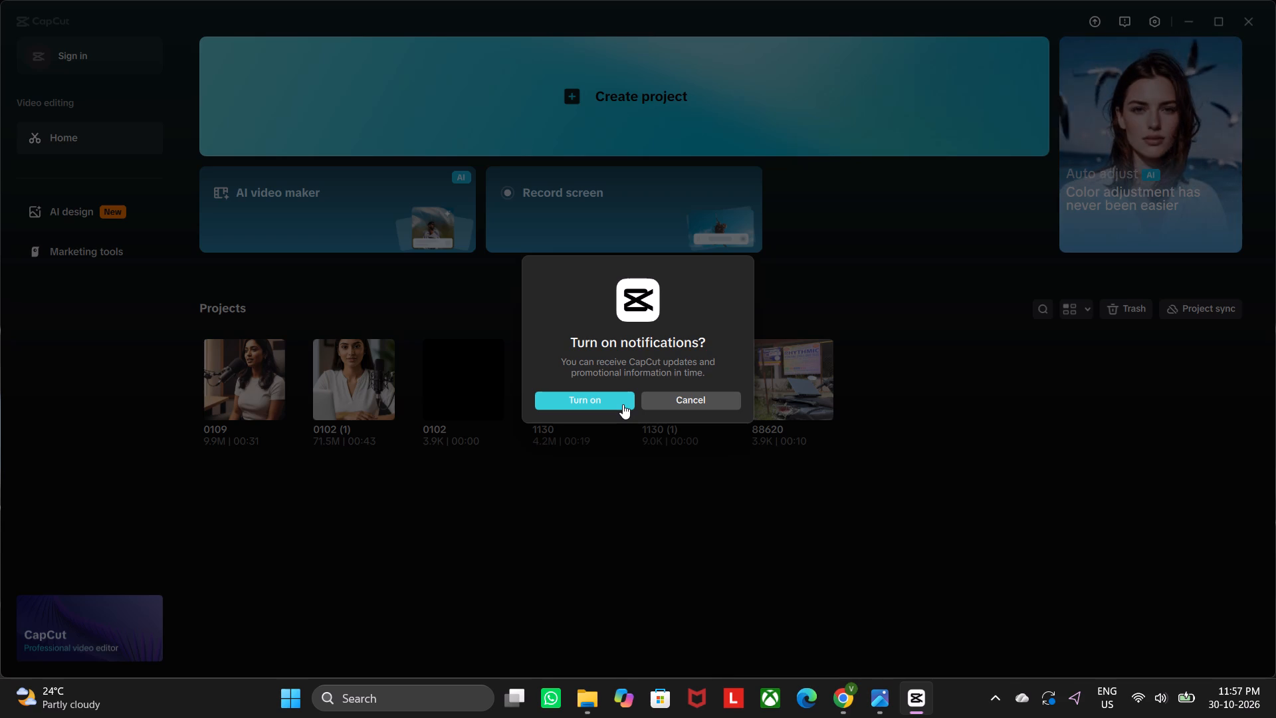
pyautogui.click(657, 396)
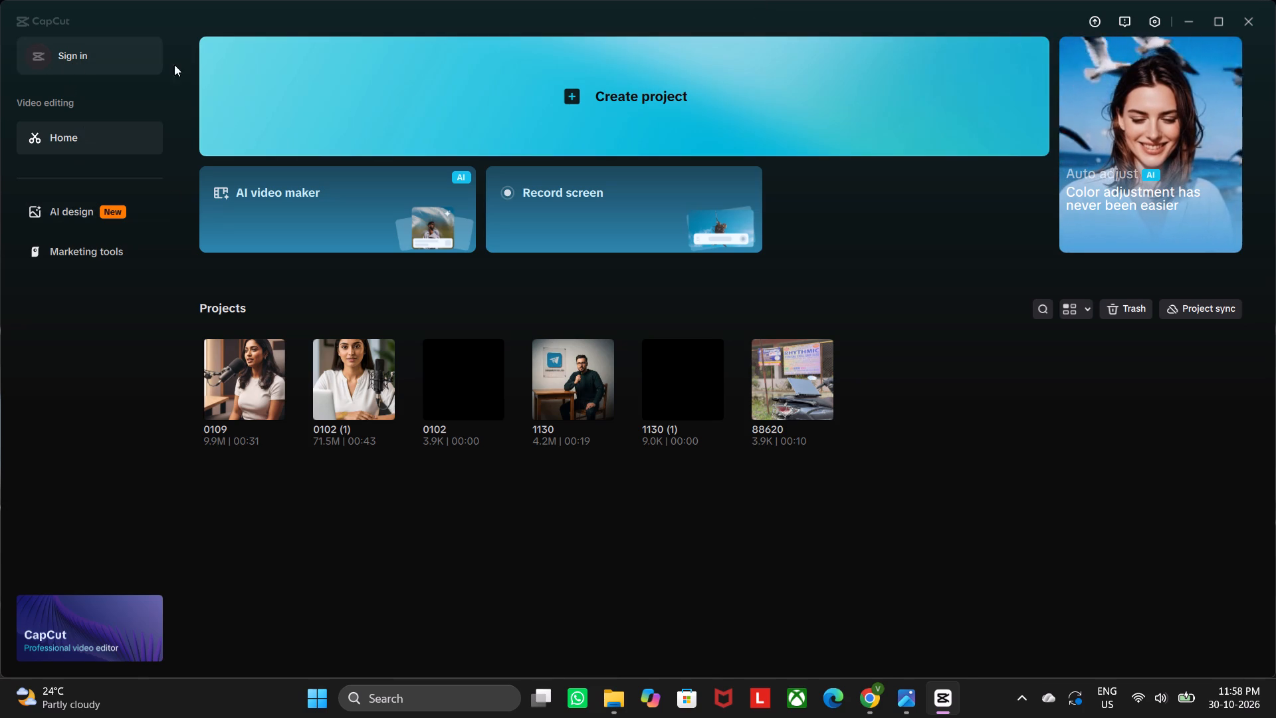
# Create a new video project and dismiss the notice about the conflicting keyboard shortcut.
pyautogui.click(483, 92)
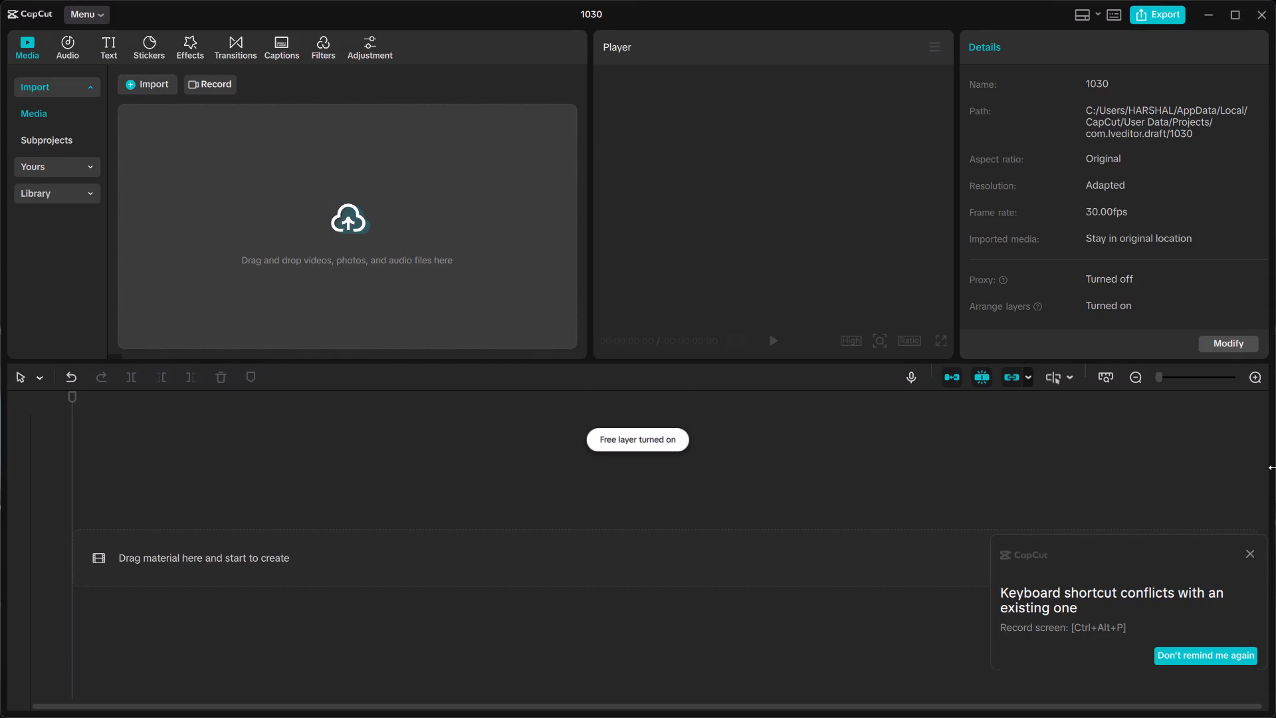
pyautogui.click(1252, 559)
pyautogui.click(1246, 552)
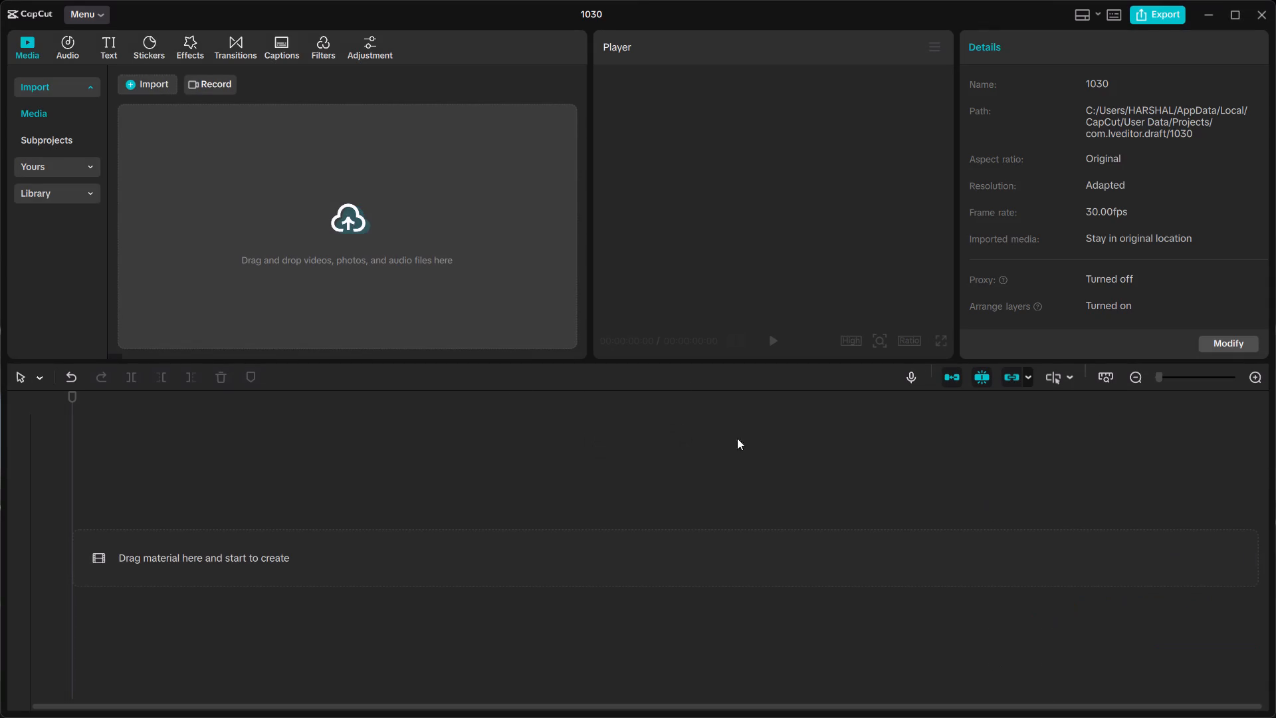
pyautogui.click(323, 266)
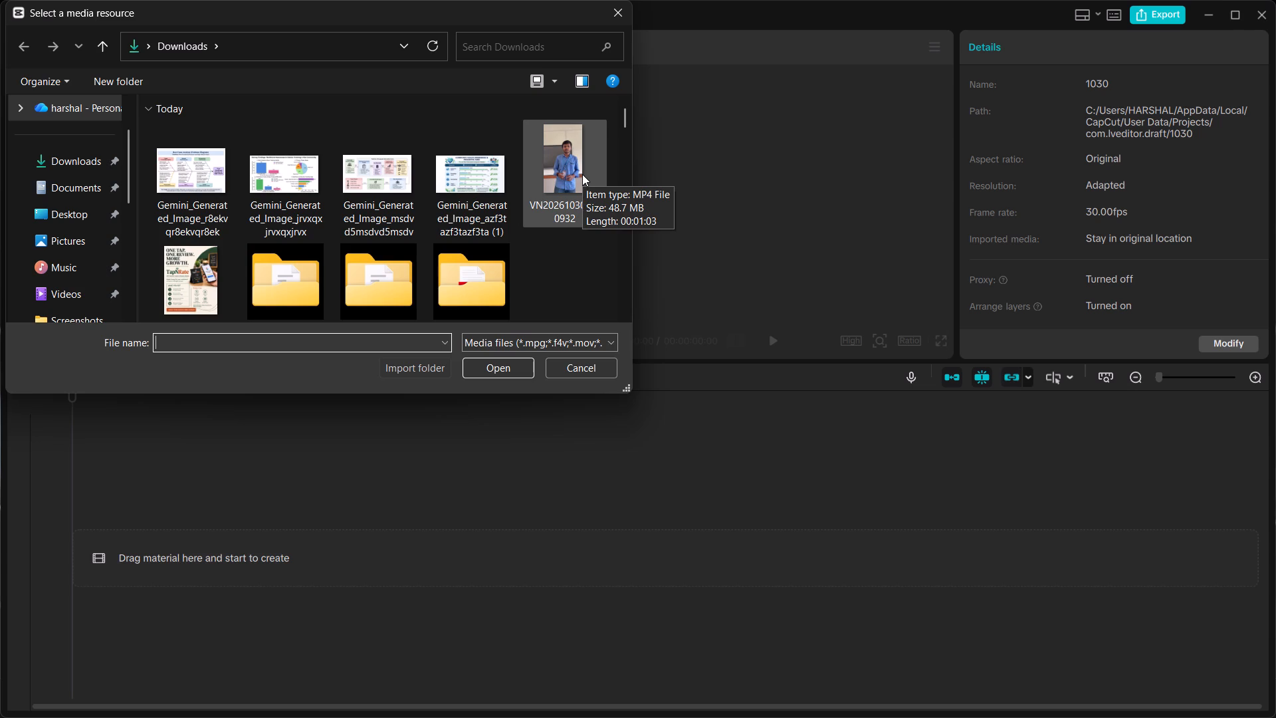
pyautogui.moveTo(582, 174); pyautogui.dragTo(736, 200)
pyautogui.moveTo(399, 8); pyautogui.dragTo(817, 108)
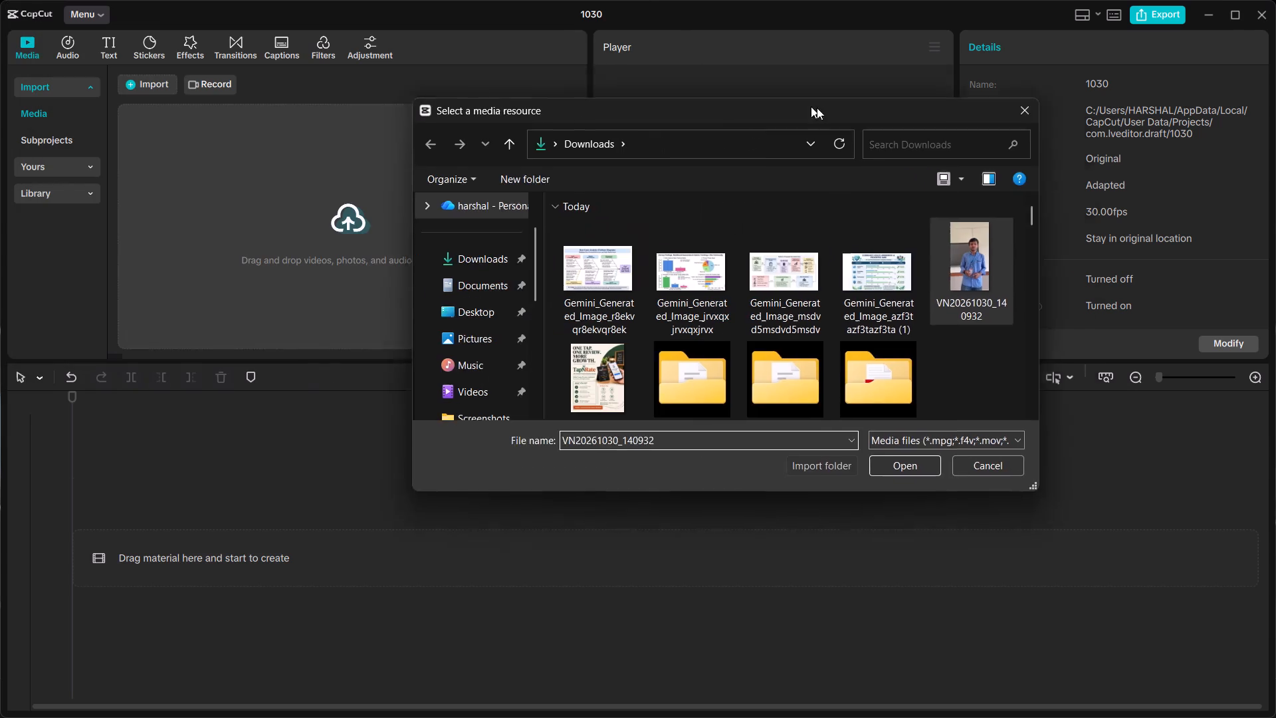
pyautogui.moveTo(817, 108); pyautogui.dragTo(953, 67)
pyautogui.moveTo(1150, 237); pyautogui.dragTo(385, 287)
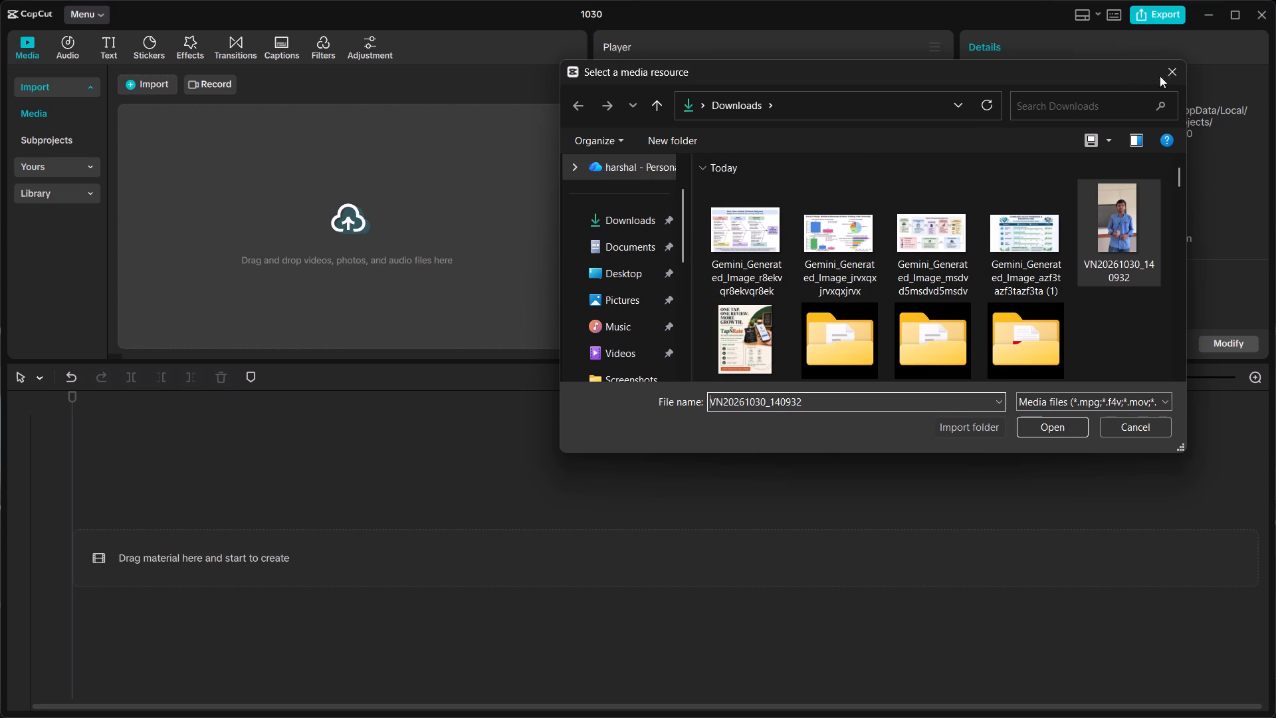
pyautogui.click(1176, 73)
# Import the video VN20261030_140932 from the Downloads folder into the project's media.
pyautogui.click(341, 215)
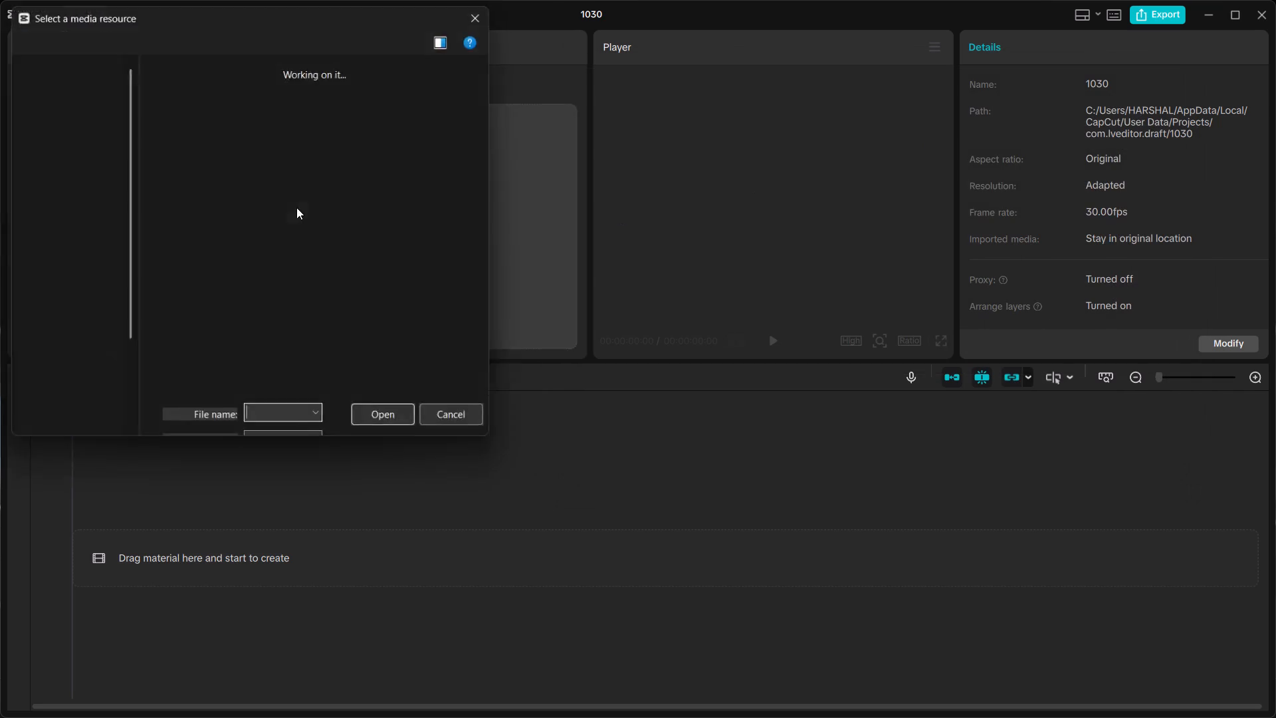
pyautogui.tripleClick(1097, 213)
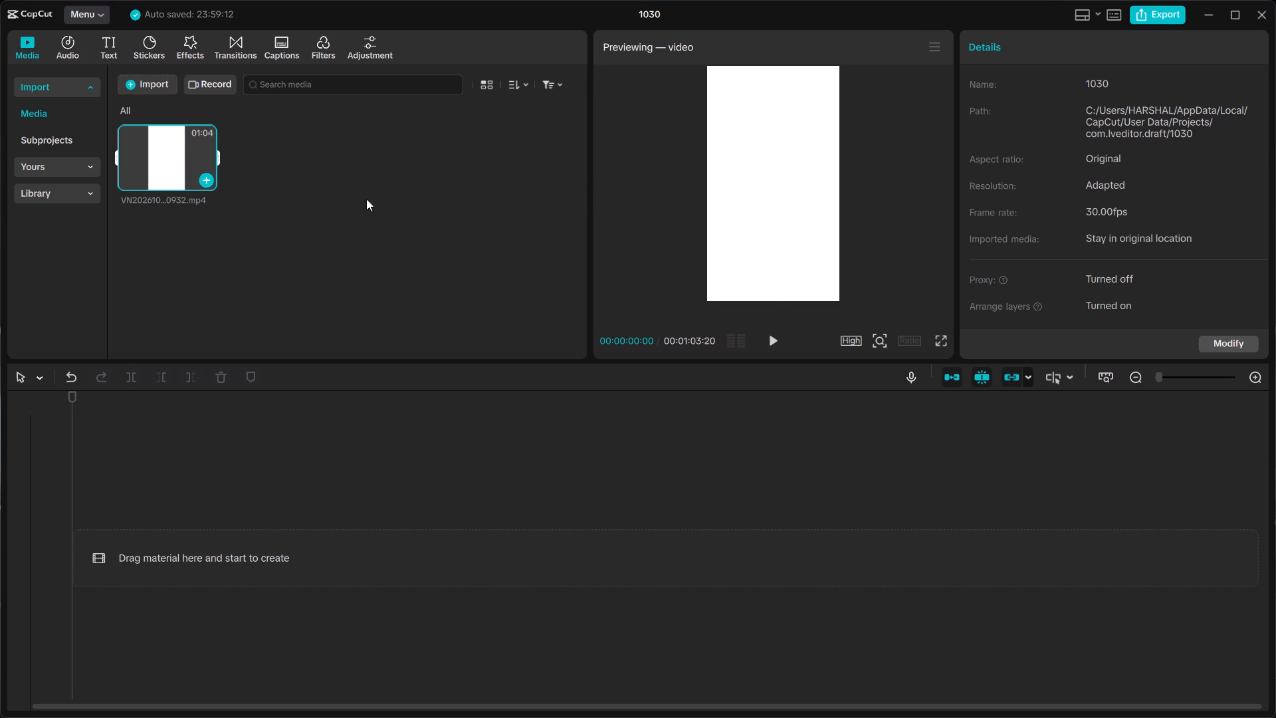
# Play the start of the imported video, pause it and view the preview full screen.
pyautogui.click(770, 337)
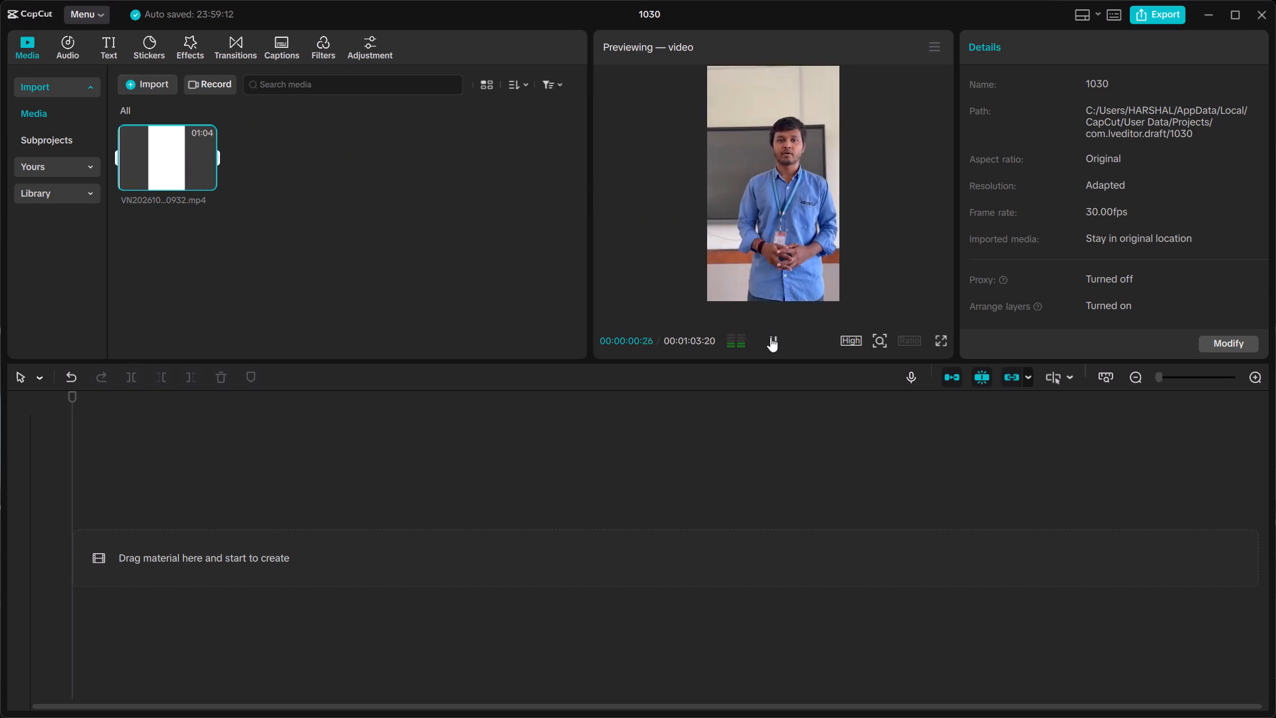
pyautogui.click(770, 337)
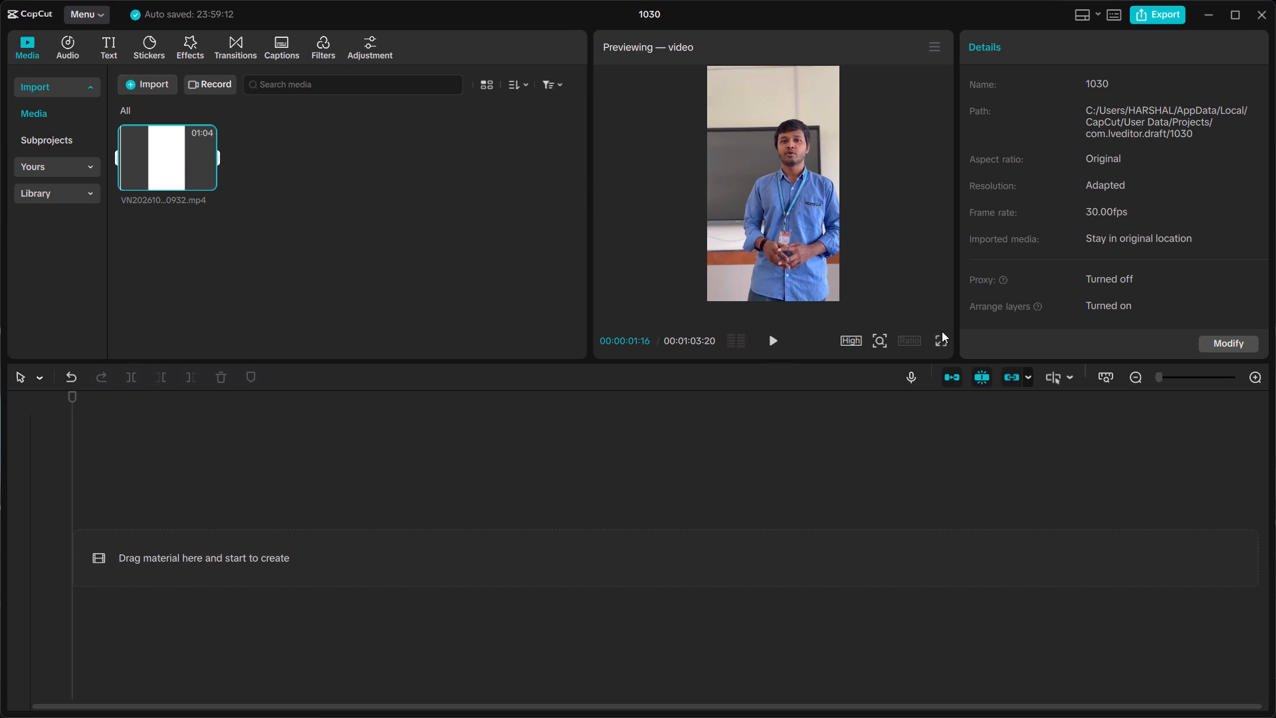
pyautogui.click(944, 333)
pyautogui.click(948, 340)
pyautogui.click(938, 340)
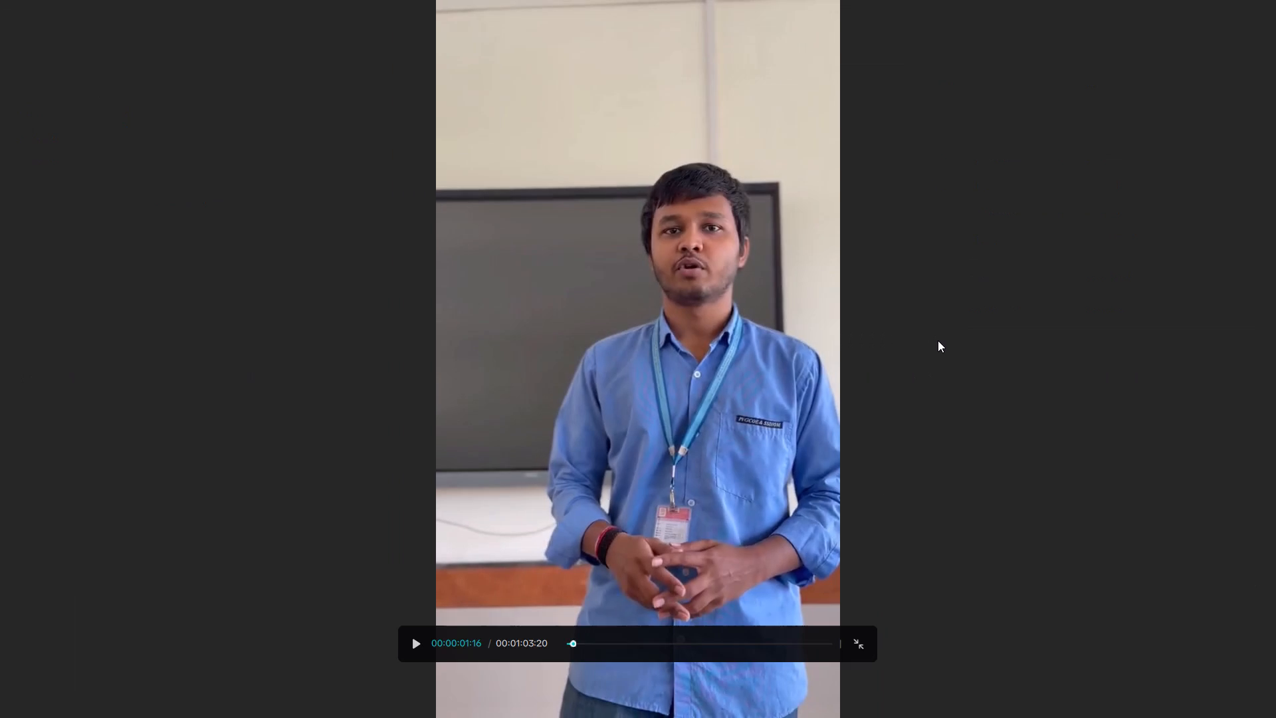
# Exit the full-screen preview of the imported video.
pyautogui.click(859, 641)
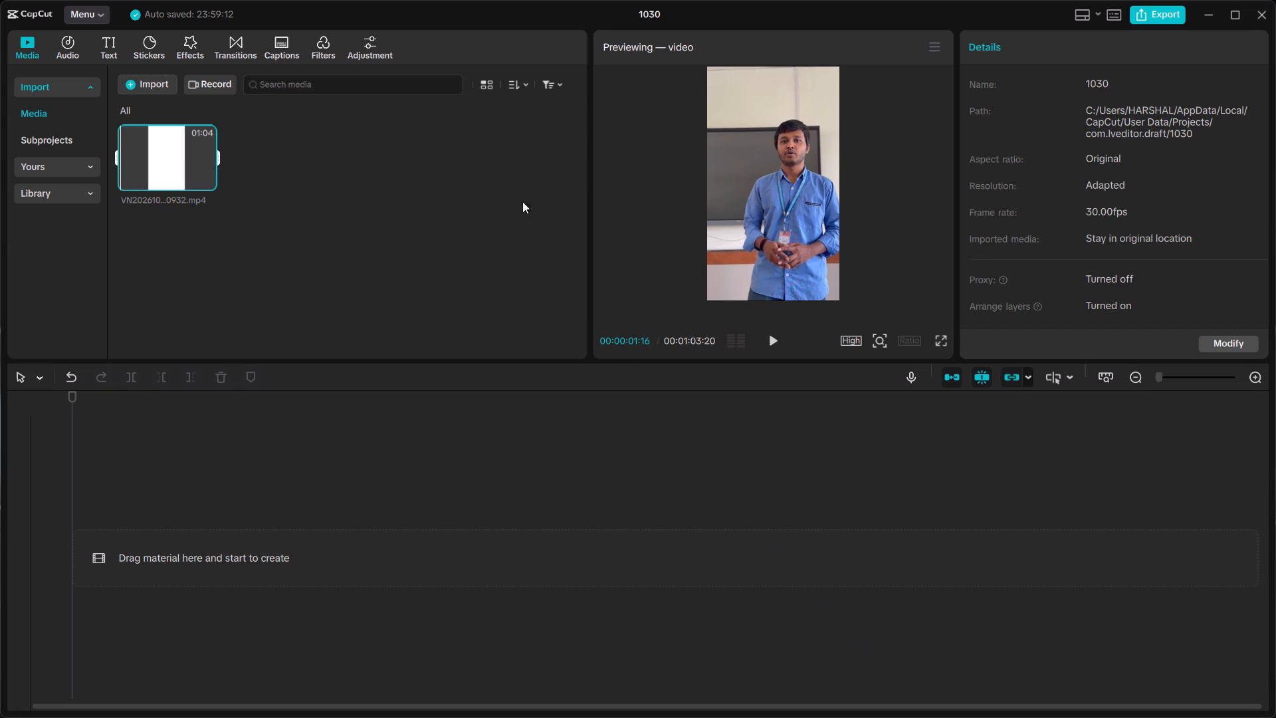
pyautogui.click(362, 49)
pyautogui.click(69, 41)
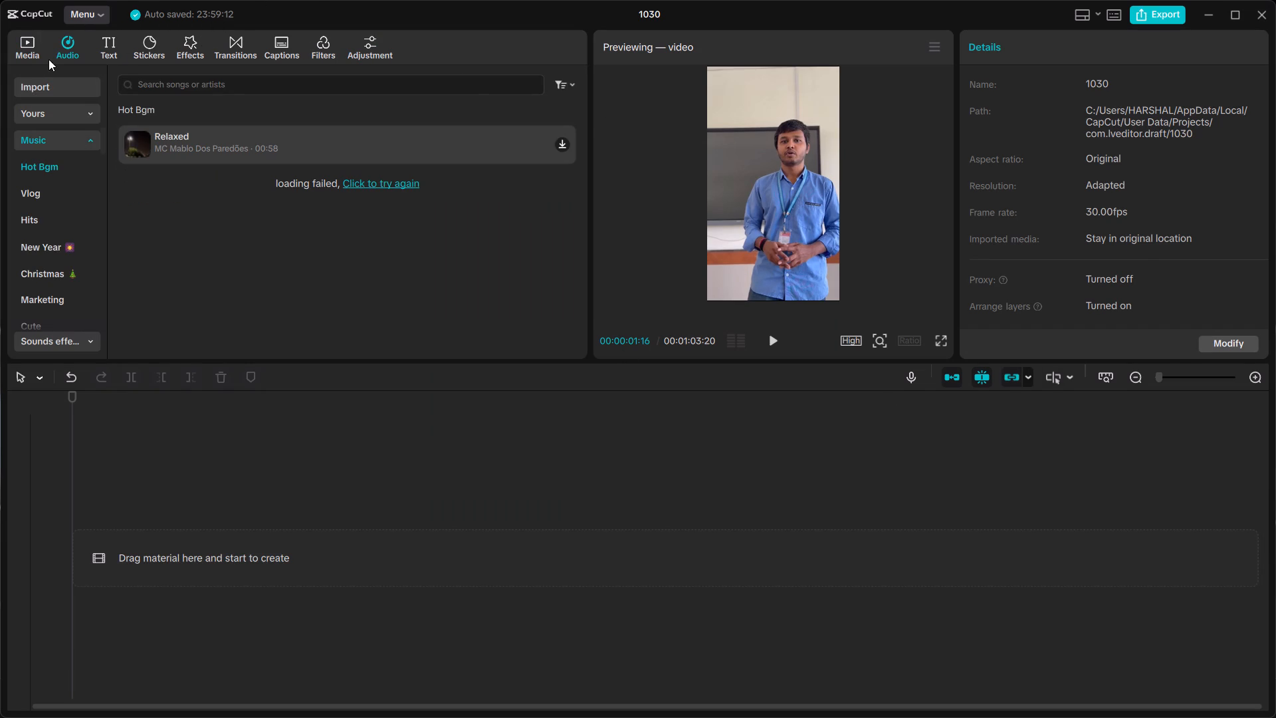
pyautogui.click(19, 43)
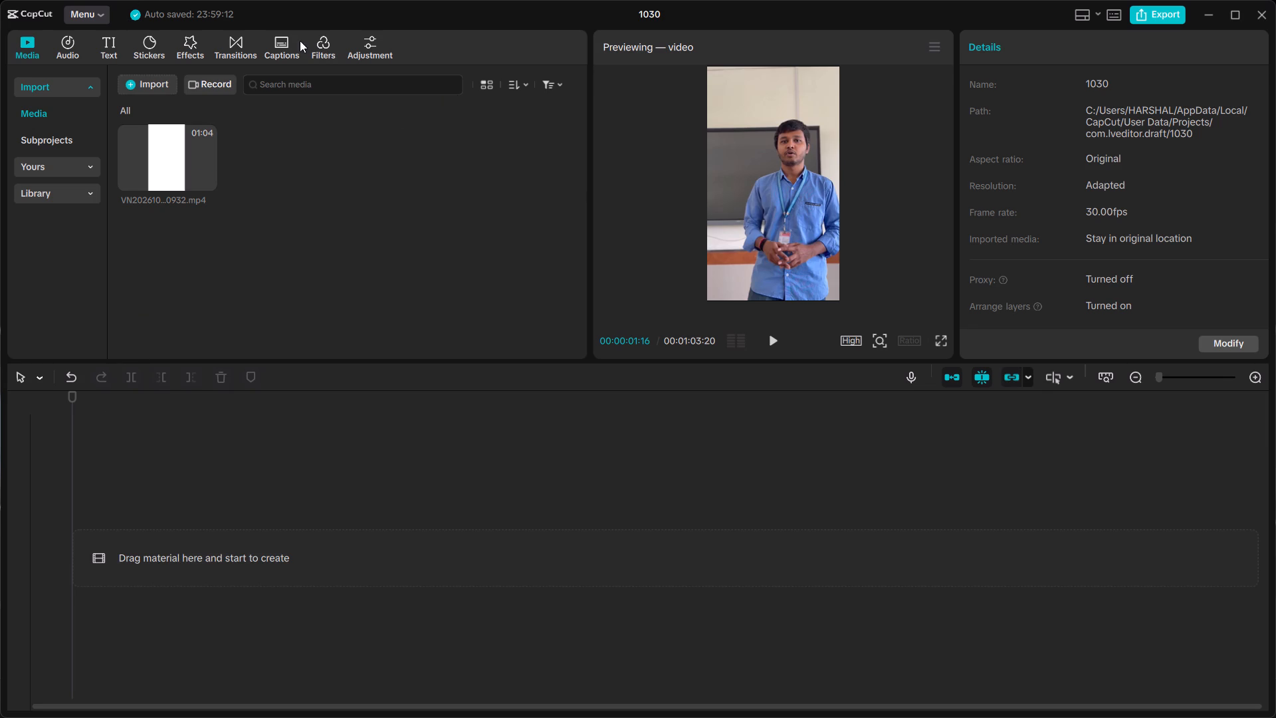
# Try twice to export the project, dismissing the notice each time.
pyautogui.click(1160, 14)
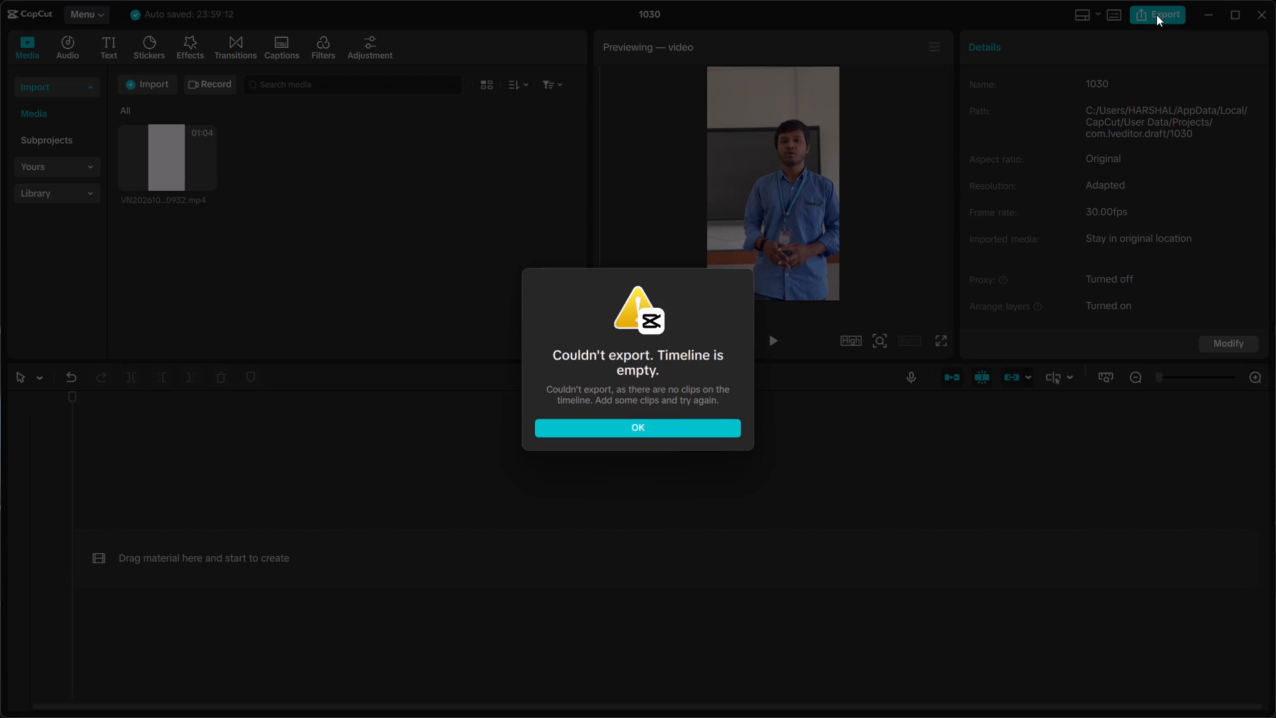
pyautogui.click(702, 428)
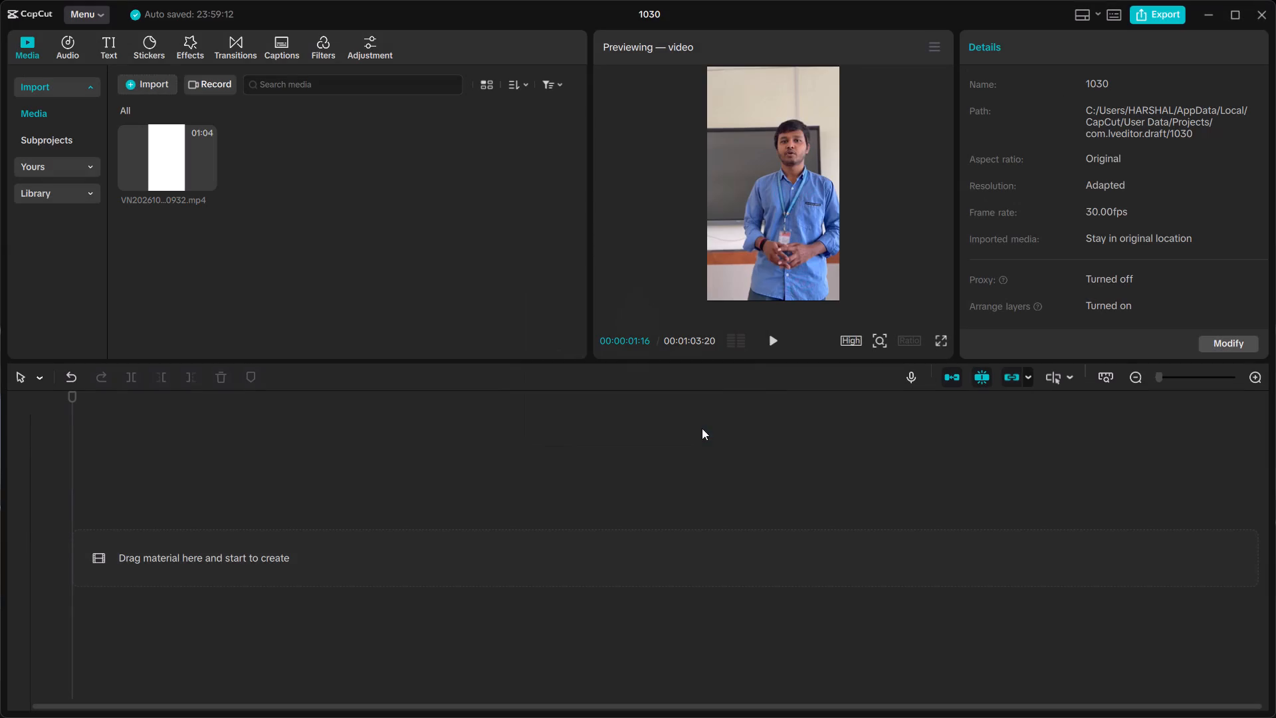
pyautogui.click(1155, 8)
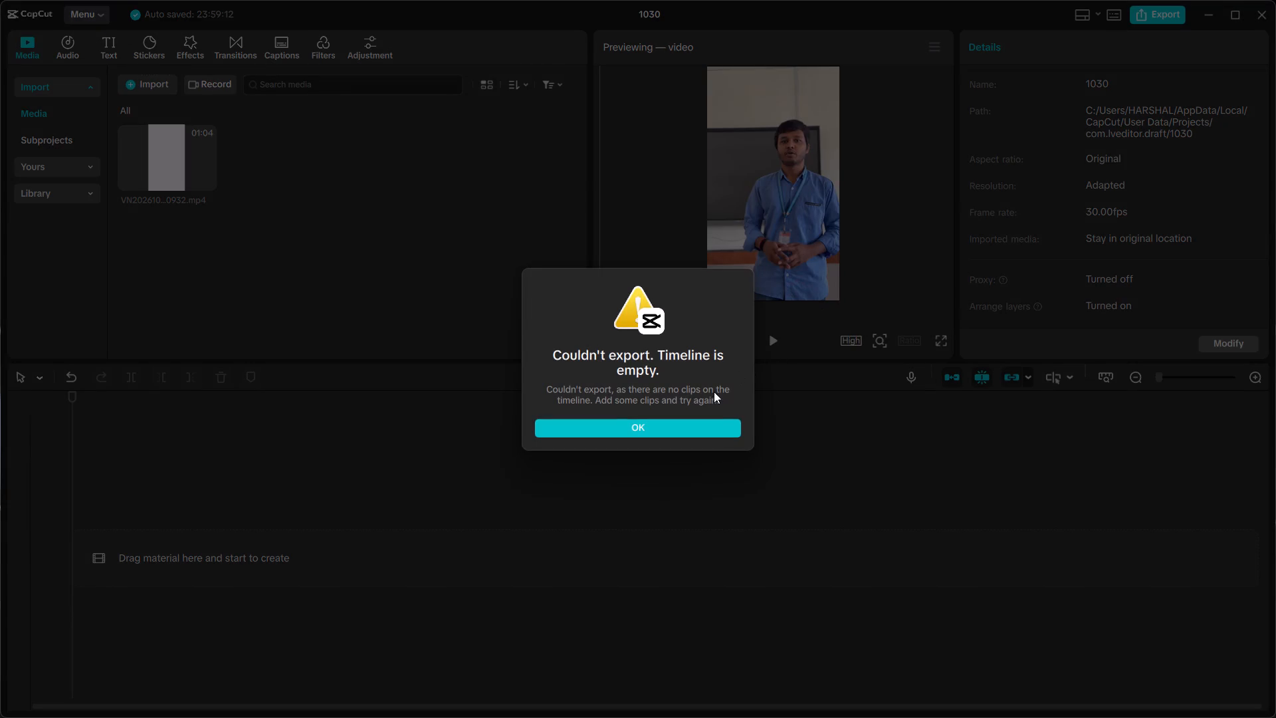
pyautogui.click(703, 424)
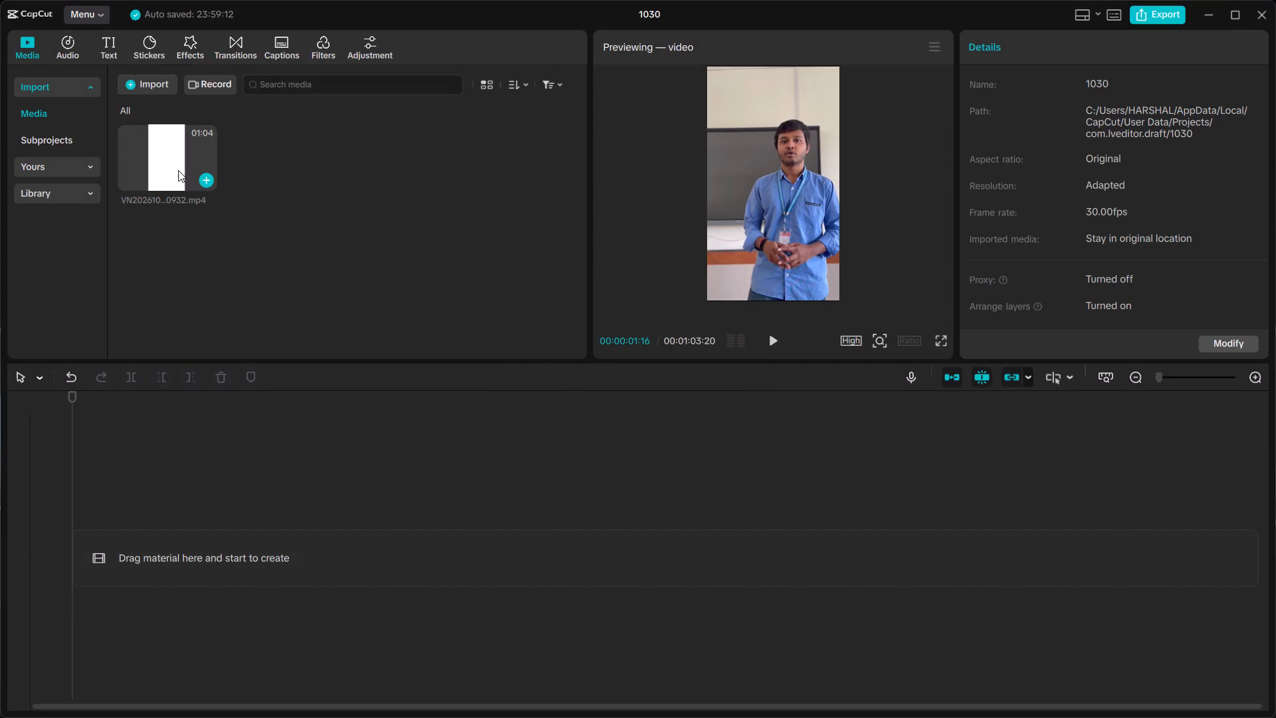
# Add the imported video VN20261030_140932 to the start of the empty timeline.
pyautogui.moveTo(178, 170); pyautogui.dragTo(286, 484)
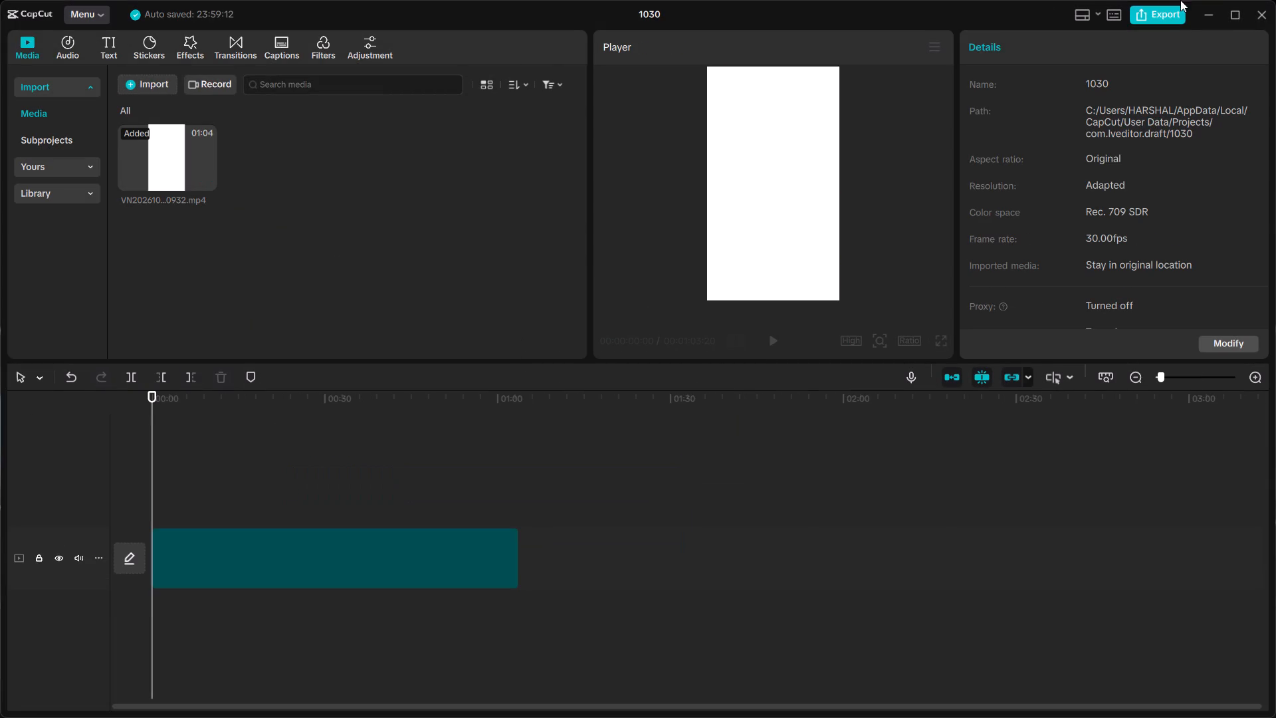
# Open the export settings for project 1030.
pyautogui.click(1173, 19)
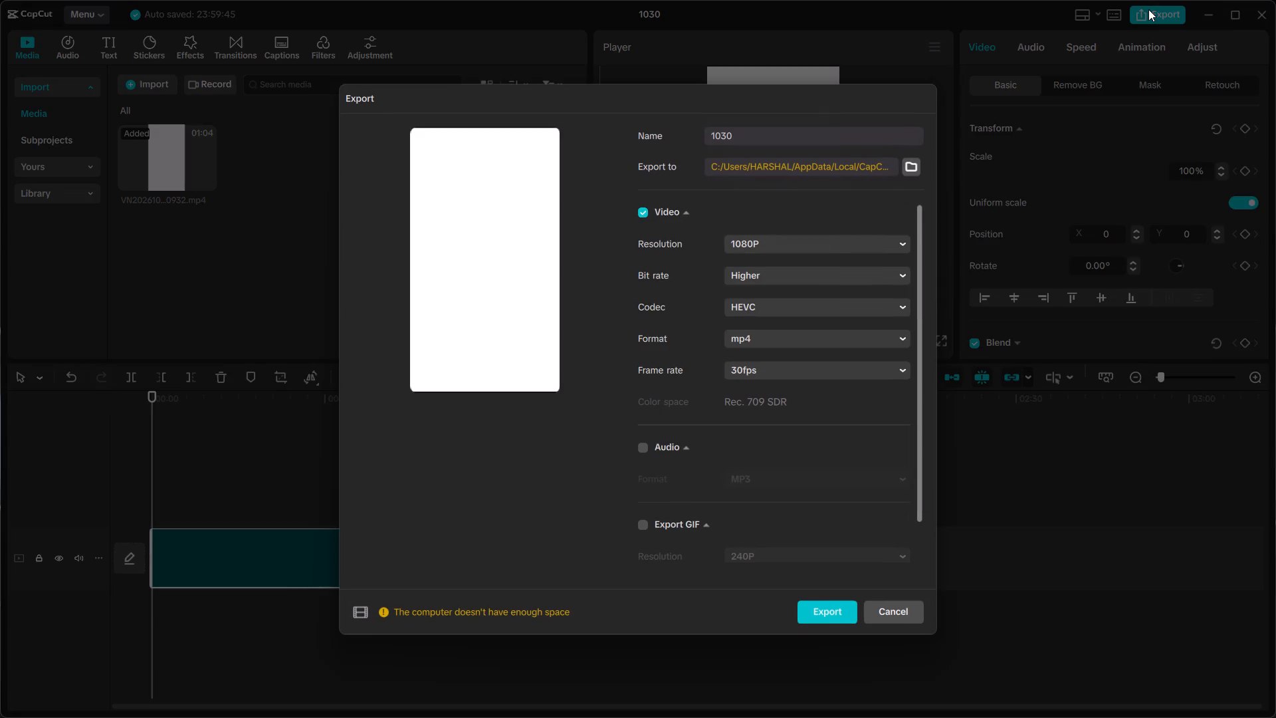
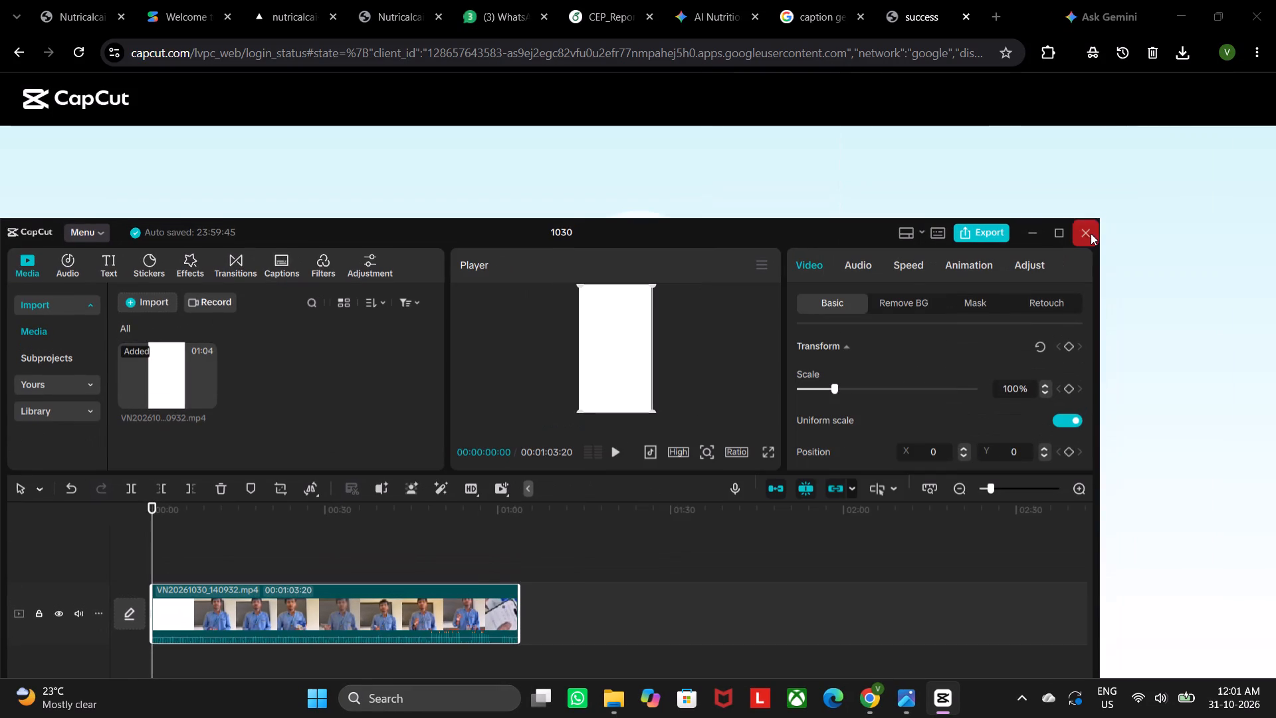
# Close project 1030 and exit the video editor.
pyautogui.click(1248, 23)
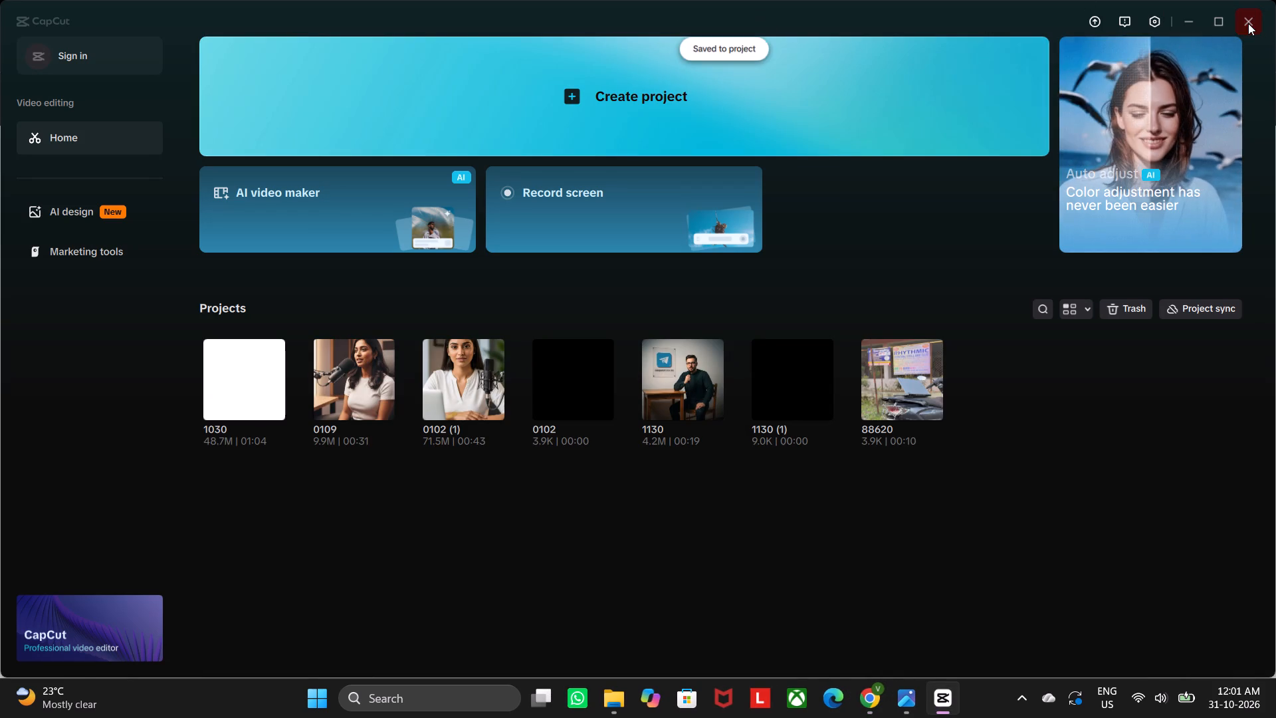
# Switch to Chrome, open the VEED AI Caption Generator from the caption generator search results and start generating AI captions.
pyautogui.click(960, 15)
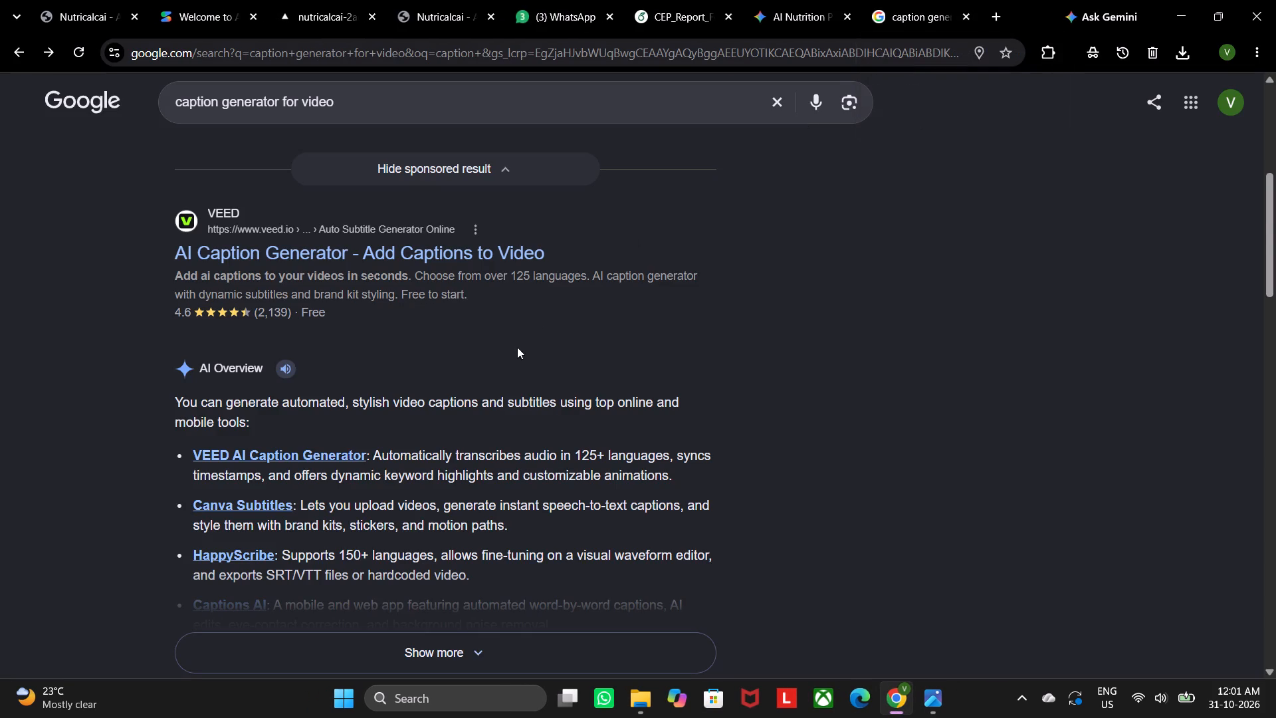
pyautogui.scroll(-4, 502, 369)
pyautogui.scroll(3, 502, 369)
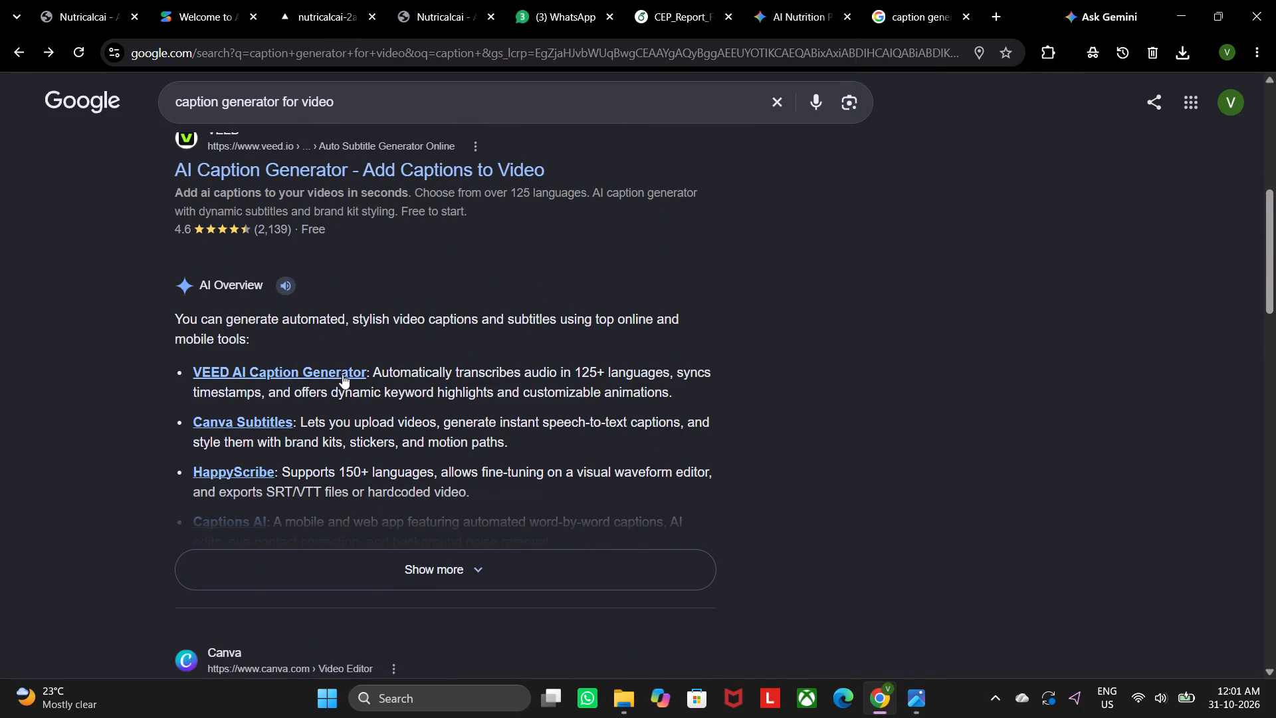
pyautogui.click(343, 365)
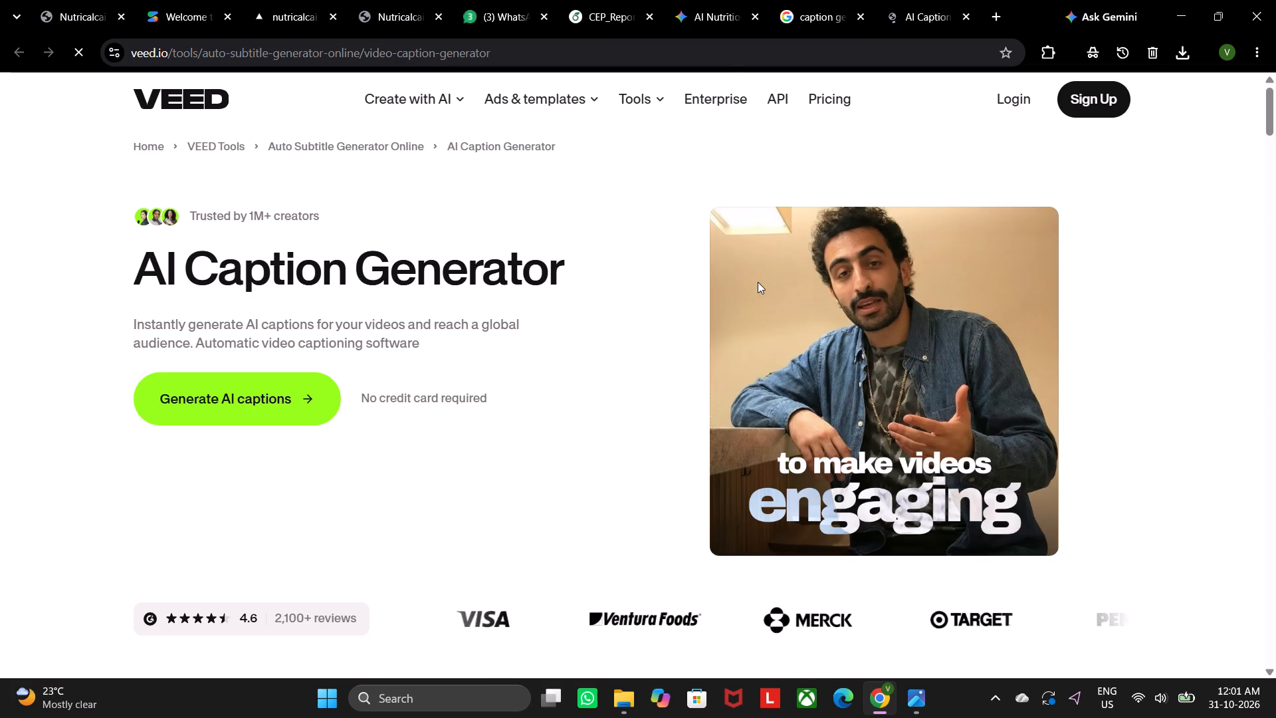
pyautogui.click(316, 423)
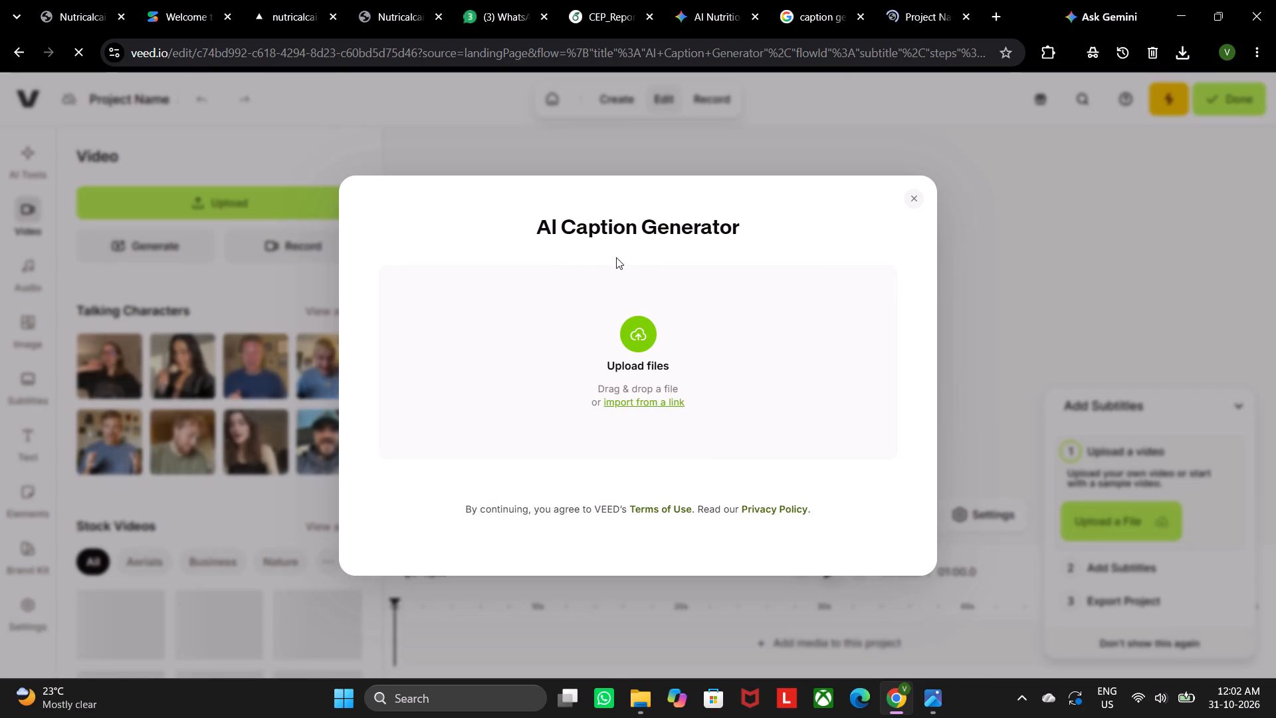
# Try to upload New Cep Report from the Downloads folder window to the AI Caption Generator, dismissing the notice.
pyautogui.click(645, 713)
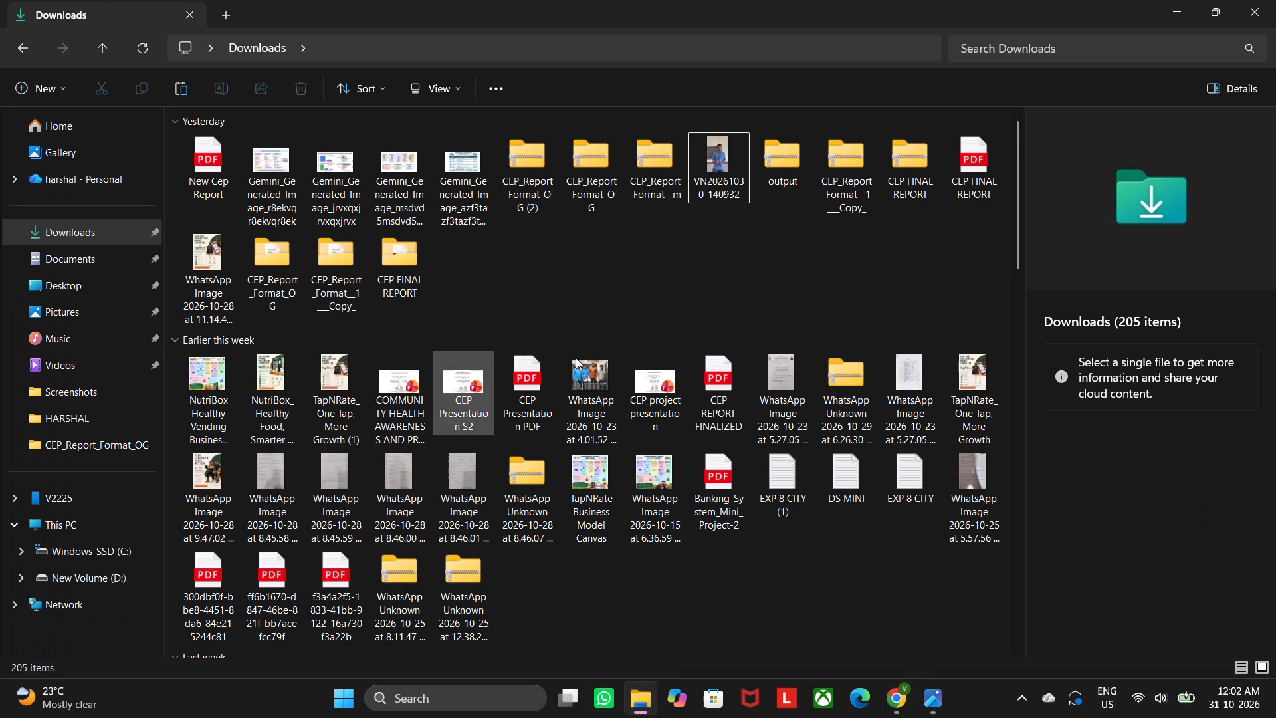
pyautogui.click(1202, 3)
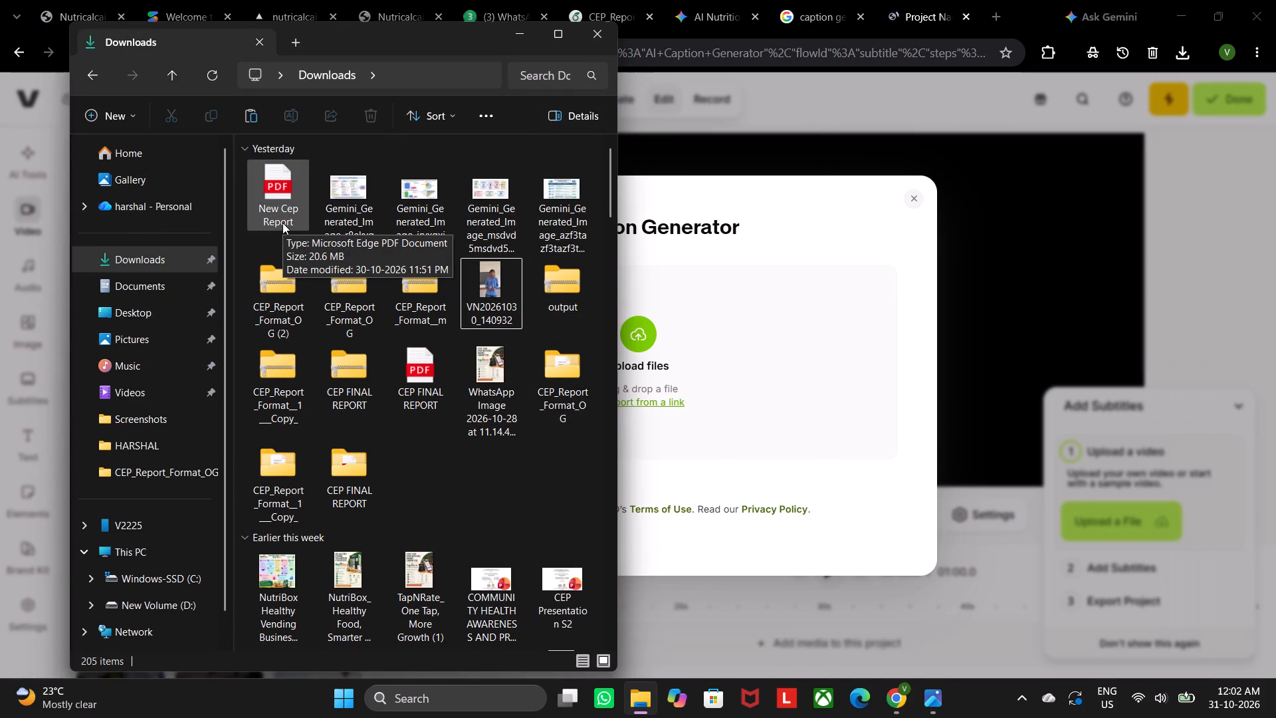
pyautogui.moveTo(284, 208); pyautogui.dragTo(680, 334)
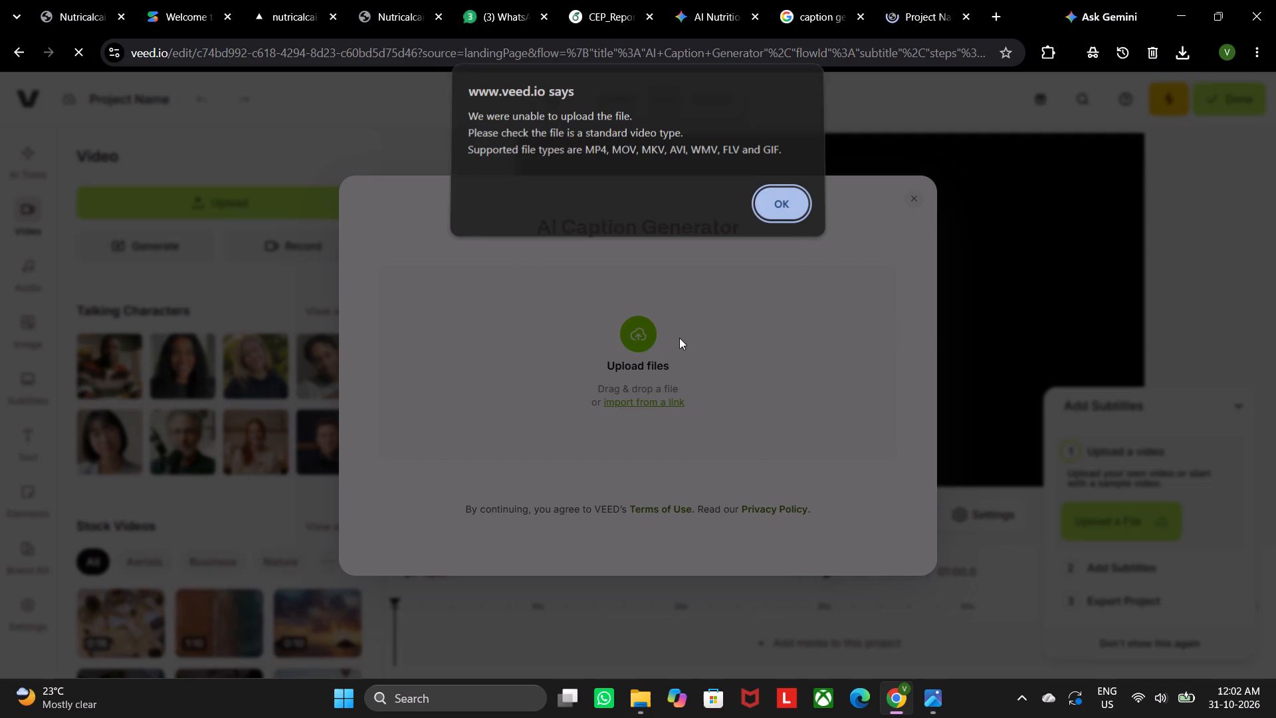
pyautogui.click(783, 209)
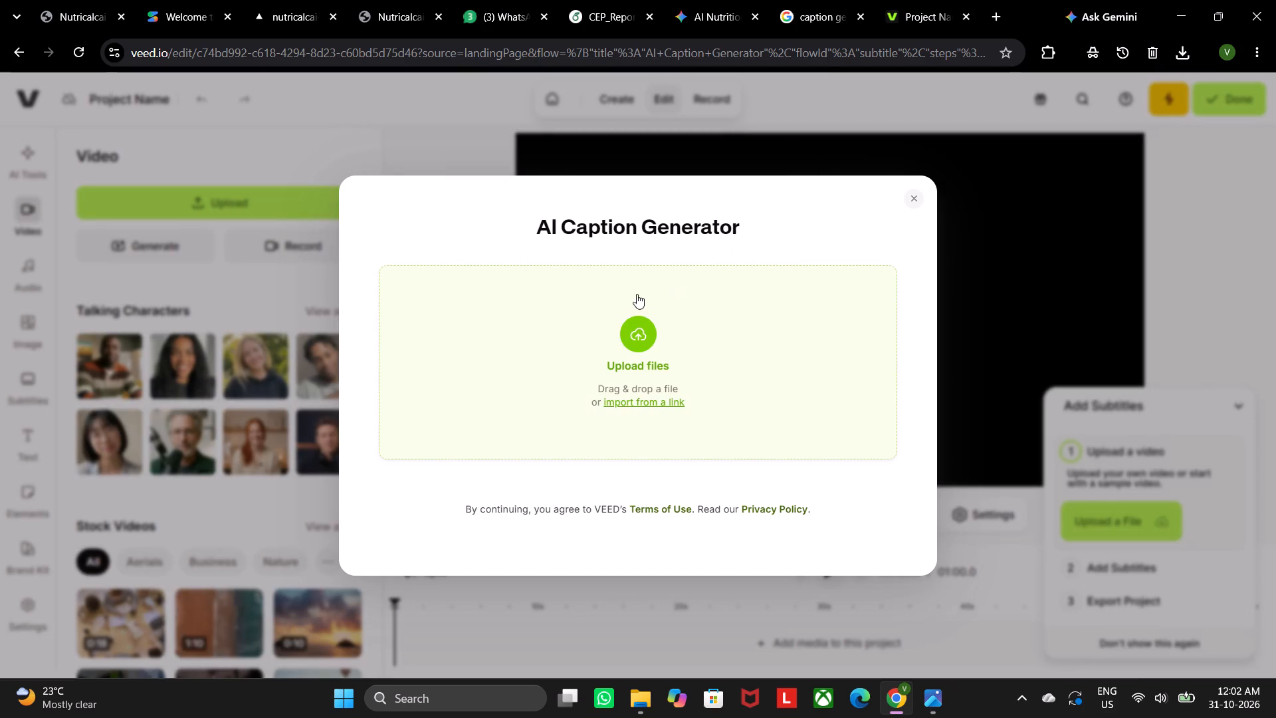
# Upload the video VN20261030_140932 from the Downloads folder to the AI Caption Generator.
pyautogui.click(626, 331)
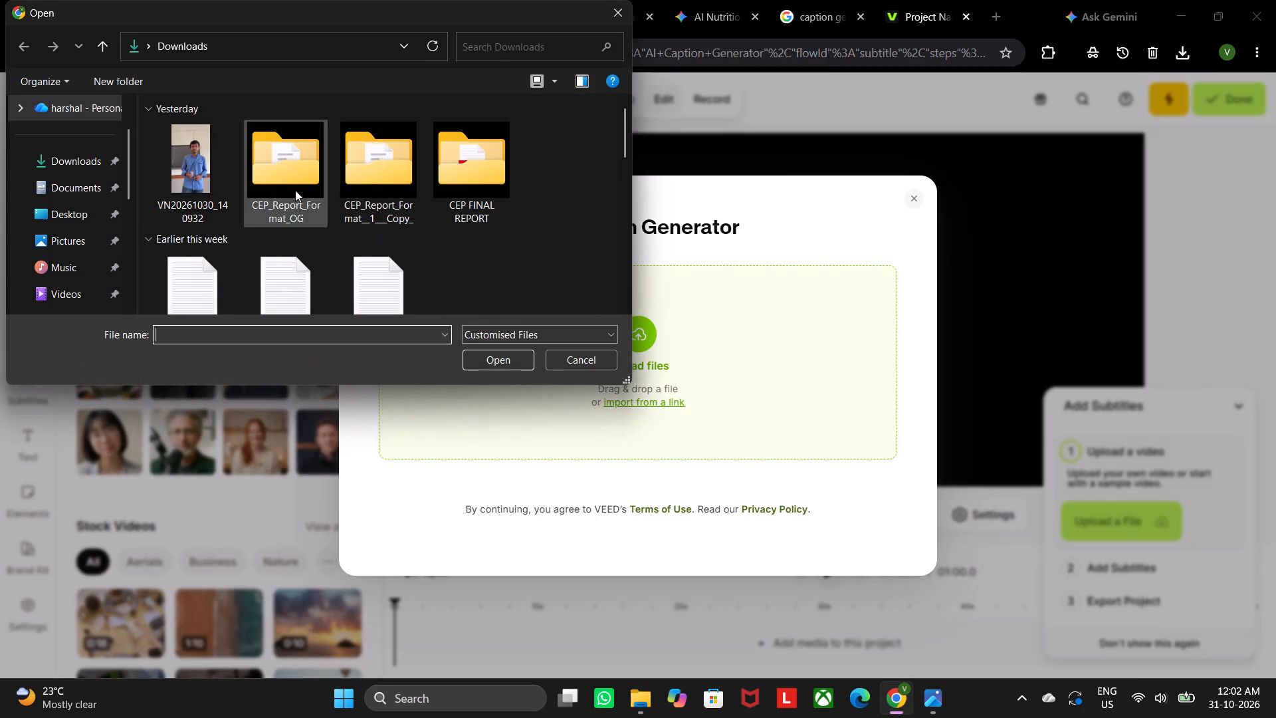
pyautogui.doubleClick(220, 187)
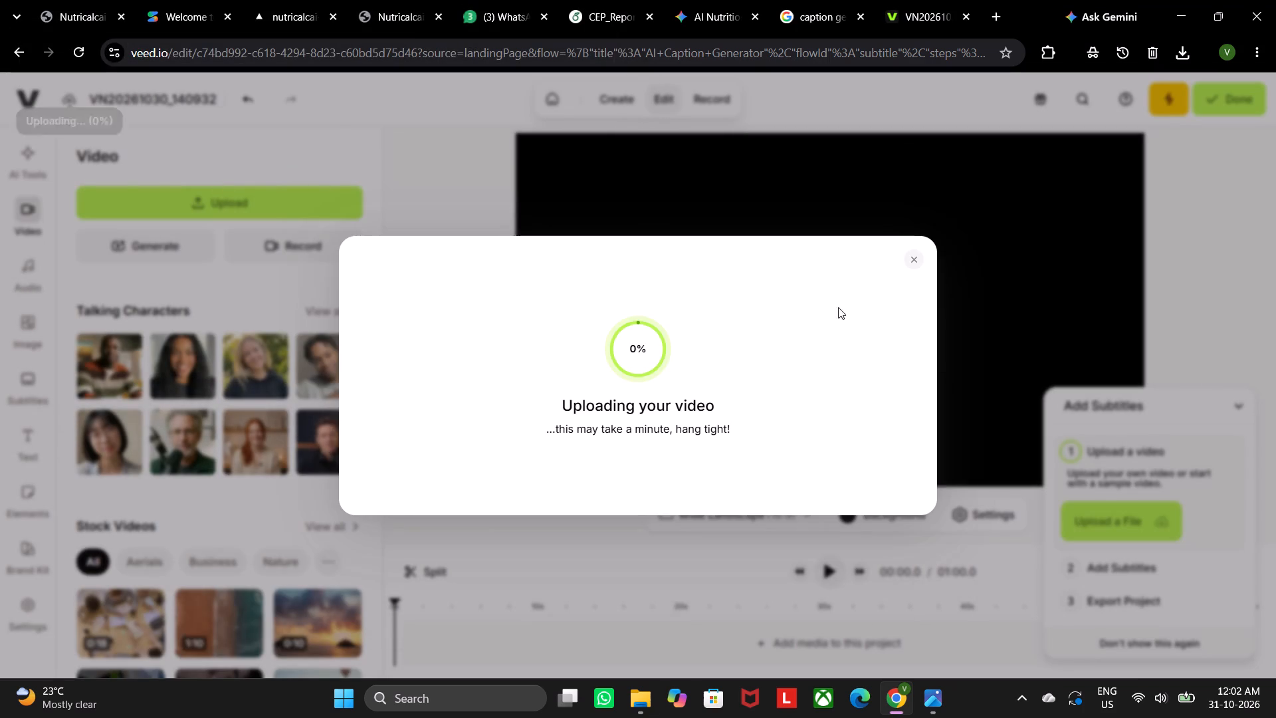
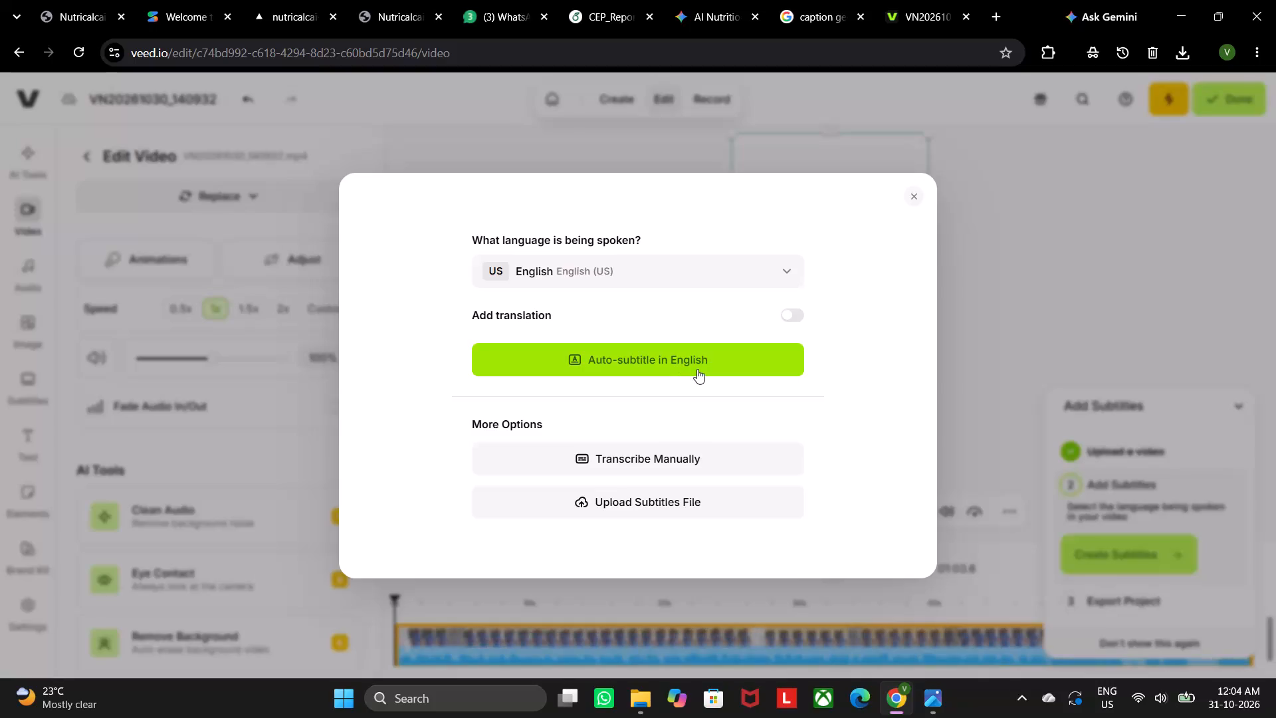
# Generate automatic English (US) subtitles for the uploaded video without adding a translation.
pyautogui.click(697, 369)
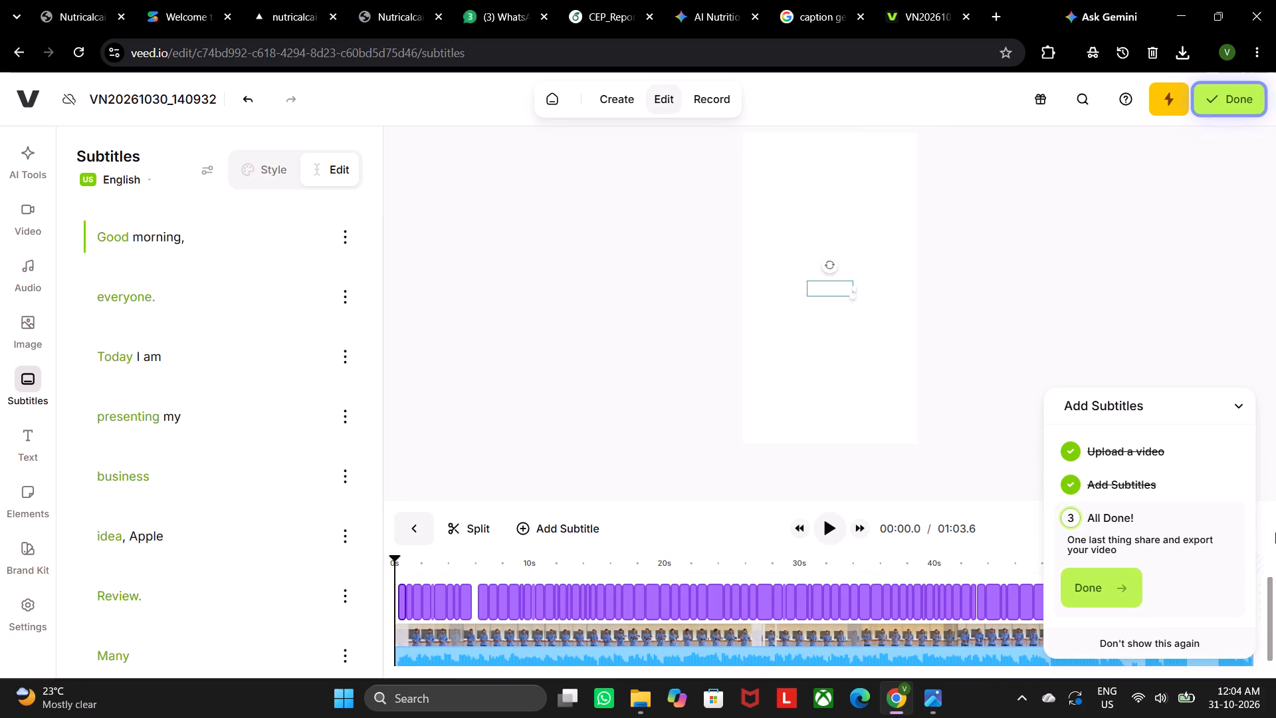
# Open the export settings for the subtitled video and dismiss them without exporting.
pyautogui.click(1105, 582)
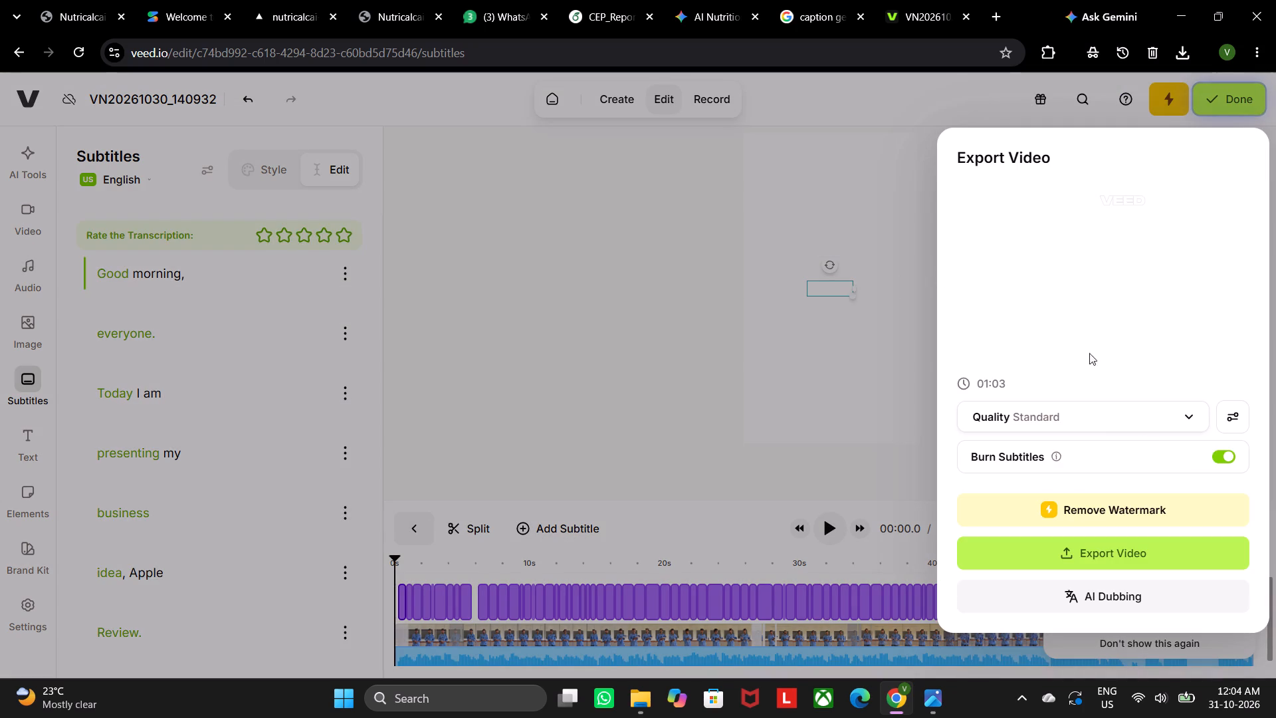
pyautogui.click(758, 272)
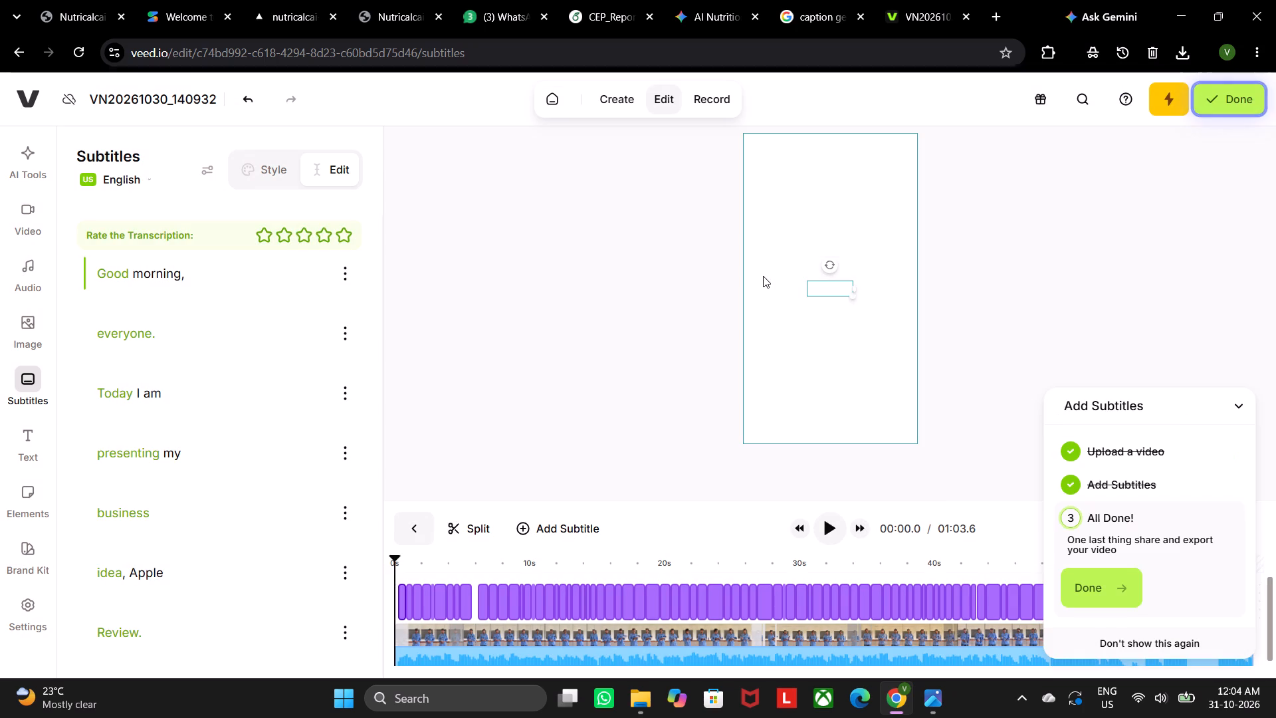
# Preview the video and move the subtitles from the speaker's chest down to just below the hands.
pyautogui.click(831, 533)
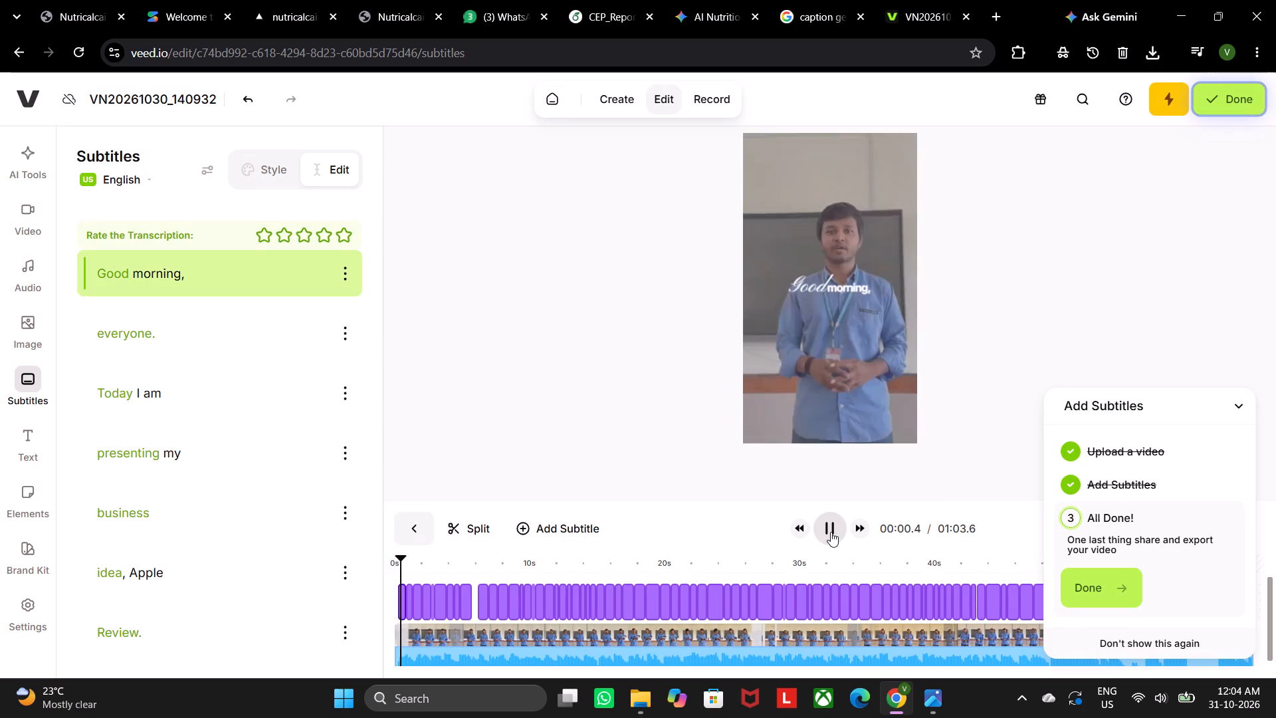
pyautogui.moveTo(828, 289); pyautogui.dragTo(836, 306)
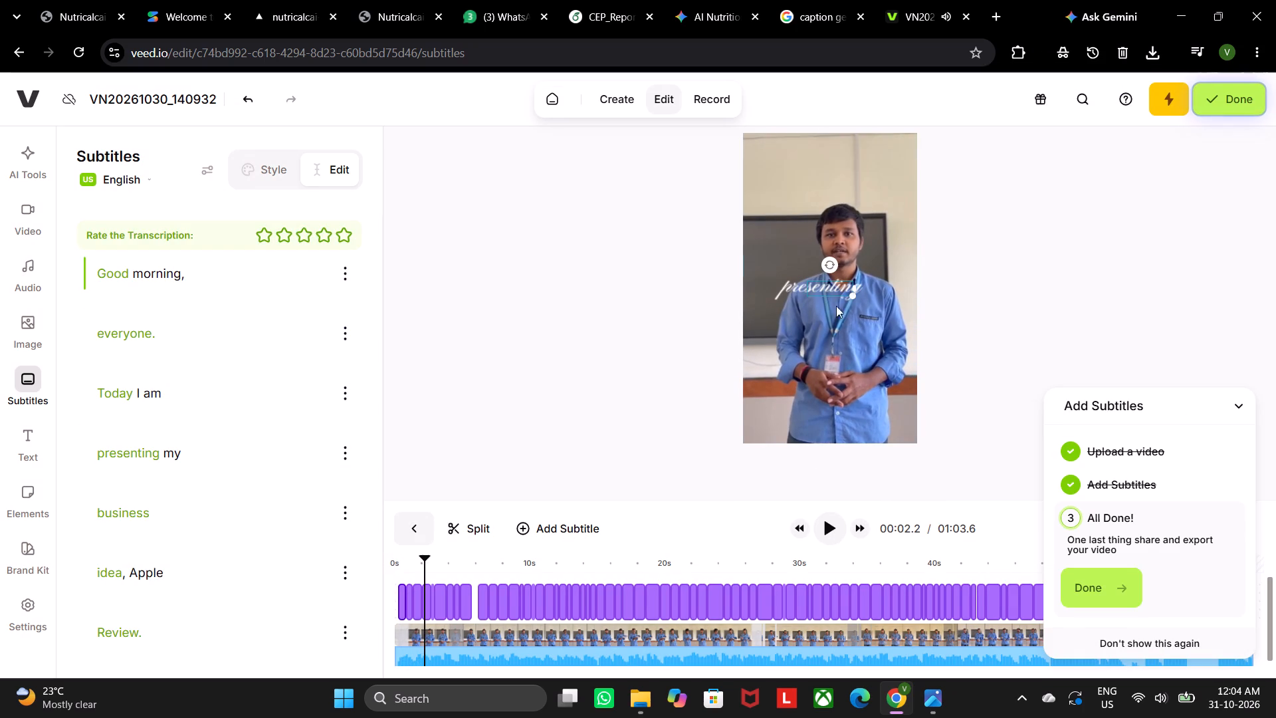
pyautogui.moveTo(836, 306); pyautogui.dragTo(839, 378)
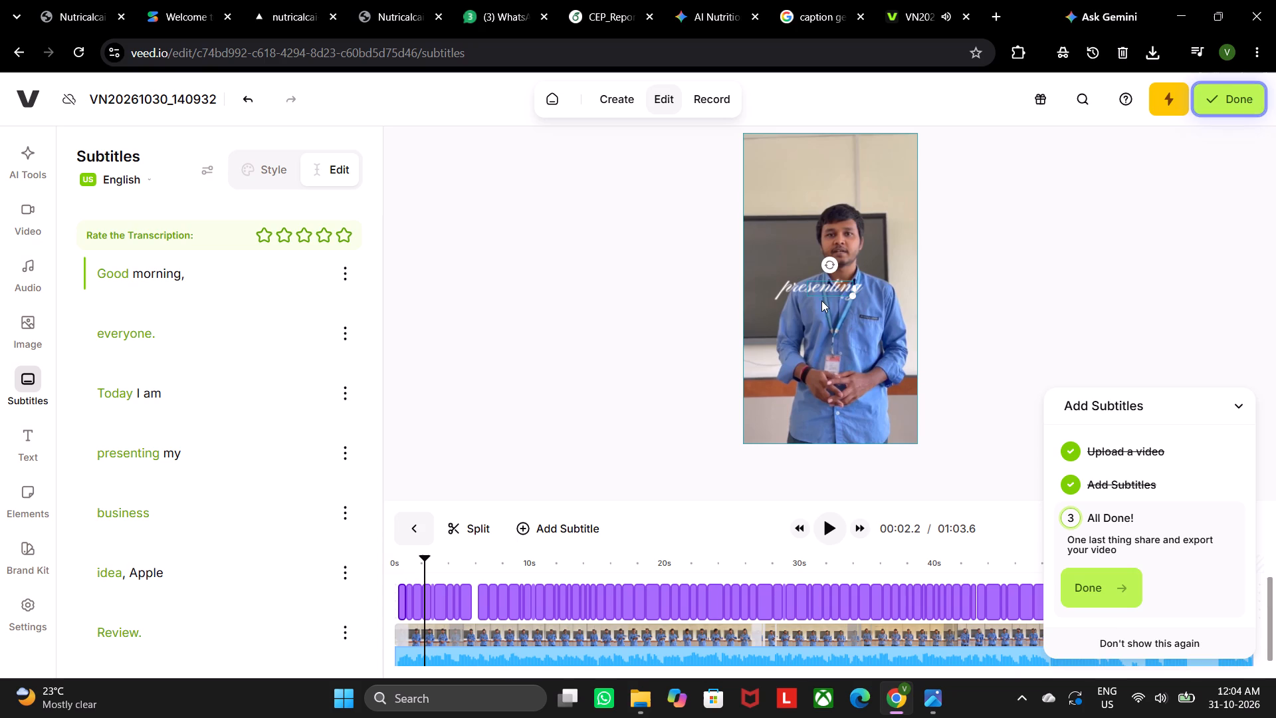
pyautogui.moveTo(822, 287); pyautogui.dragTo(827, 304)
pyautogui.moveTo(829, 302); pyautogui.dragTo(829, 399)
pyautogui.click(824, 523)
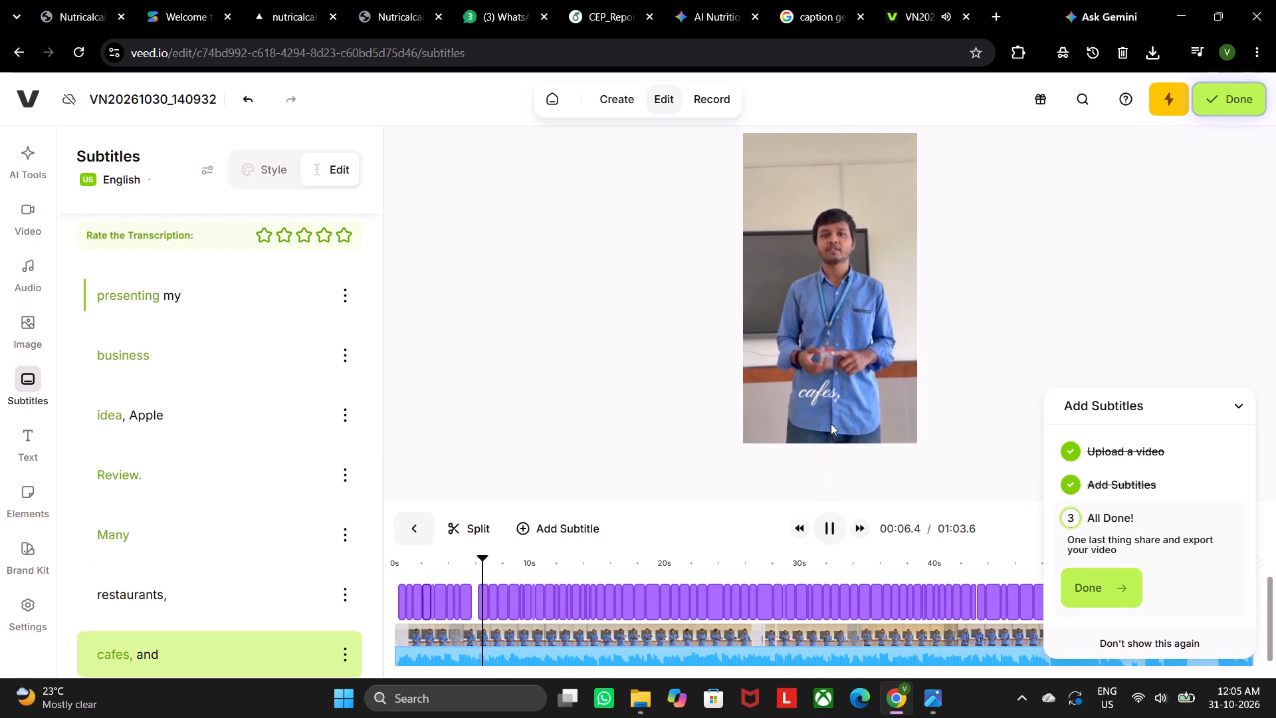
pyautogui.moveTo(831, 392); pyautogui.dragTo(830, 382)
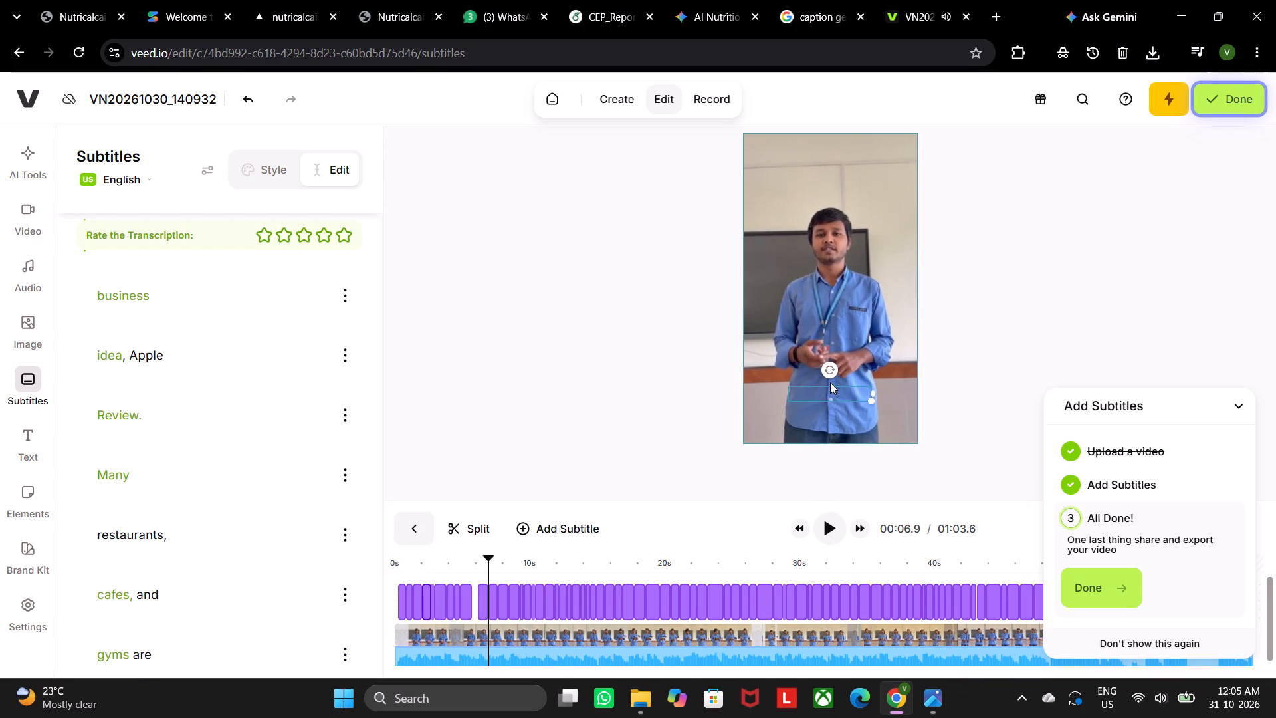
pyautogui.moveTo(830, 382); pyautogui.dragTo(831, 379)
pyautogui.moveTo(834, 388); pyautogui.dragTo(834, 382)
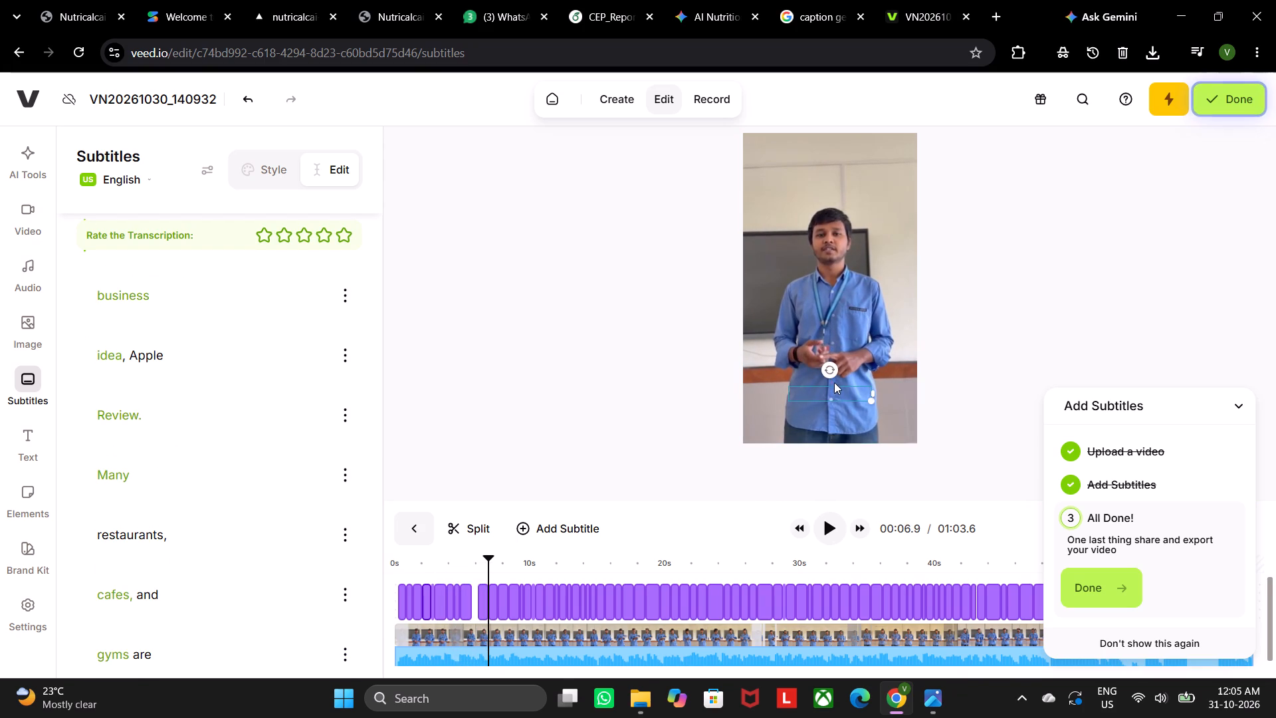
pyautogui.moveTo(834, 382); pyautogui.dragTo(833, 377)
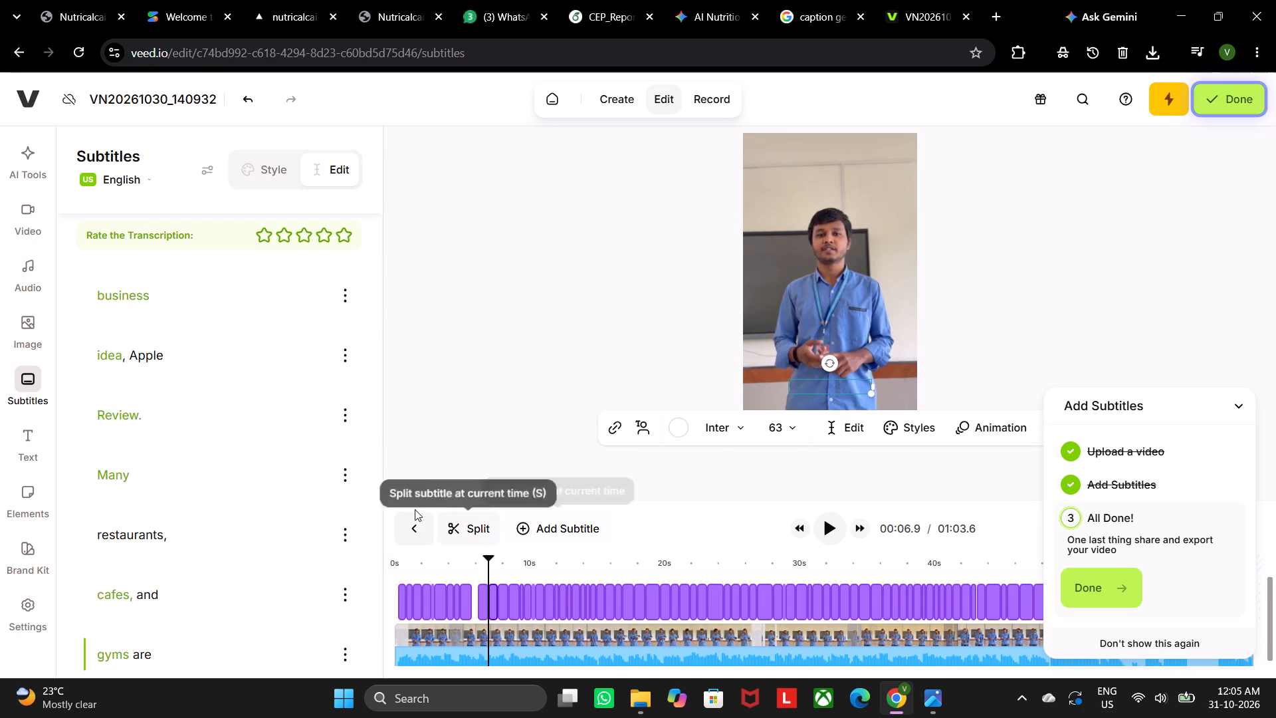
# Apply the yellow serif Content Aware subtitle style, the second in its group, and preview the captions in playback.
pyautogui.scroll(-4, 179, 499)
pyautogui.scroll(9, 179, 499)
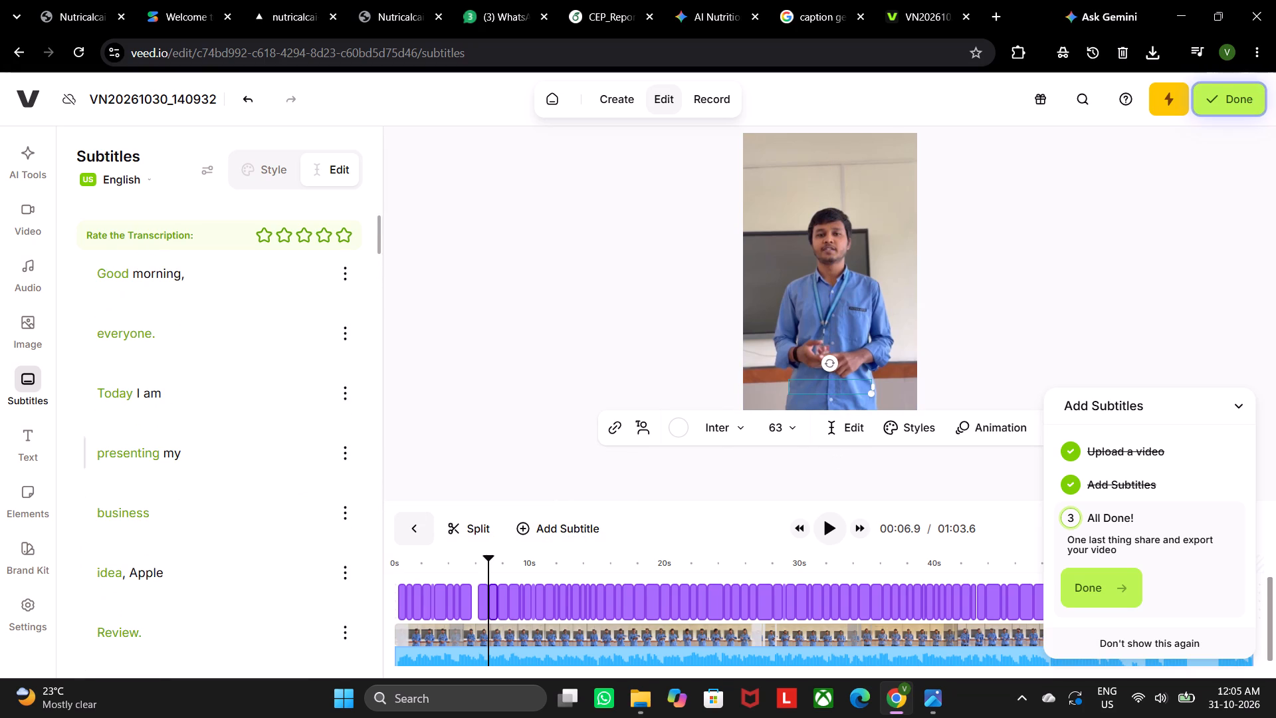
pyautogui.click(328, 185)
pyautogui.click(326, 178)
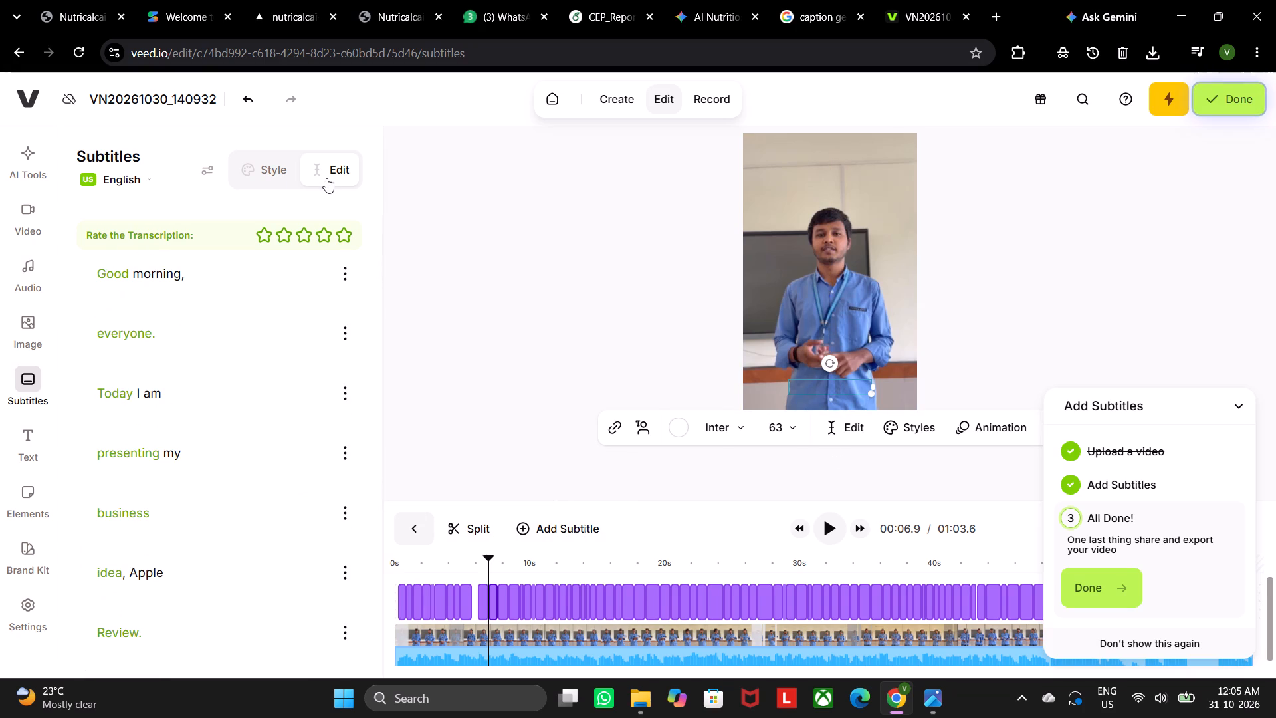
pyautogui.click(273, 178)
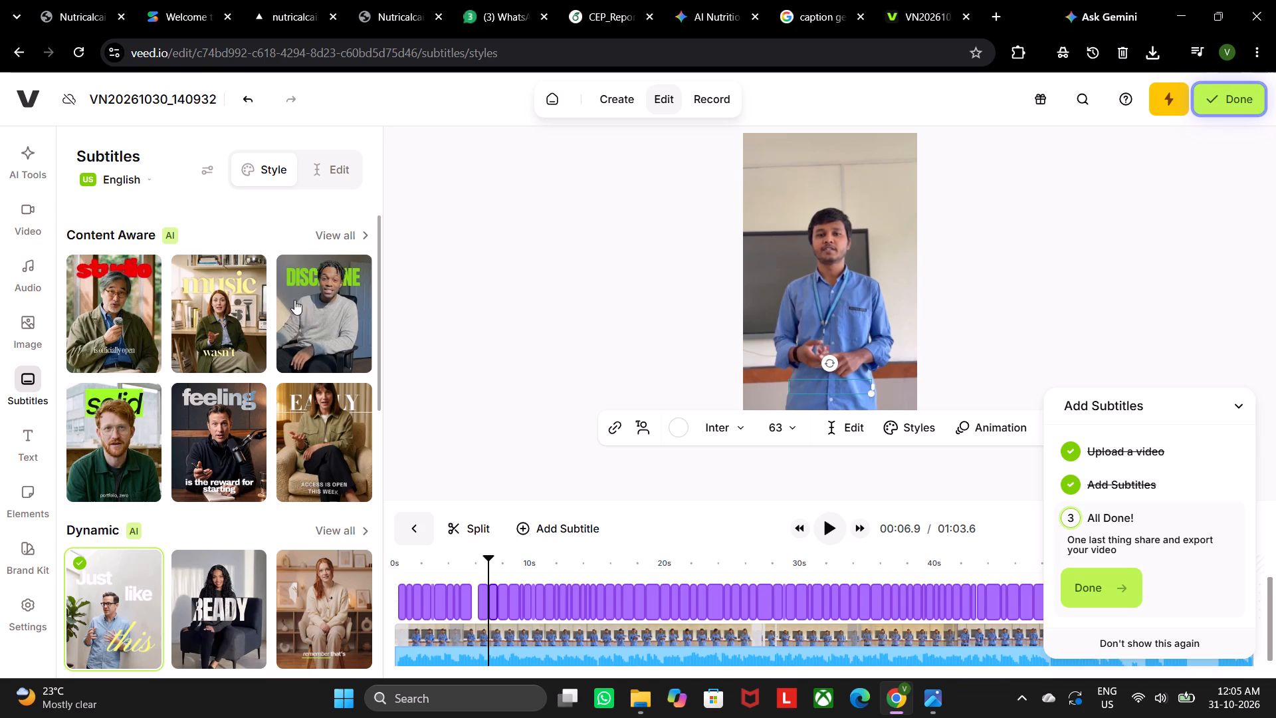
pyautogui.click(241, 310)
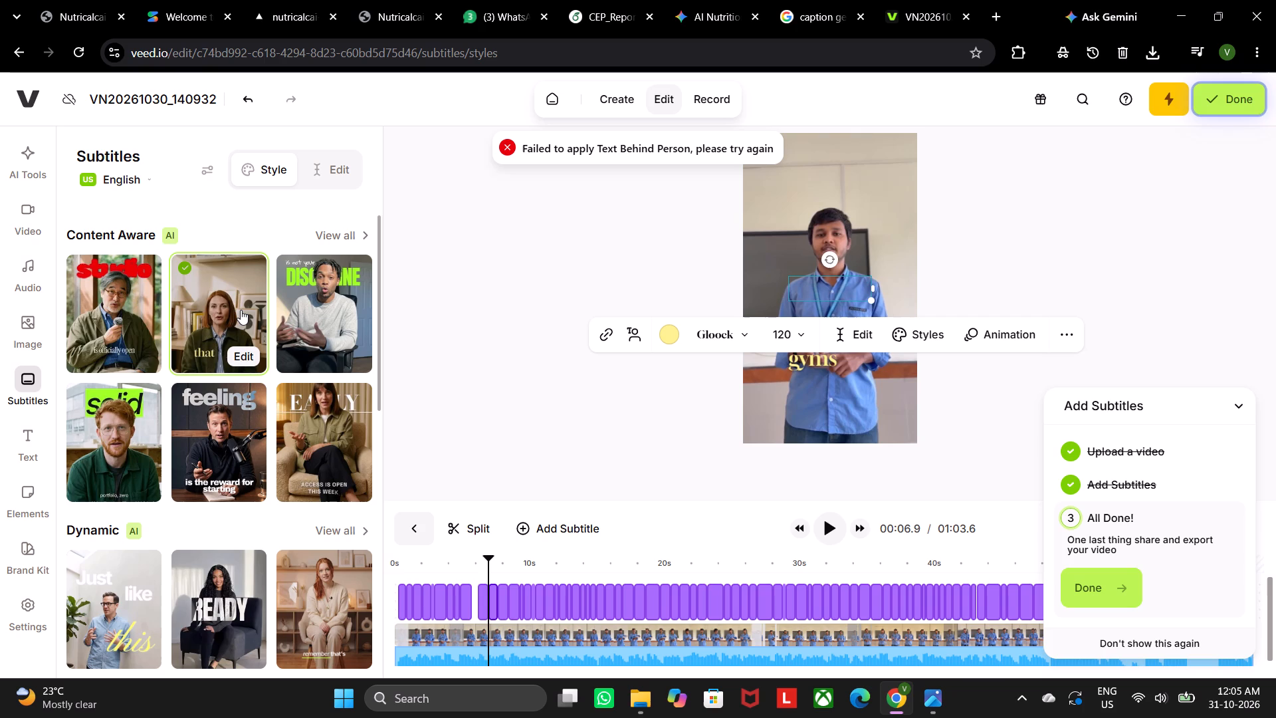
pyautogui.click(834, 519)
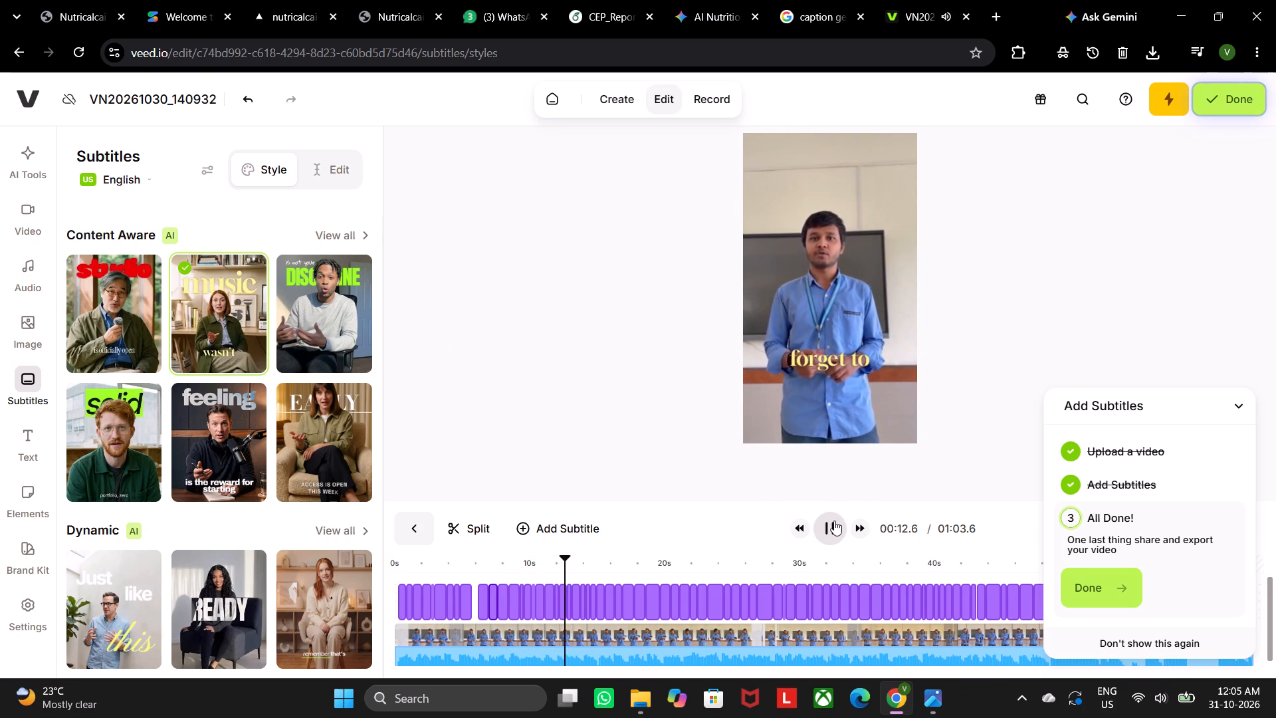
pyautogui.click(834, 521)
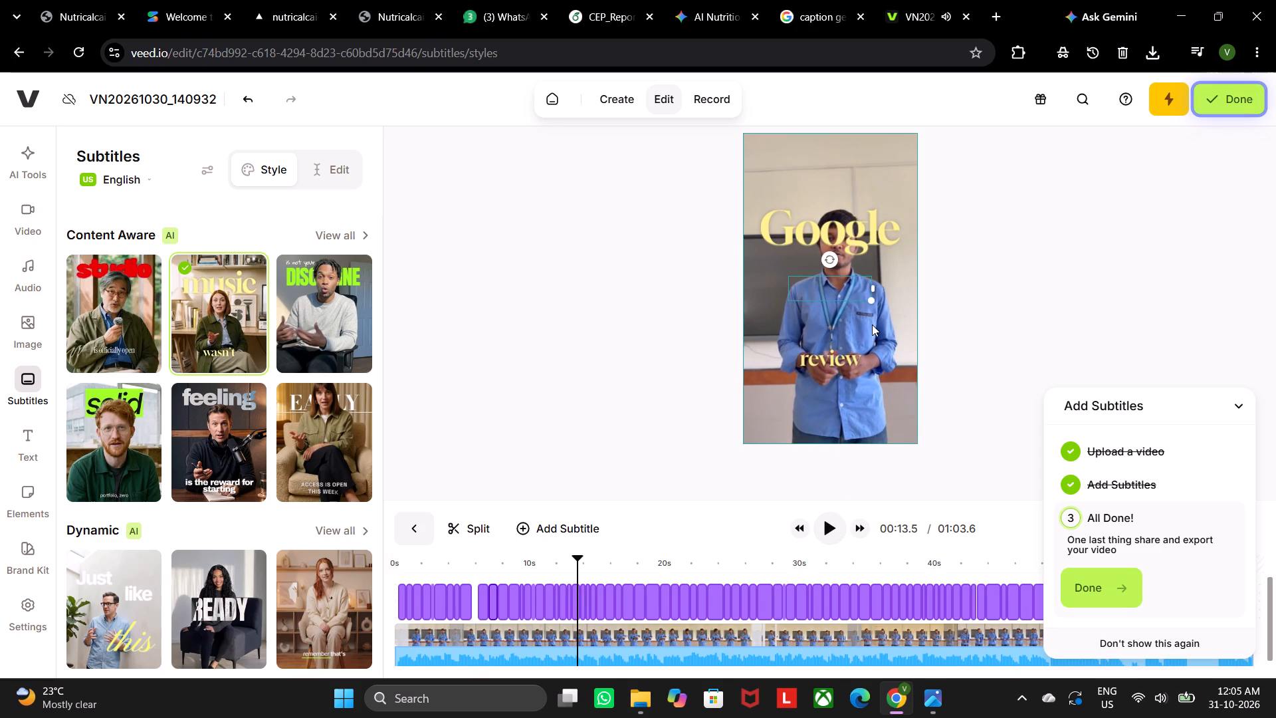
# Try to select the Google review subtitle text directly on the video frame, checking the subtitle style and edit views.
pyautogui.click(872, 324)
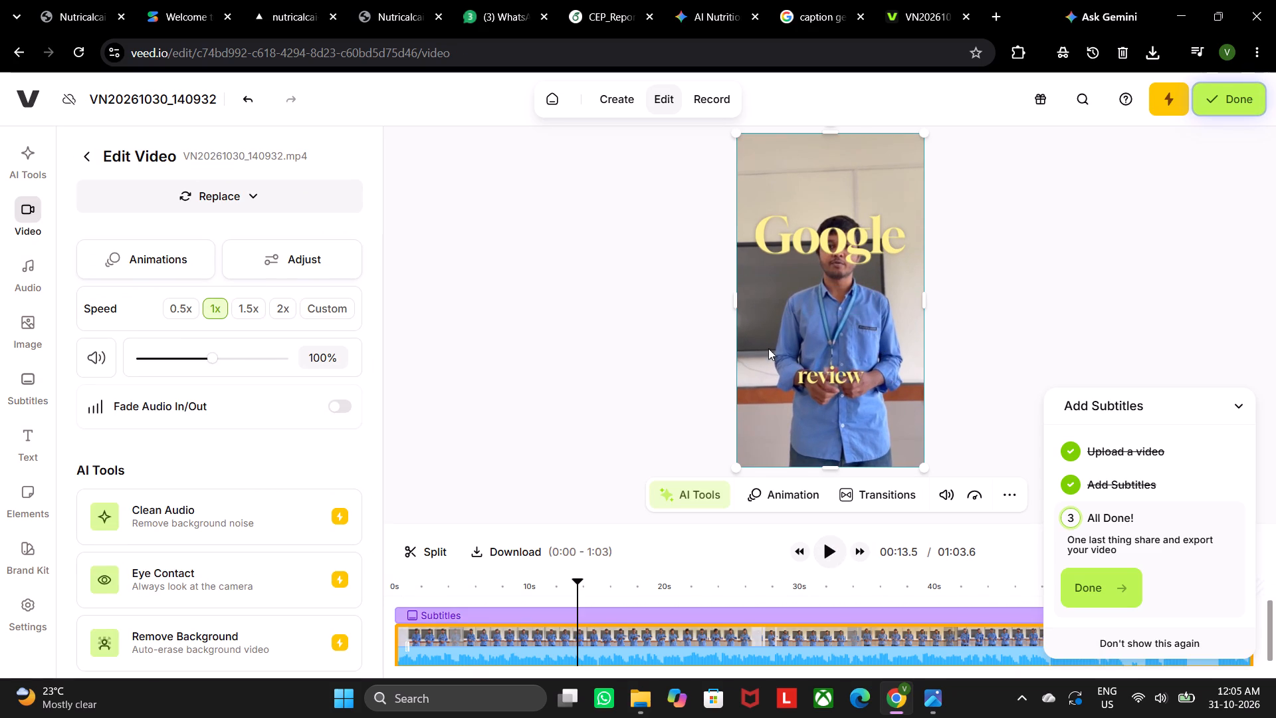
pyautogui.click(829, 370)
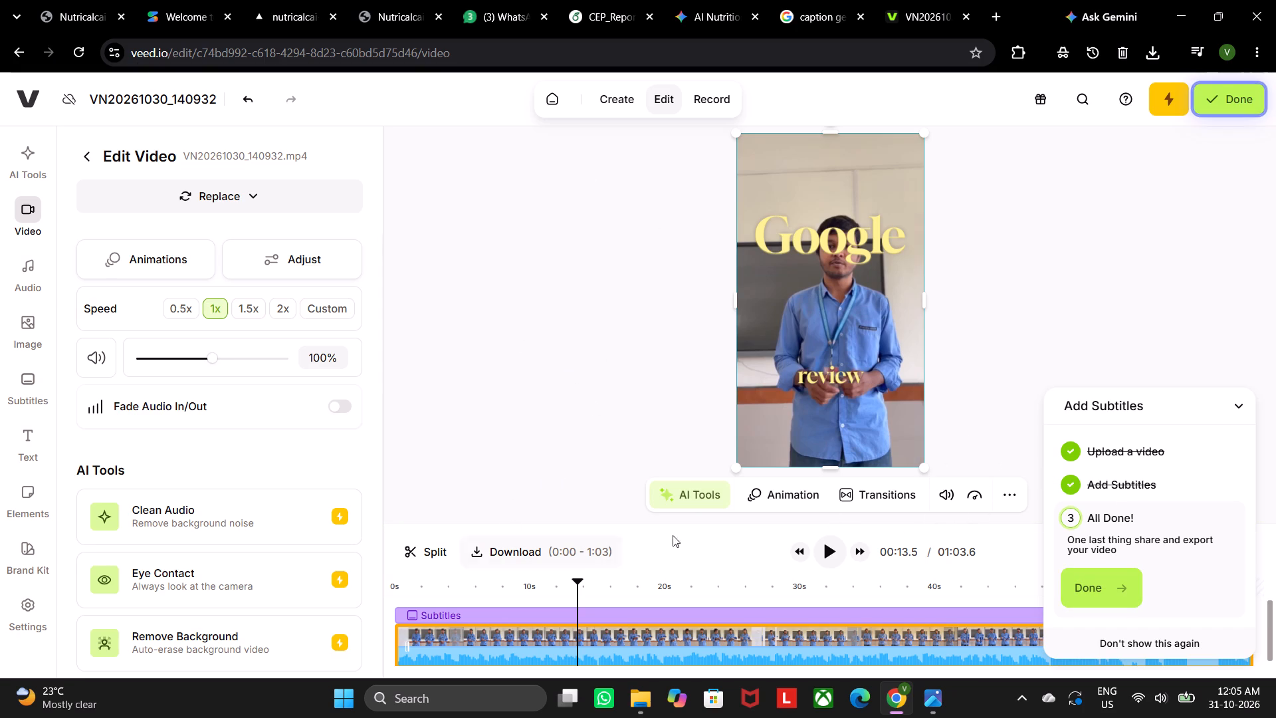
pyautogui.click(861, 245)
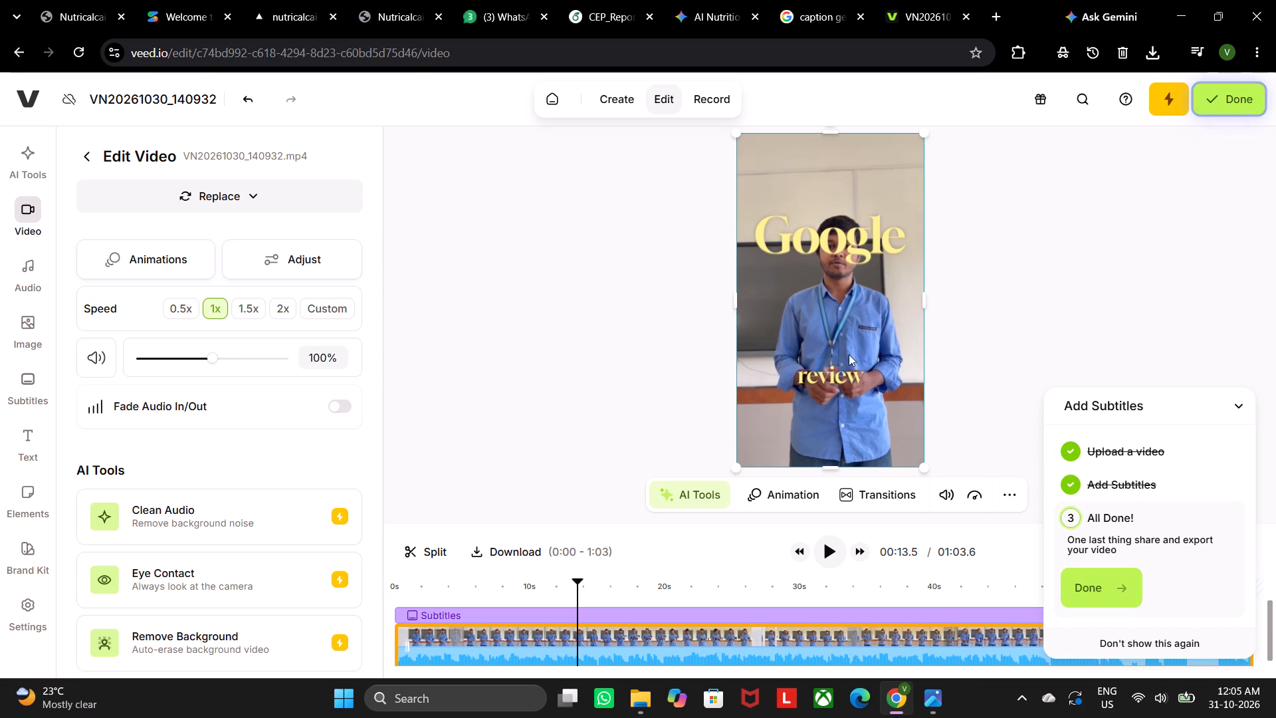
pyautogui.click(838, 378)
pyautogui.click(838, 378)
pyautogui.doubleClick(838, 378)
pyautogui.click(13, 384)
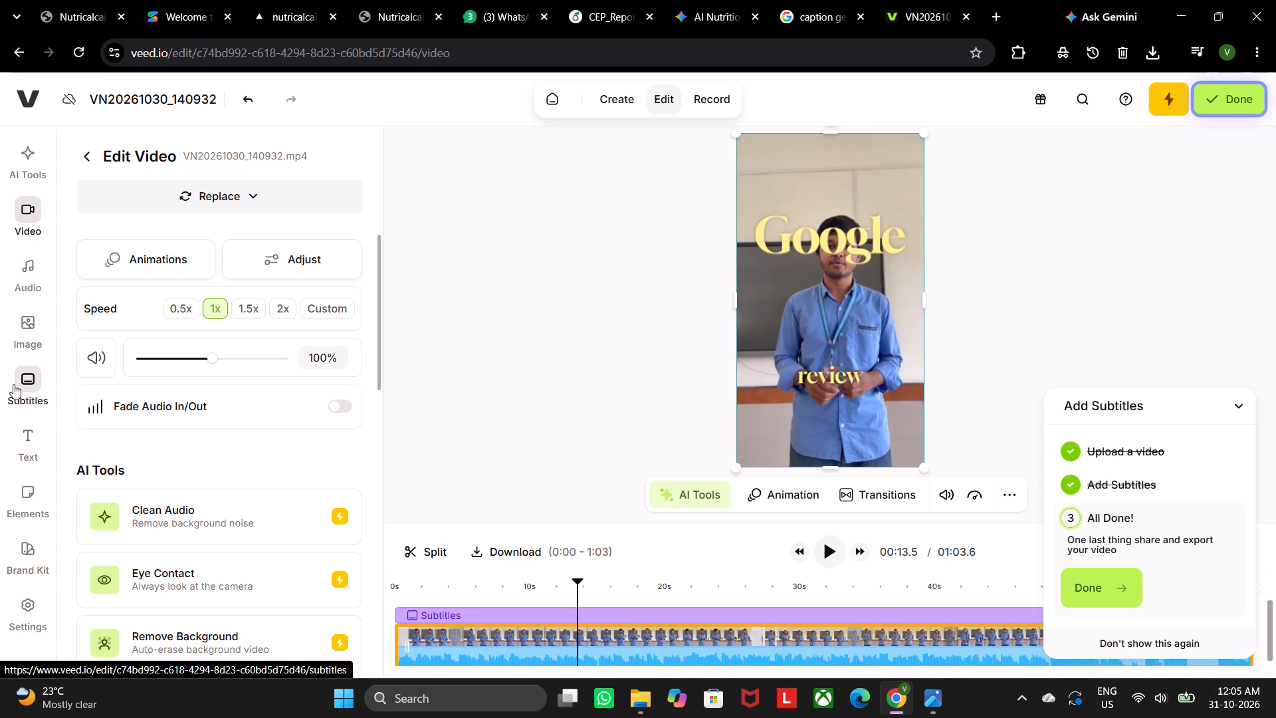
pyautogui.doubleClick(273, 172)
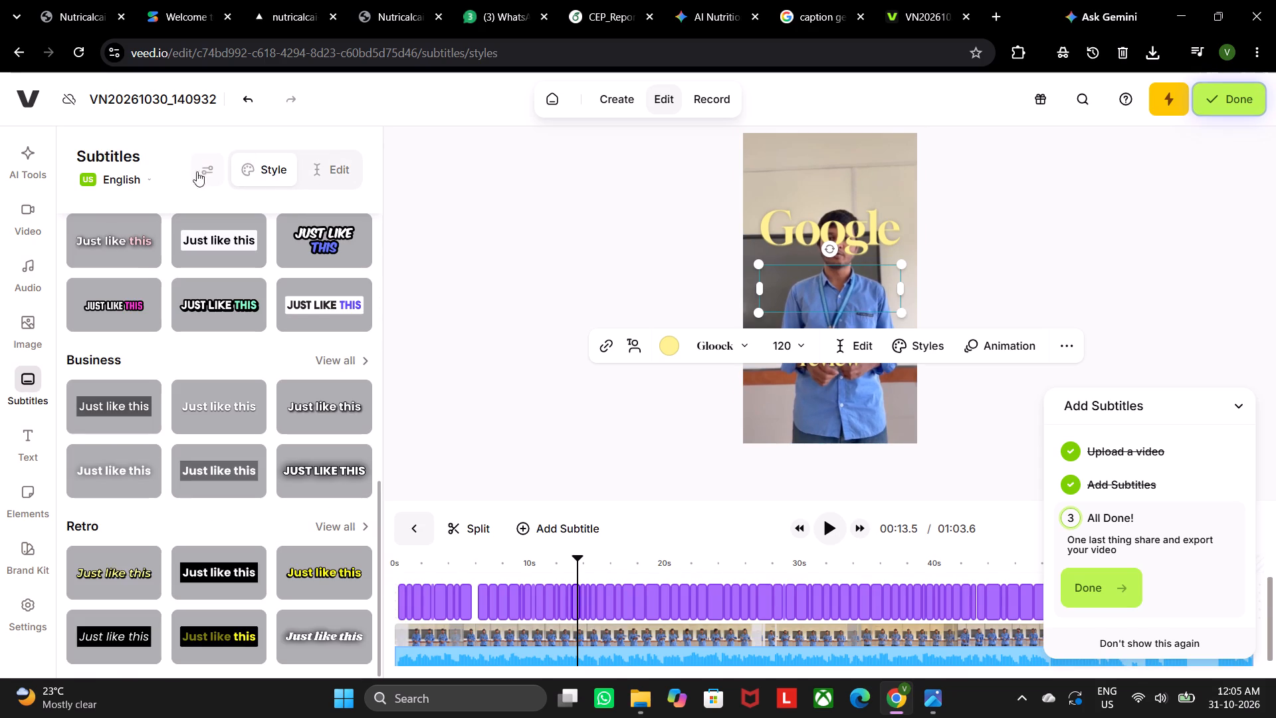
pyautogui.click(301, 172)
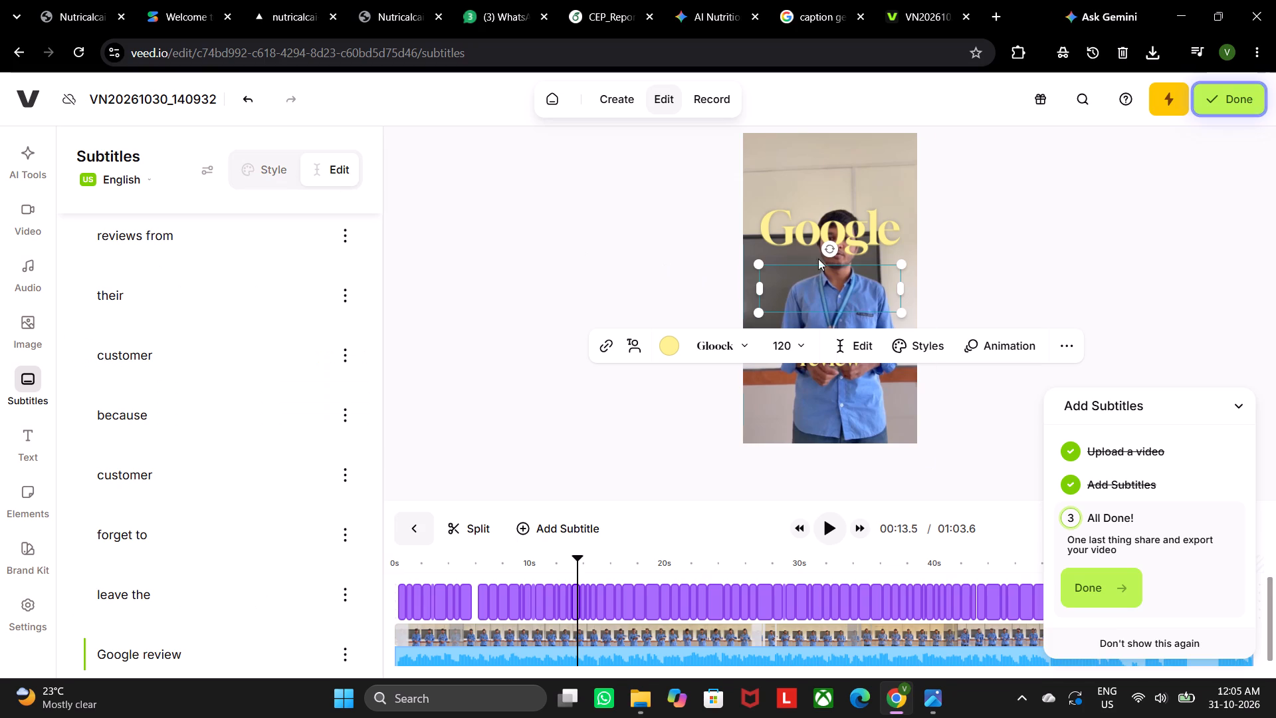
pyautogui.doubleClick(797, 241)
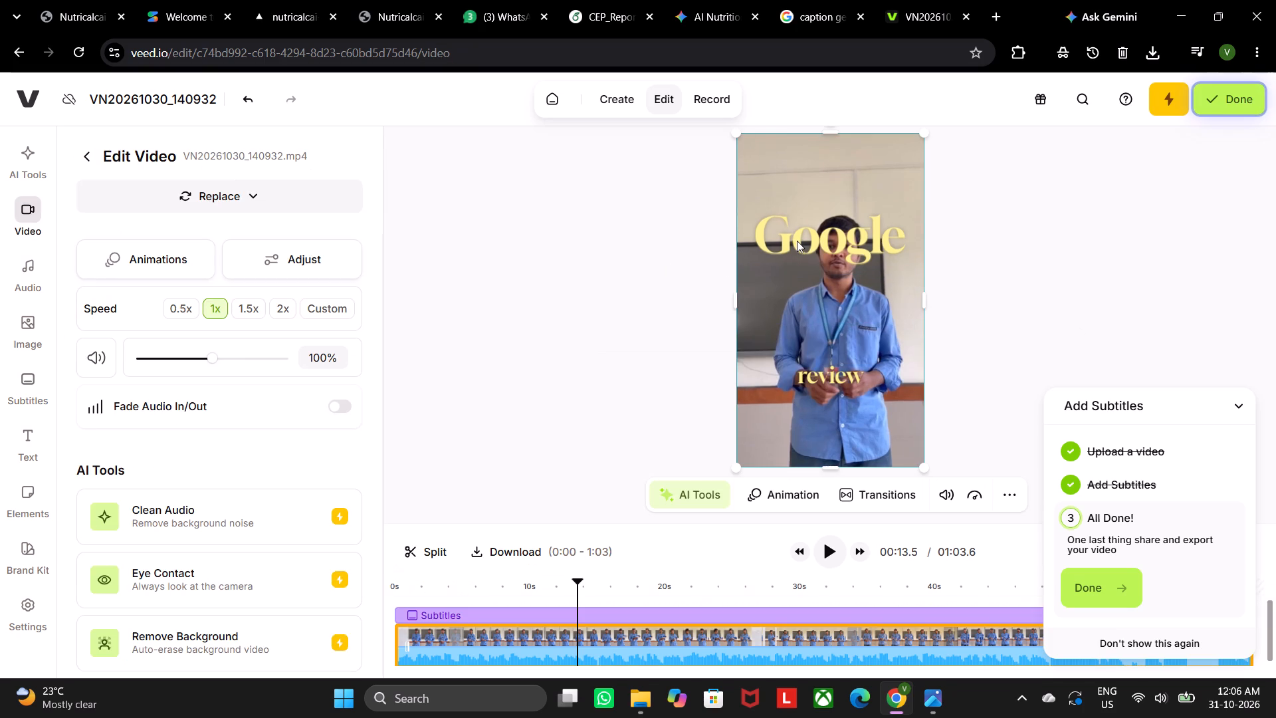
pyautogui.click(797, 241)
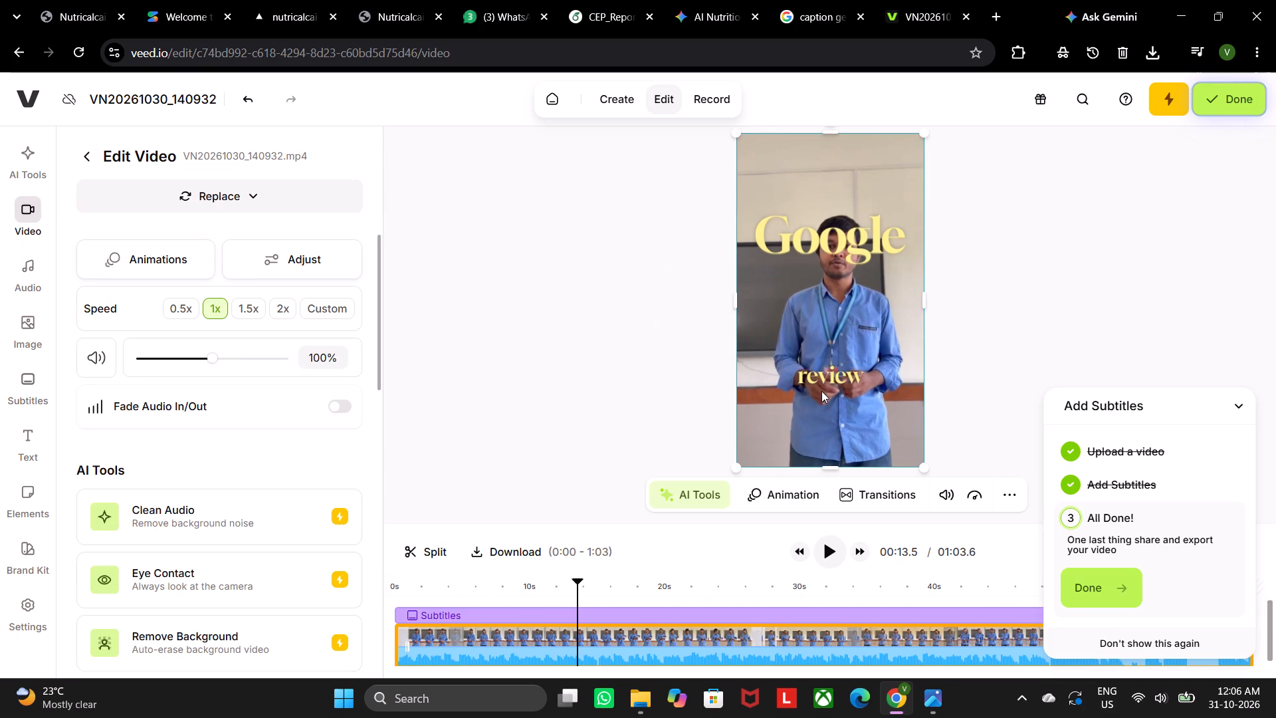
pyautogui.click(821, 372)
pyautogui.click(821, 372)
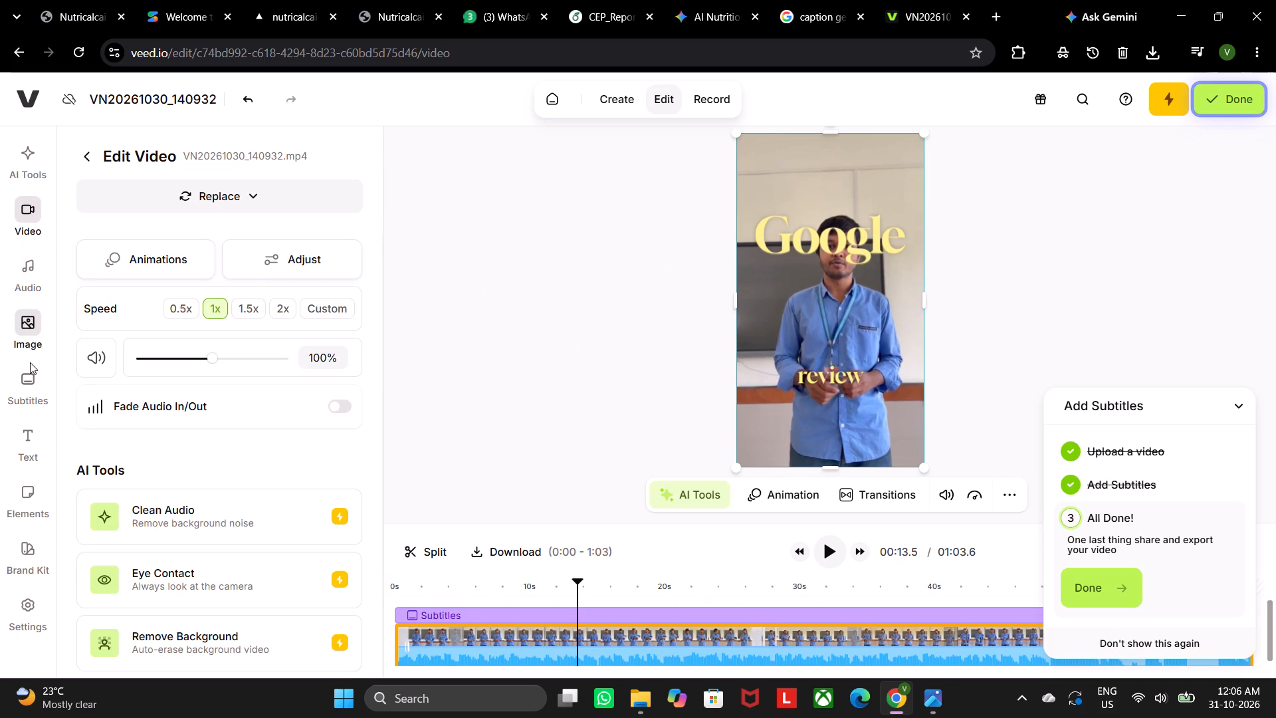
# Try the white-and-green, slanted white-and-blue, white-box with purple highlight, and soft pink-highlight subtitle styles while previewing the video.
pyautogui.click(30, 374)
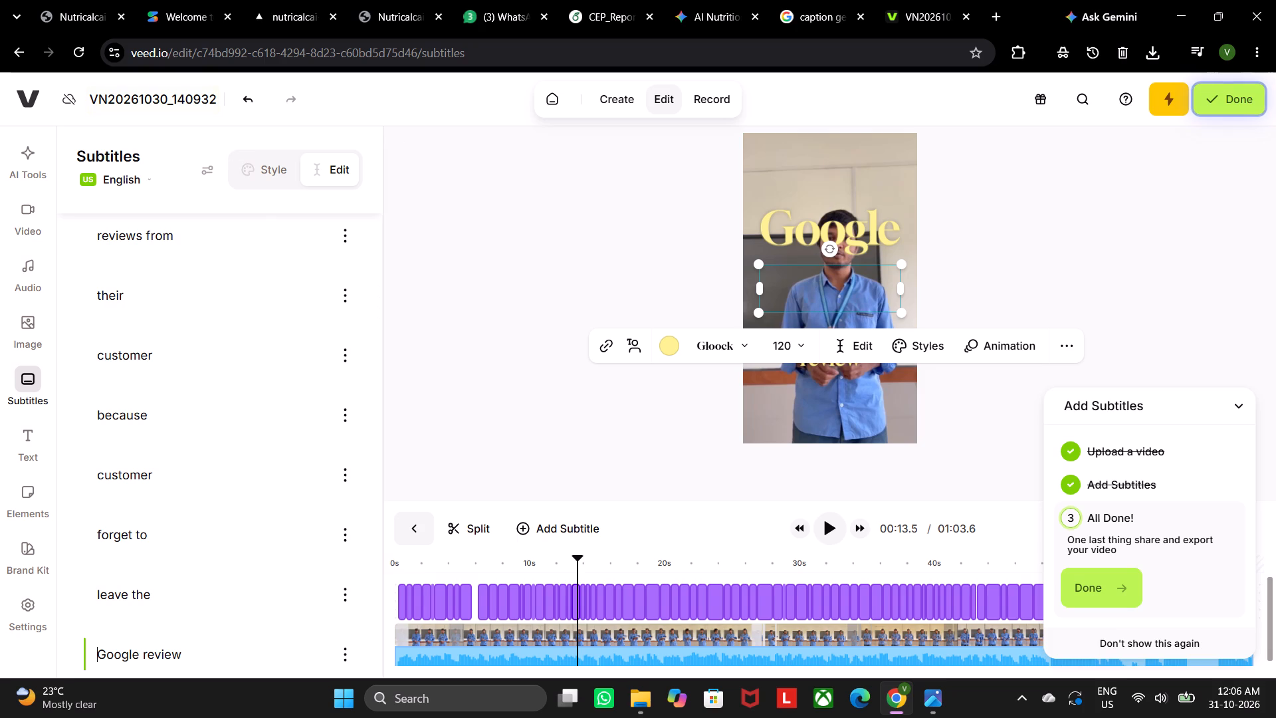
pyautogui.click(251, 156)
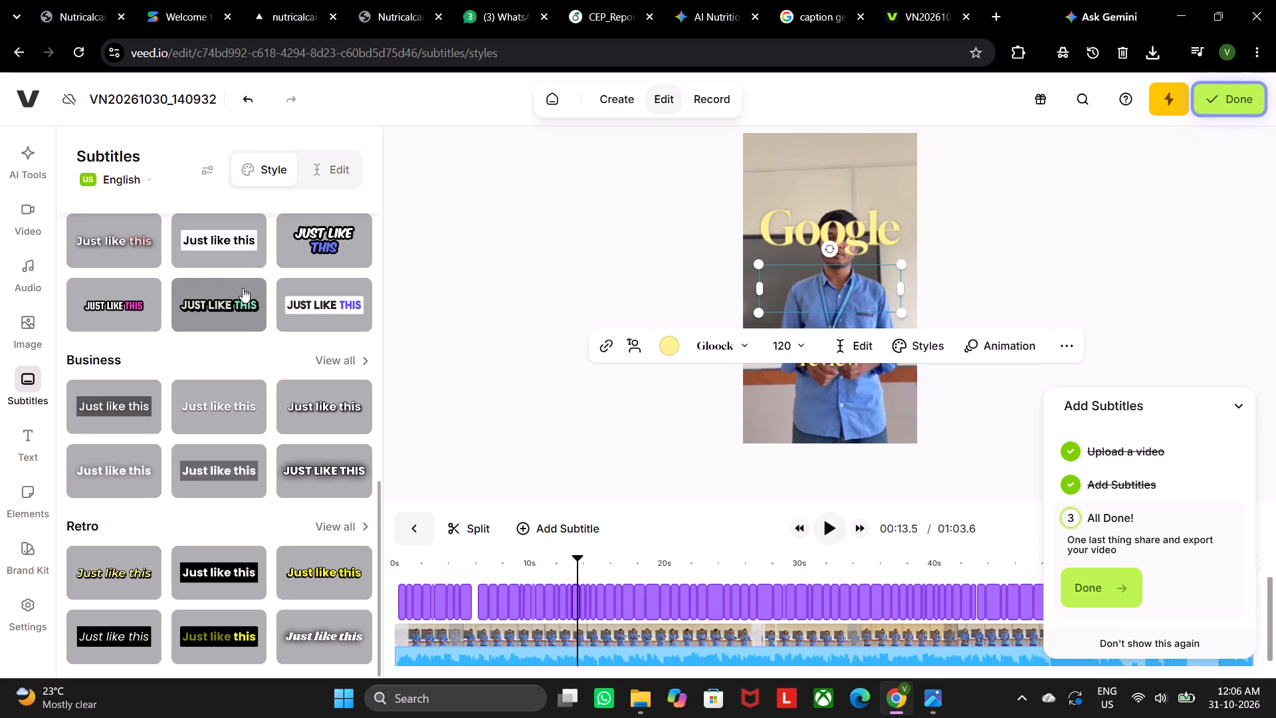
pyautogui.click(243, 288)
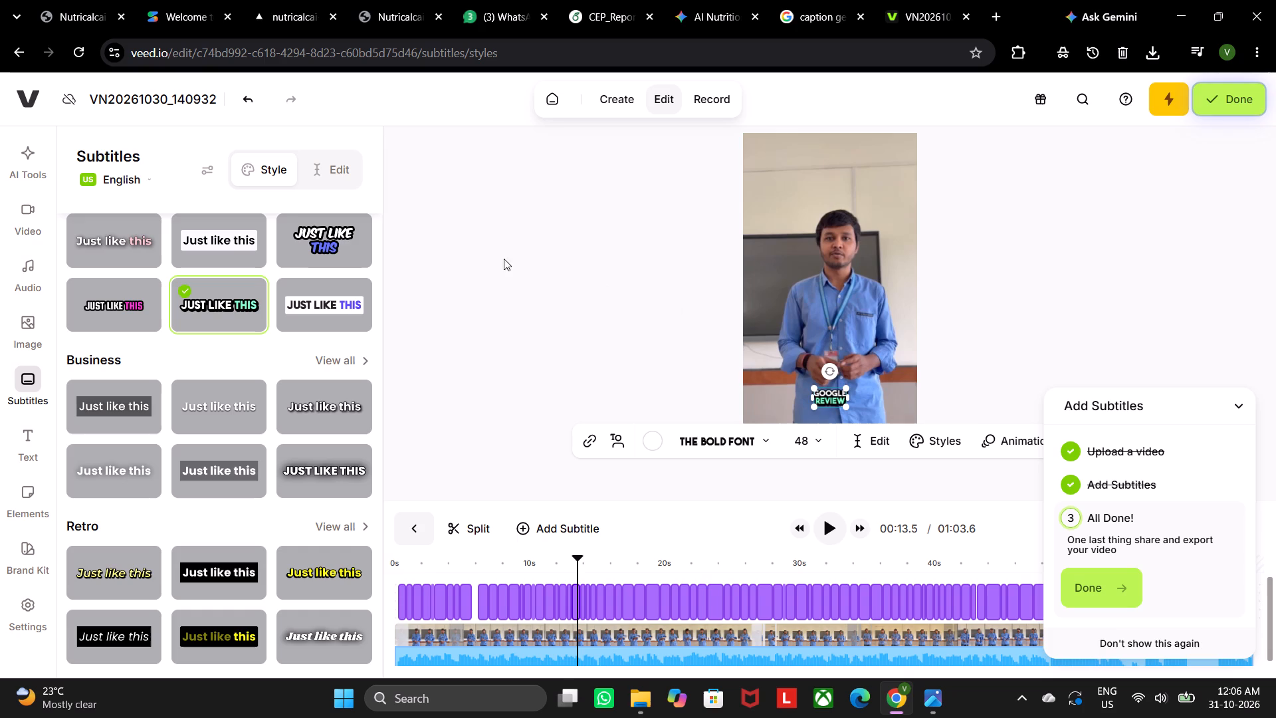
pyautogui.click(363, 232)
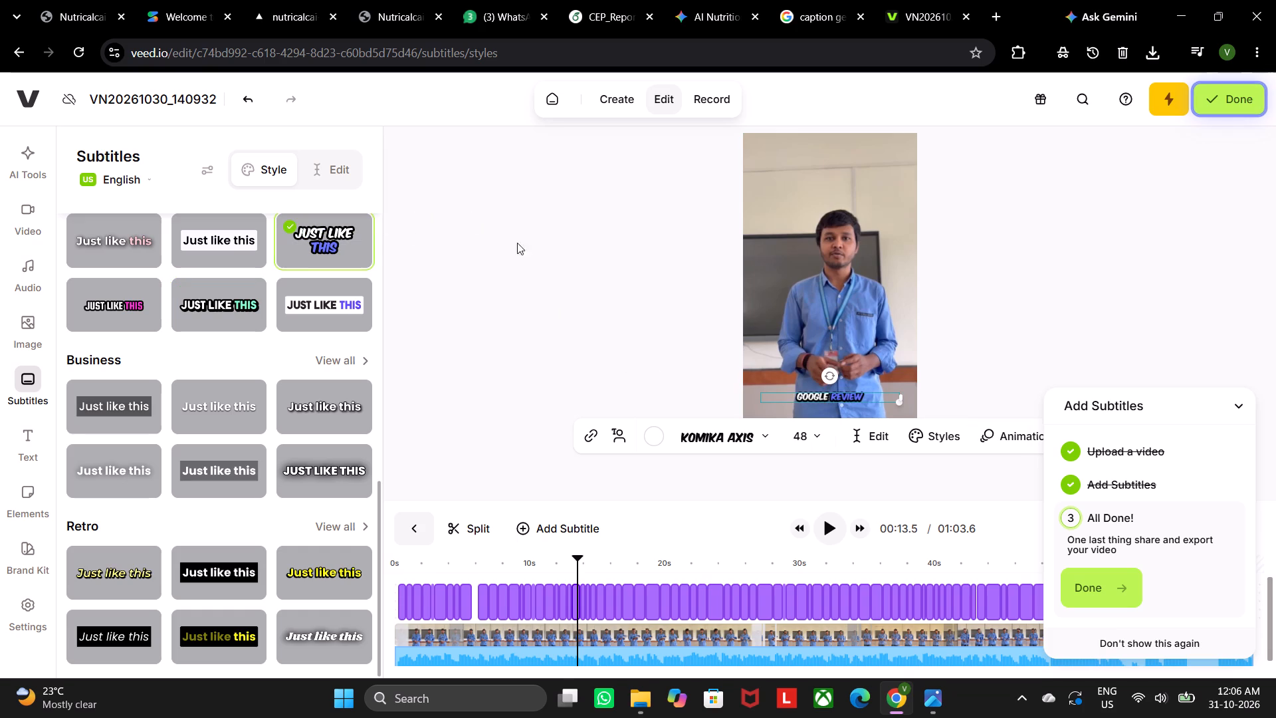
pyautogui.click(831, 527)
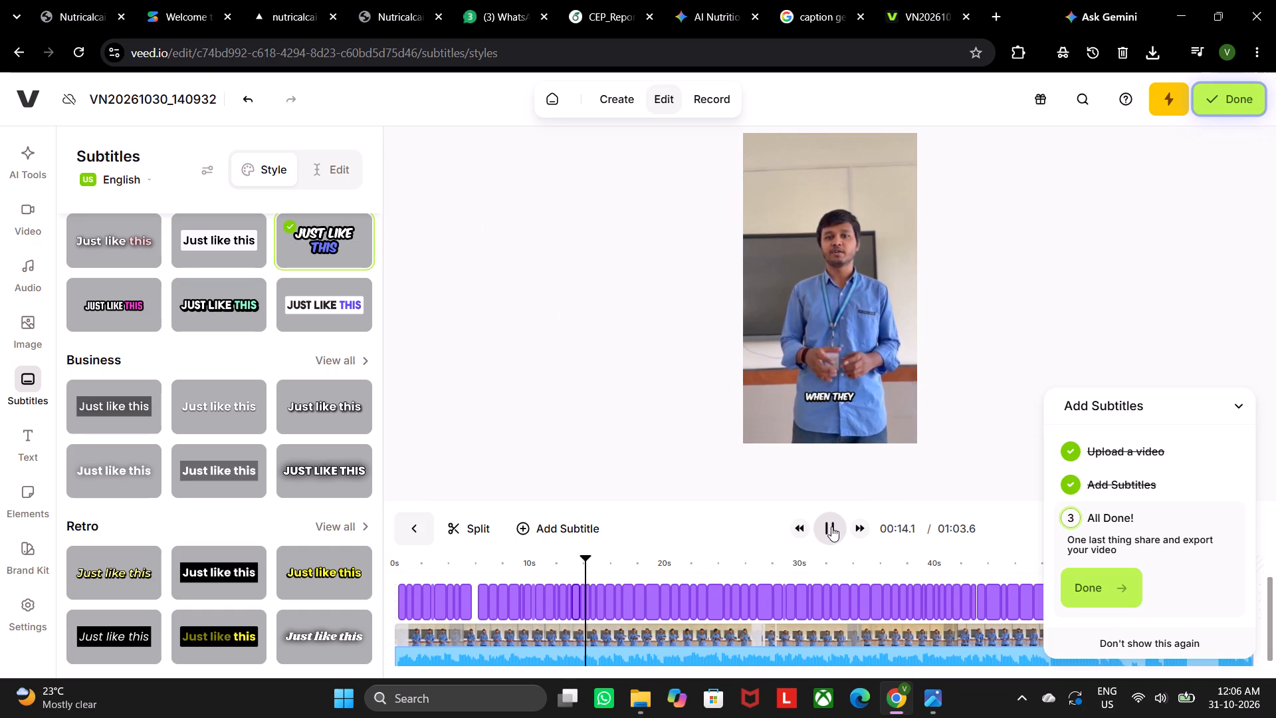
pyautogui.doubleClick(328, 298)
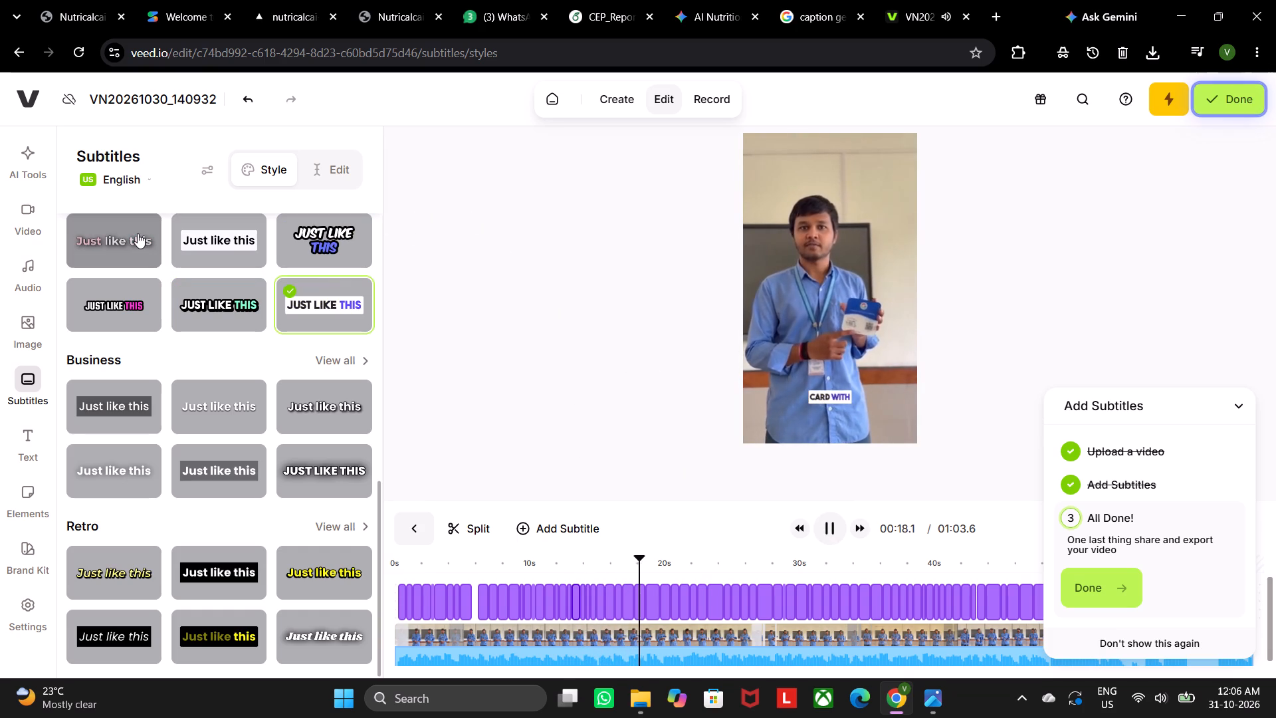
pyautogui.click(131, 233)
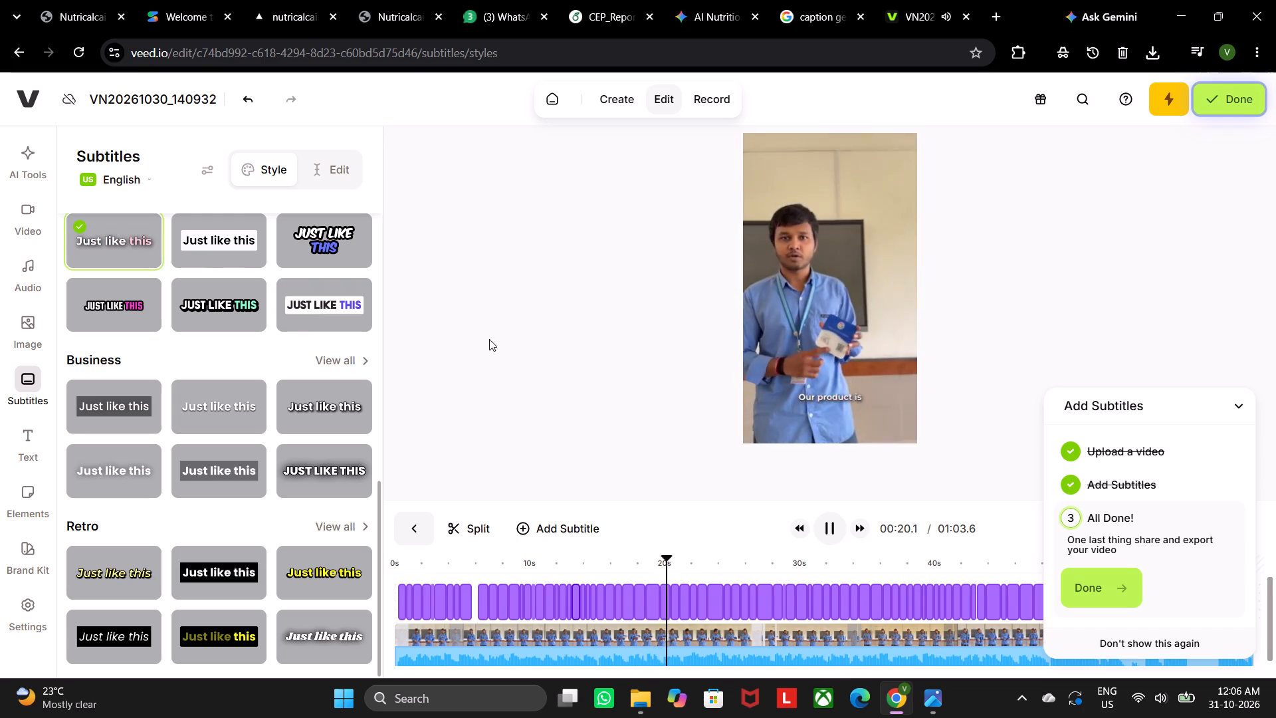
# Apply the Retro subtitle style with bold yellow and white outlined text, the third in that group.
pyautogui.scroll(-1, 255, 530)
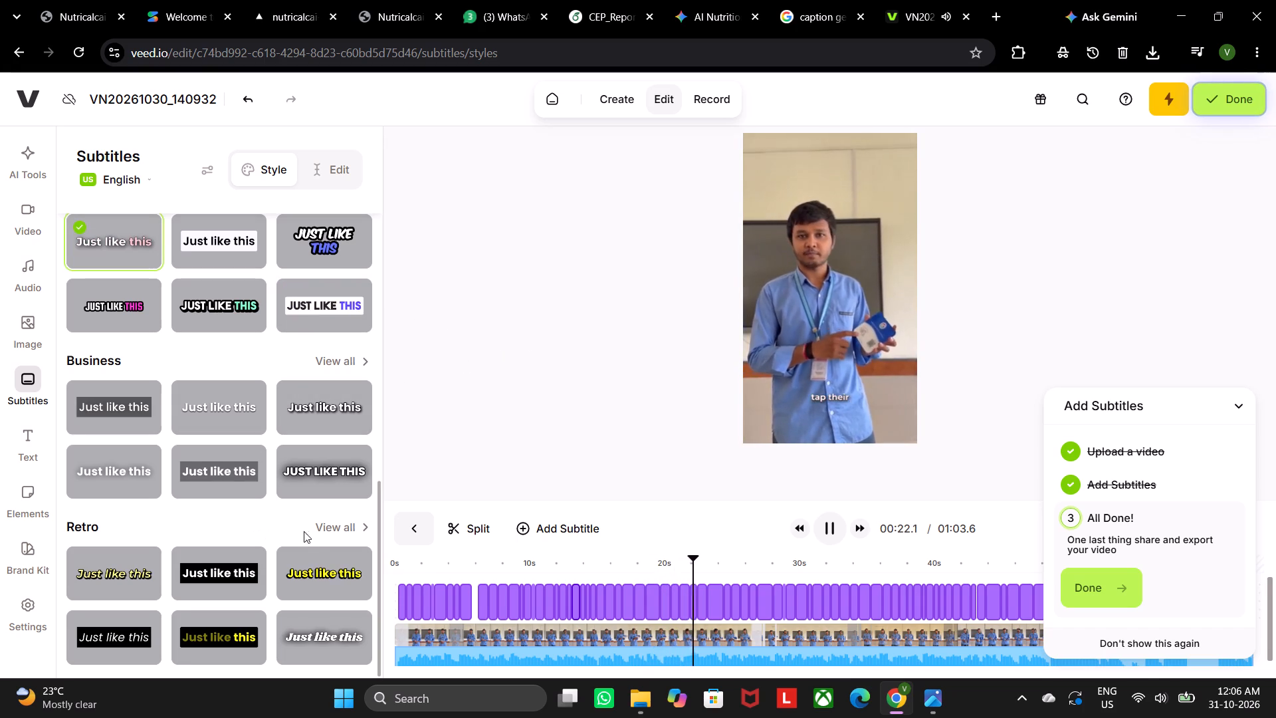
pyautogui.click(311, 550)
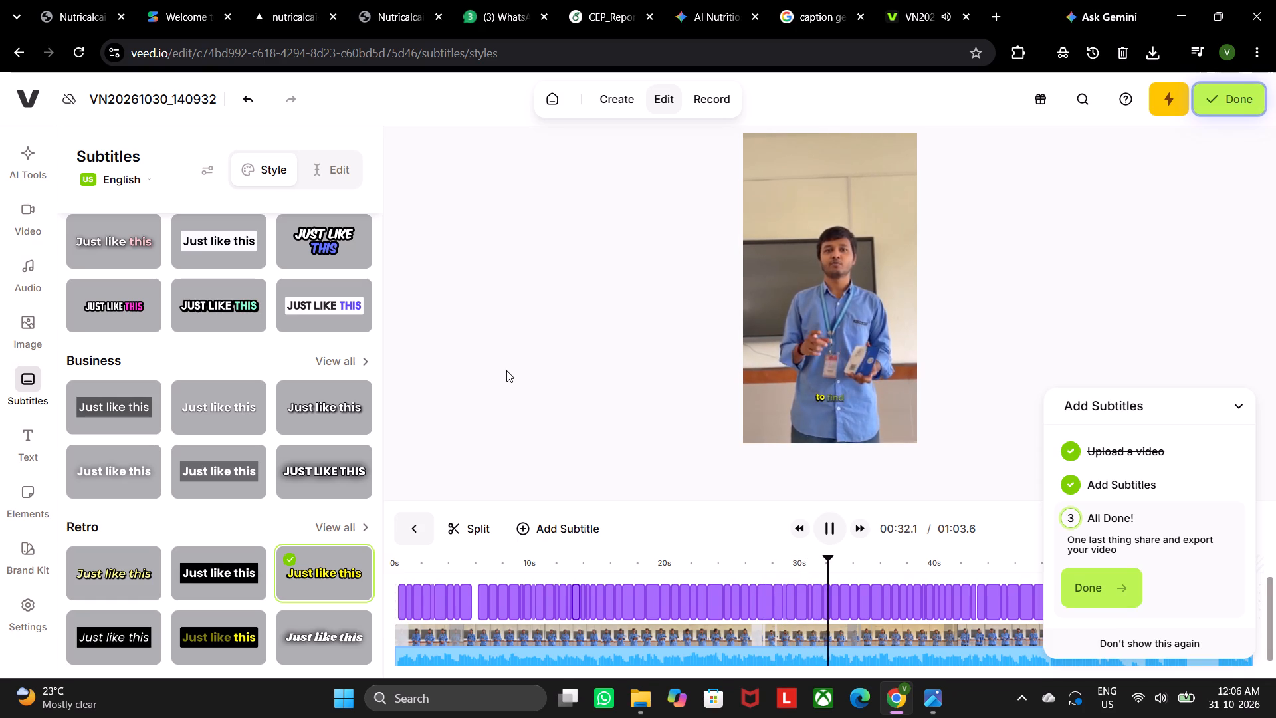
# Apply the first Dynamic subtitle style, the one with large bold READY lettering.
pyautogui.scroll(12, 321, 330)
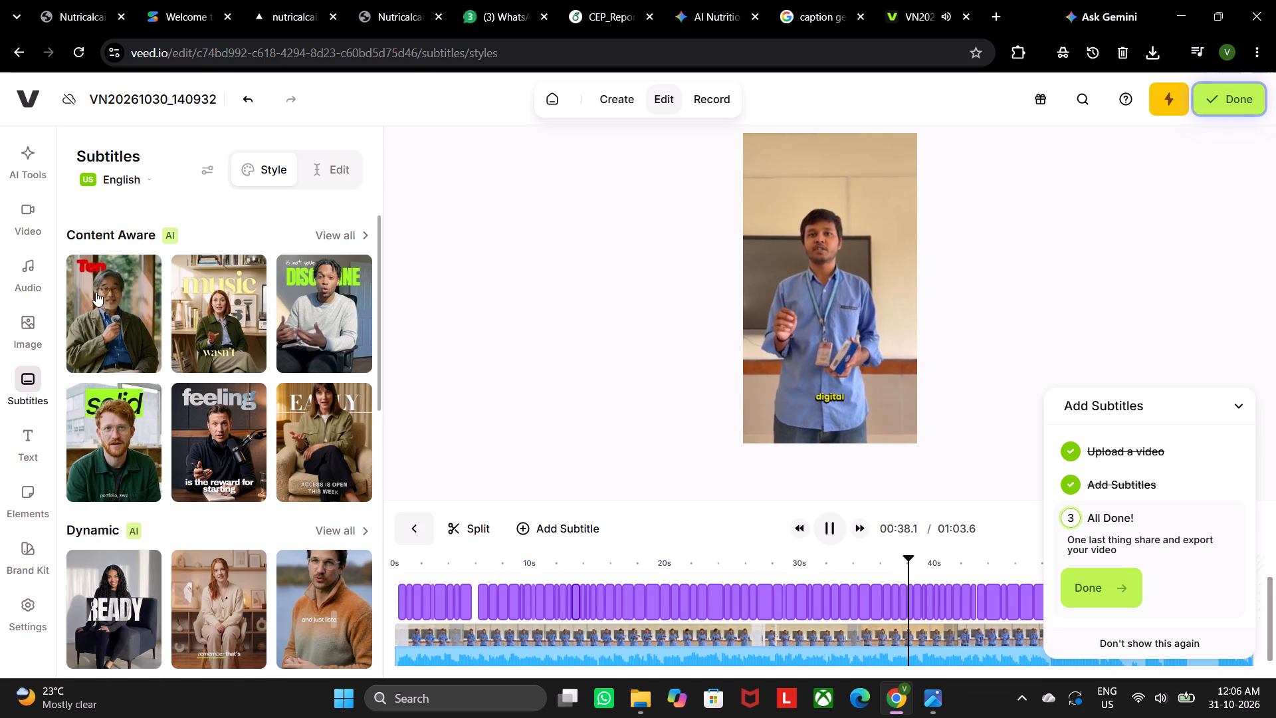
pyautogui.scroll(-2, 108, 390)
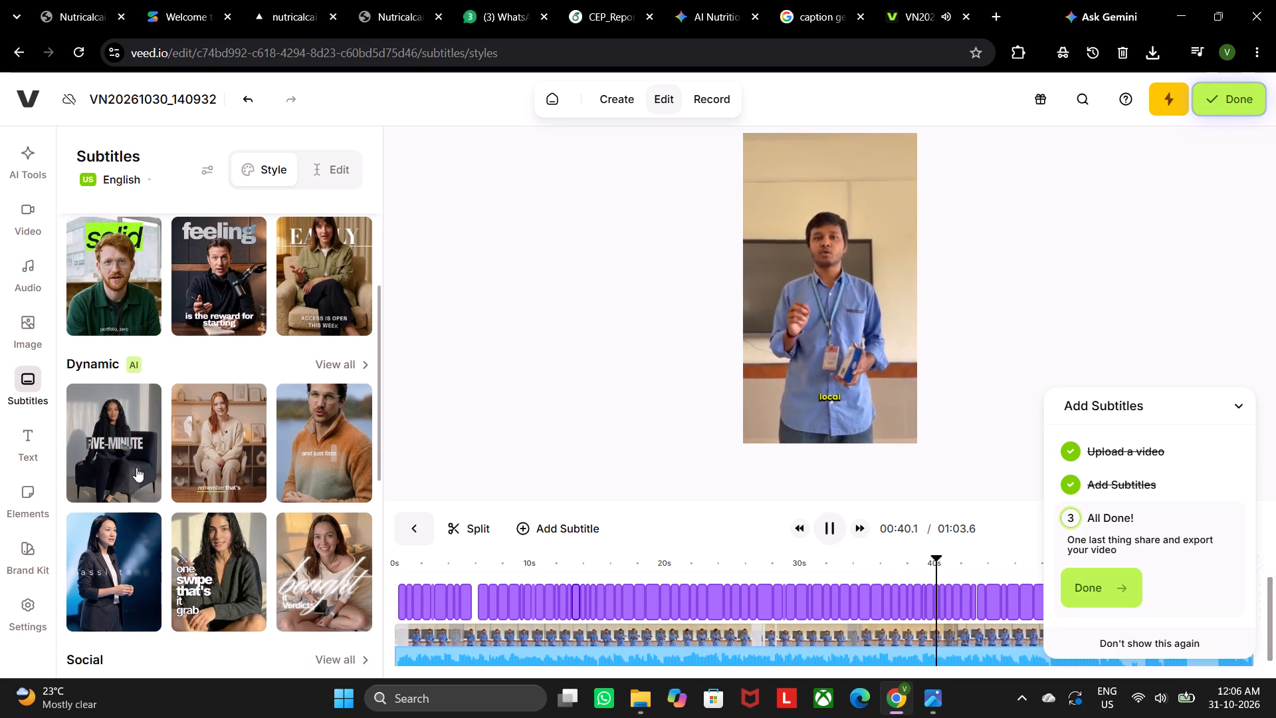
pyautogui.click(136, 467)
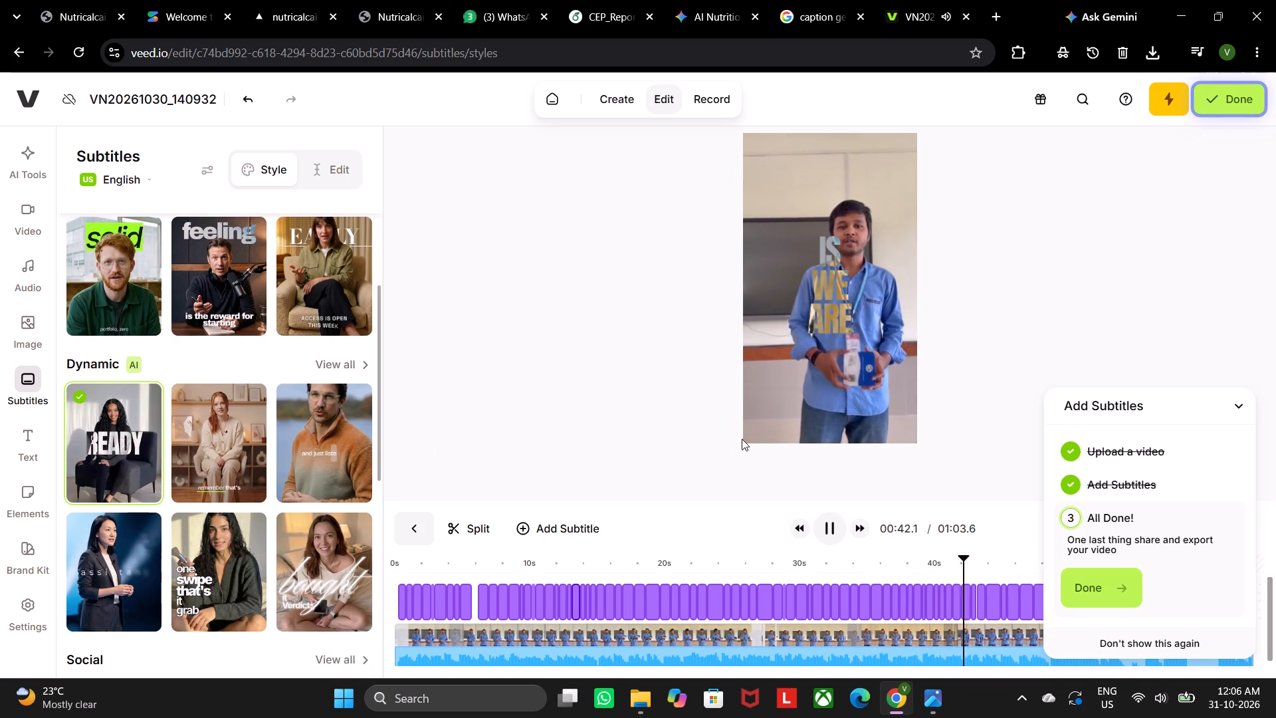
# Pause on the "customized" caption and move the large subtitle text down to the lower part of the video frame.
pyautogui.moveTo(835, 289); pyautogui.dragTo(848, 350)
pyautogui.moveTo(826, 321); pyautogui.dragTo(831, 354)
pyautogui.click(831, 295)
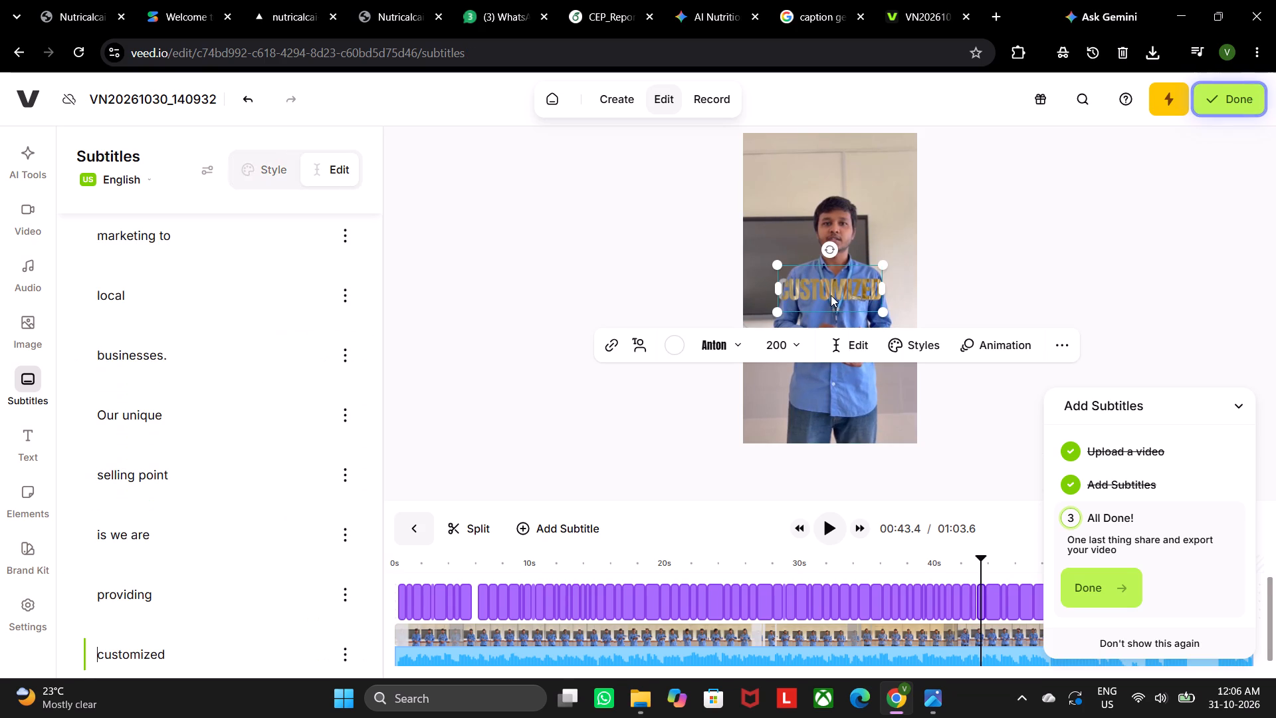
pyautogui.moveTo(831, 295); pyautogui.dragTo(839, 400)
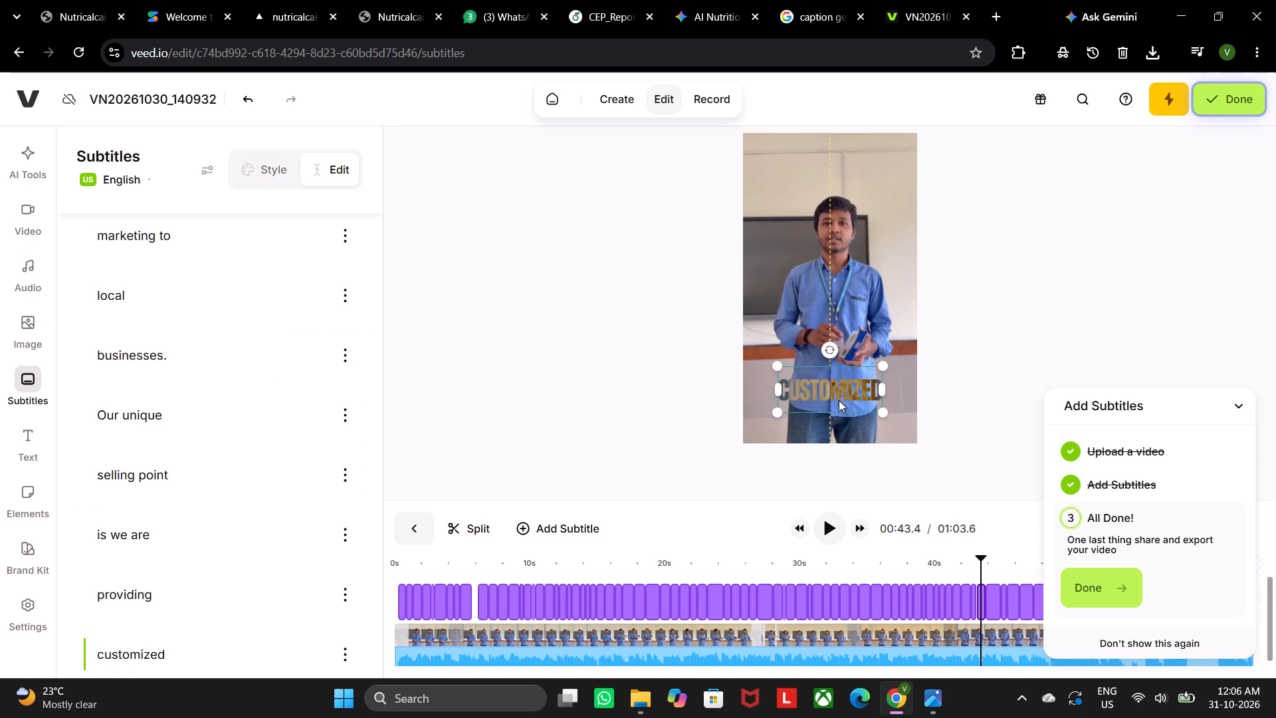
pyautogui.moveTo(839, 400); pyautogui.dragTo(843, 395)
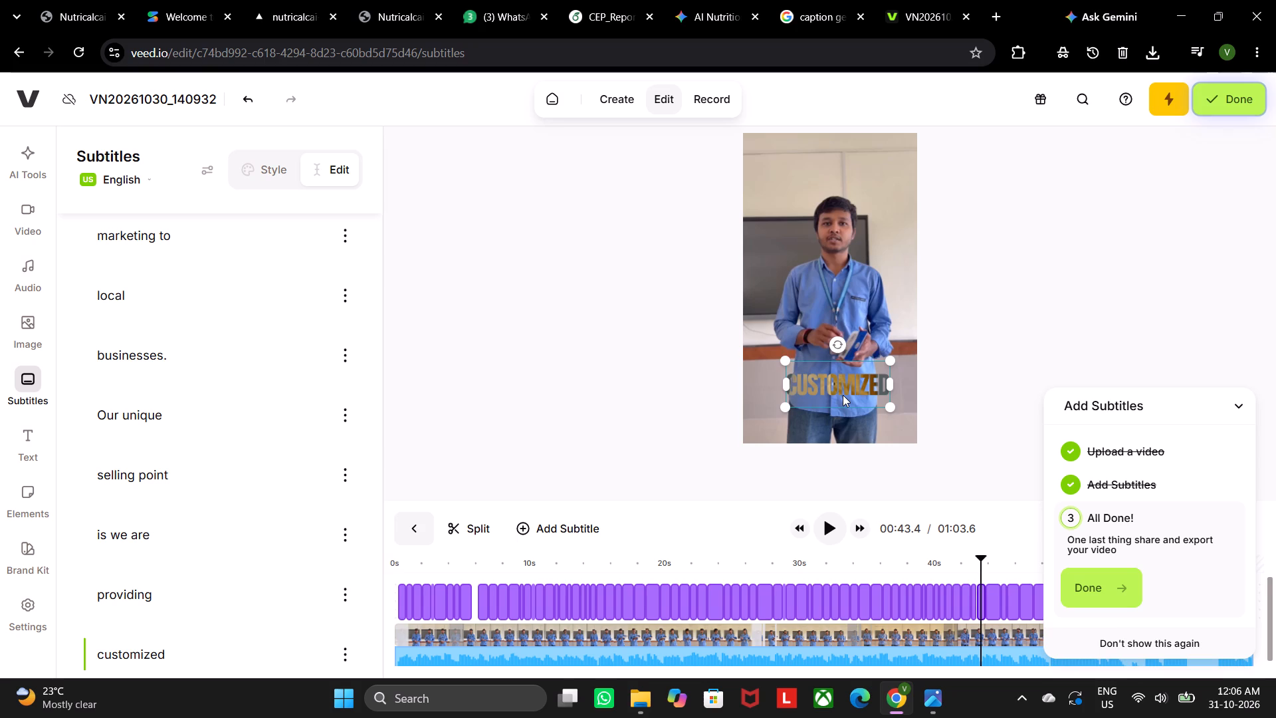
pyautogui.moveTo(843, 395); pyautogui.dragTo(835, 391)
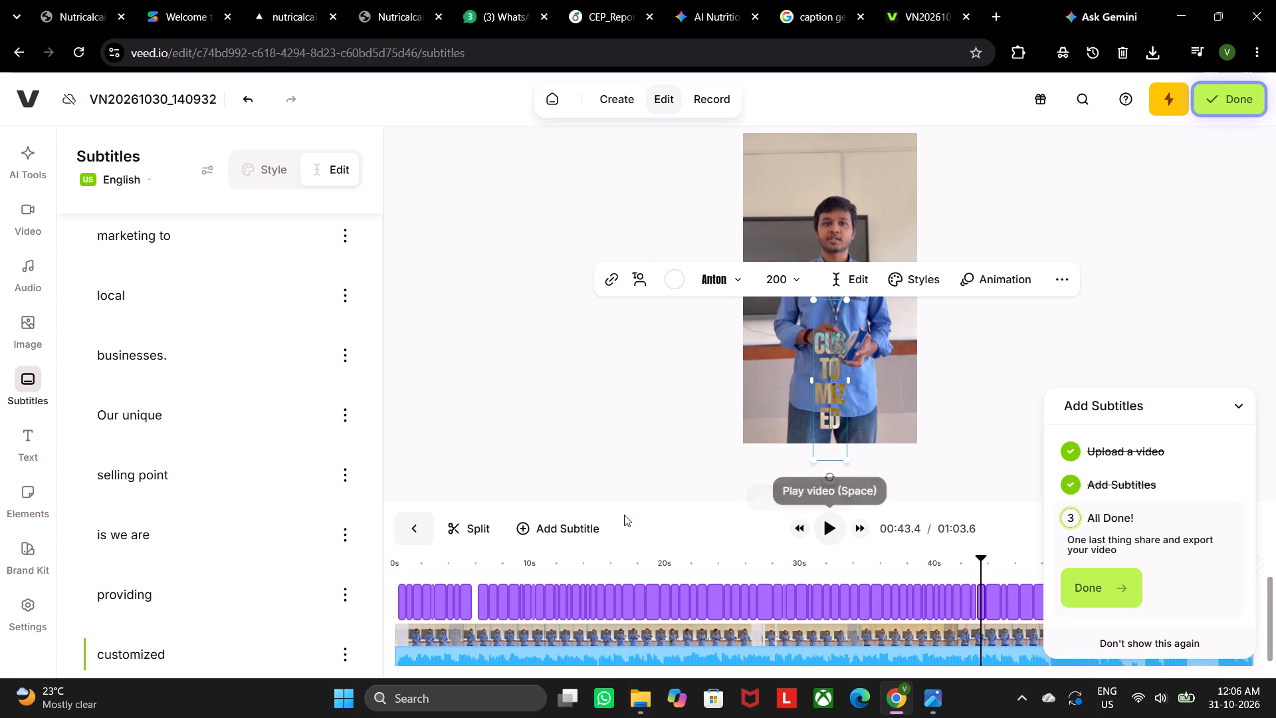
# Preview the repositioned captions from near the start of the video.
pyautogui.moveTo(984, 570); pyautogui.dragTo(609, 516)
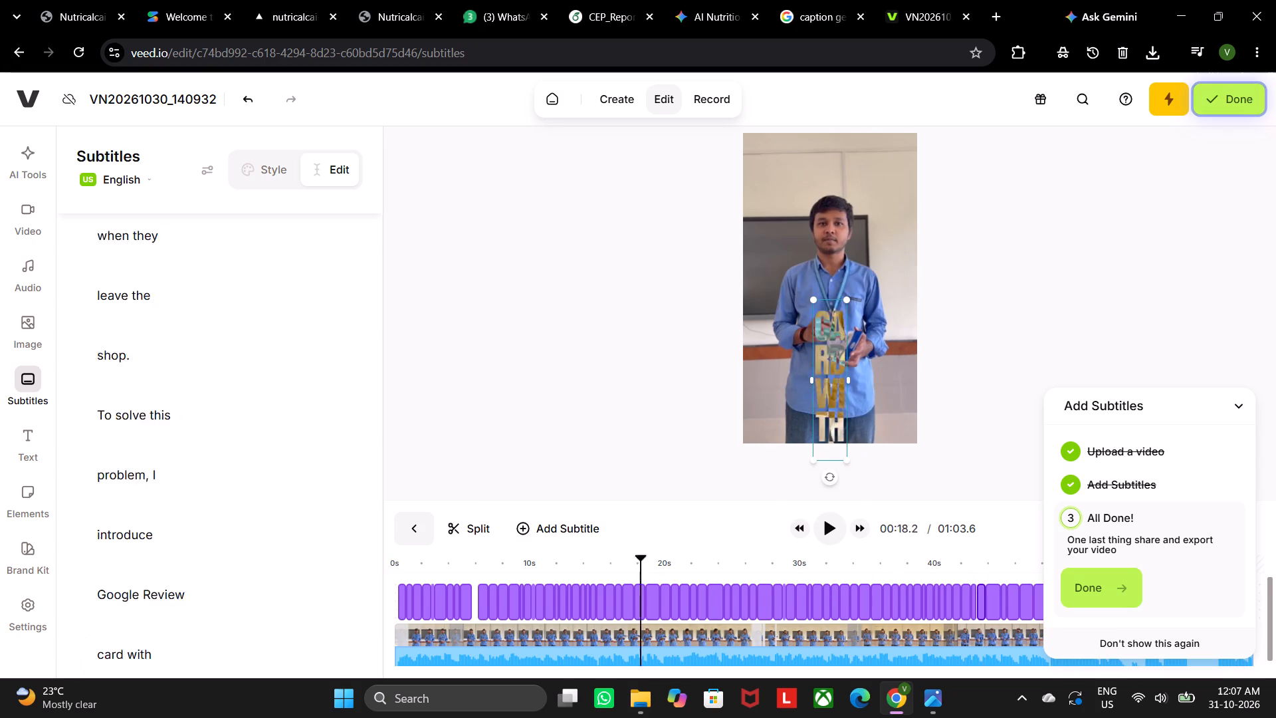
pyautogui.moveTo(609, 516); pyautogui.dragTo(370, 464)
pyautogui.click(823, 528)
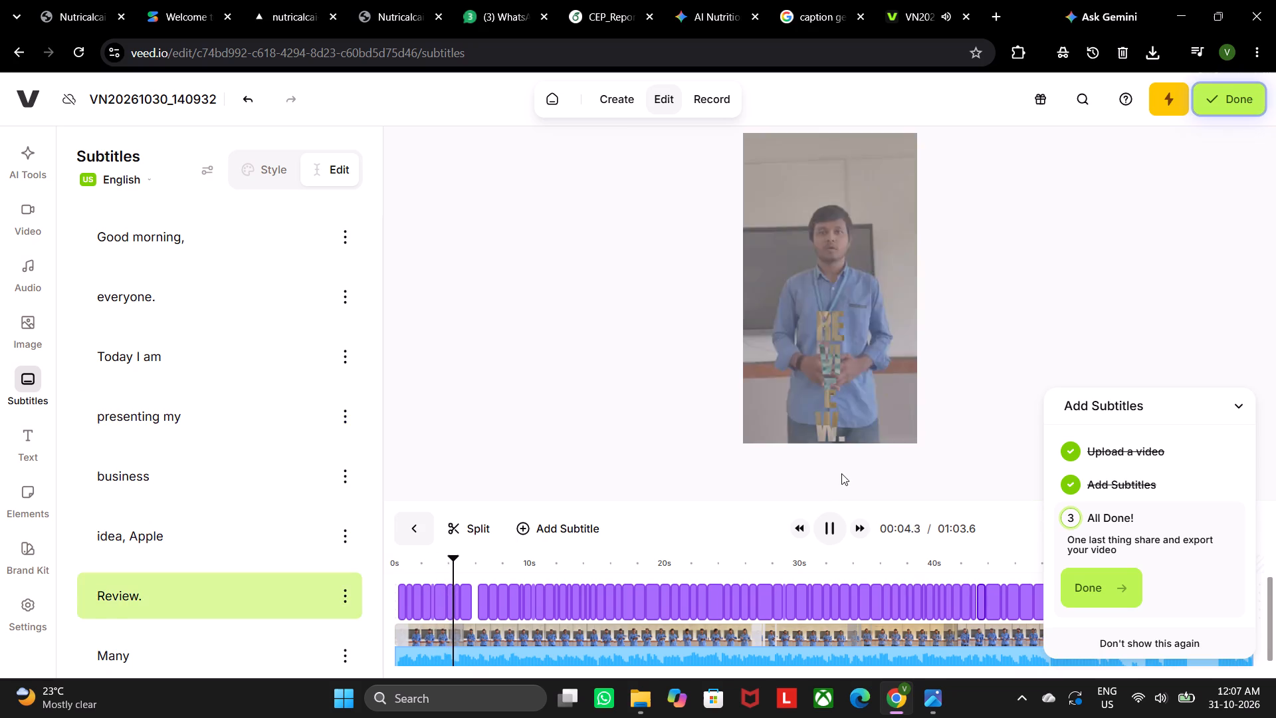
pyautogui.click(830, 521)
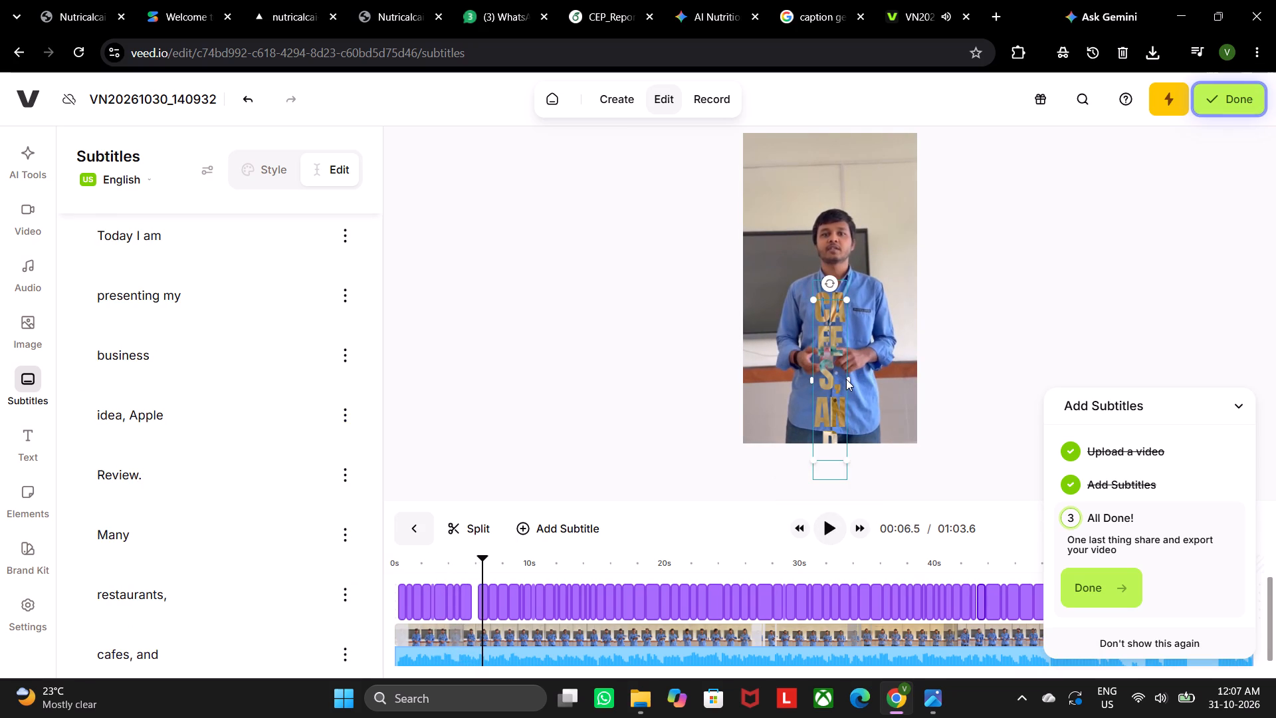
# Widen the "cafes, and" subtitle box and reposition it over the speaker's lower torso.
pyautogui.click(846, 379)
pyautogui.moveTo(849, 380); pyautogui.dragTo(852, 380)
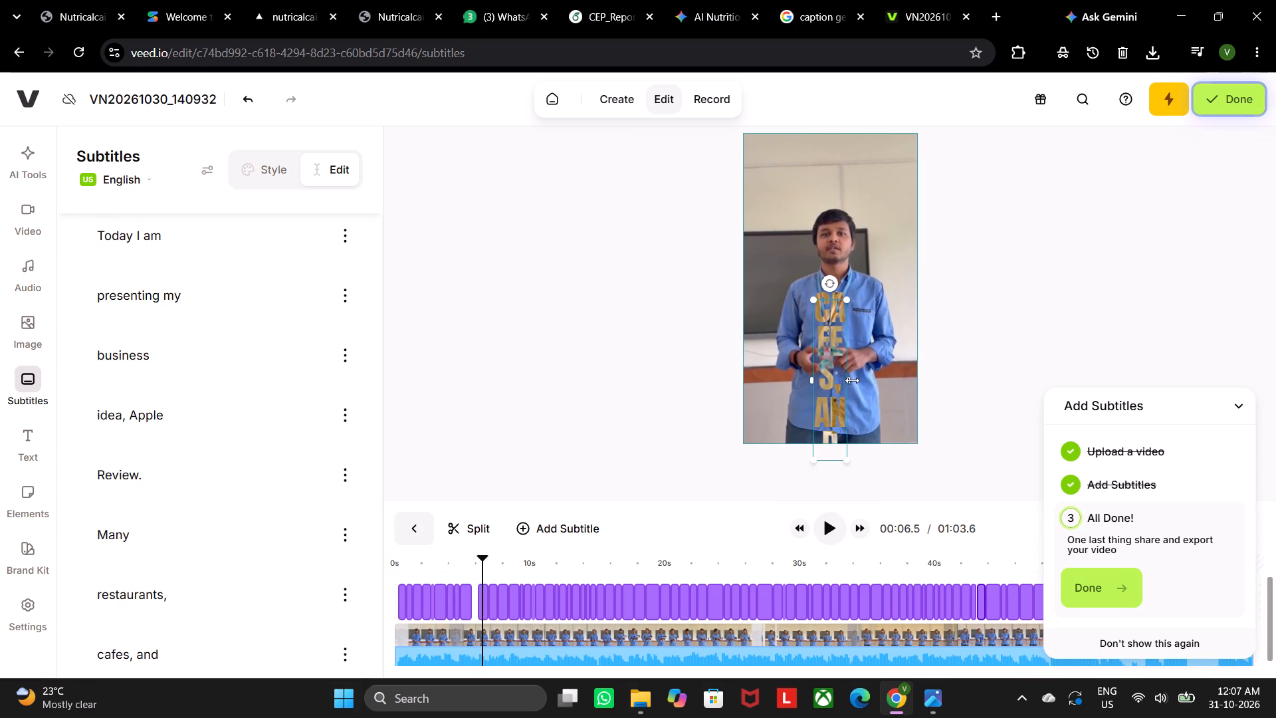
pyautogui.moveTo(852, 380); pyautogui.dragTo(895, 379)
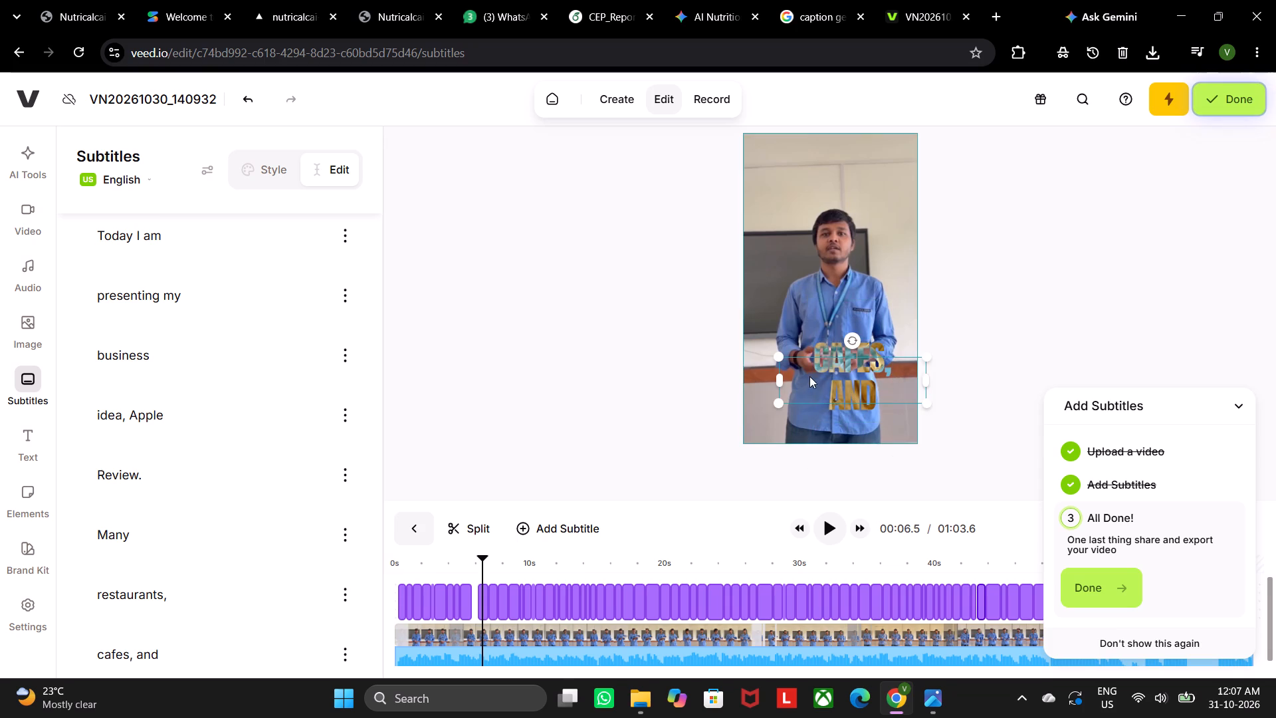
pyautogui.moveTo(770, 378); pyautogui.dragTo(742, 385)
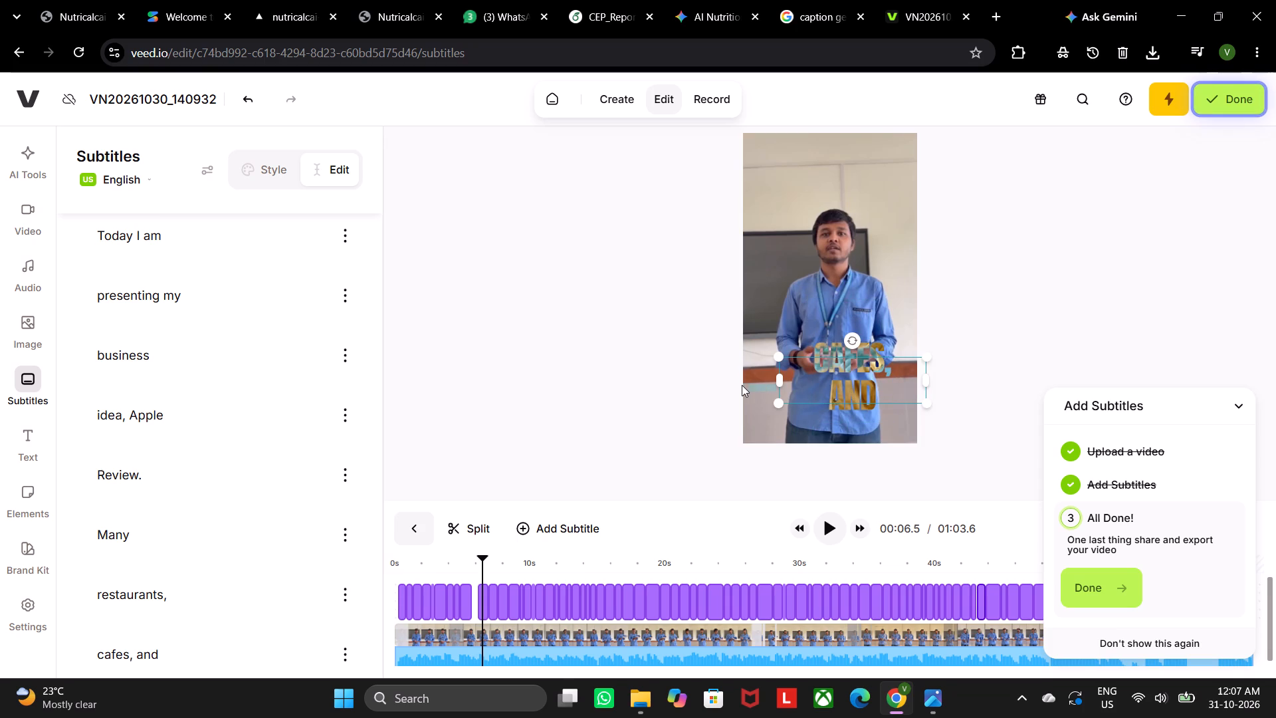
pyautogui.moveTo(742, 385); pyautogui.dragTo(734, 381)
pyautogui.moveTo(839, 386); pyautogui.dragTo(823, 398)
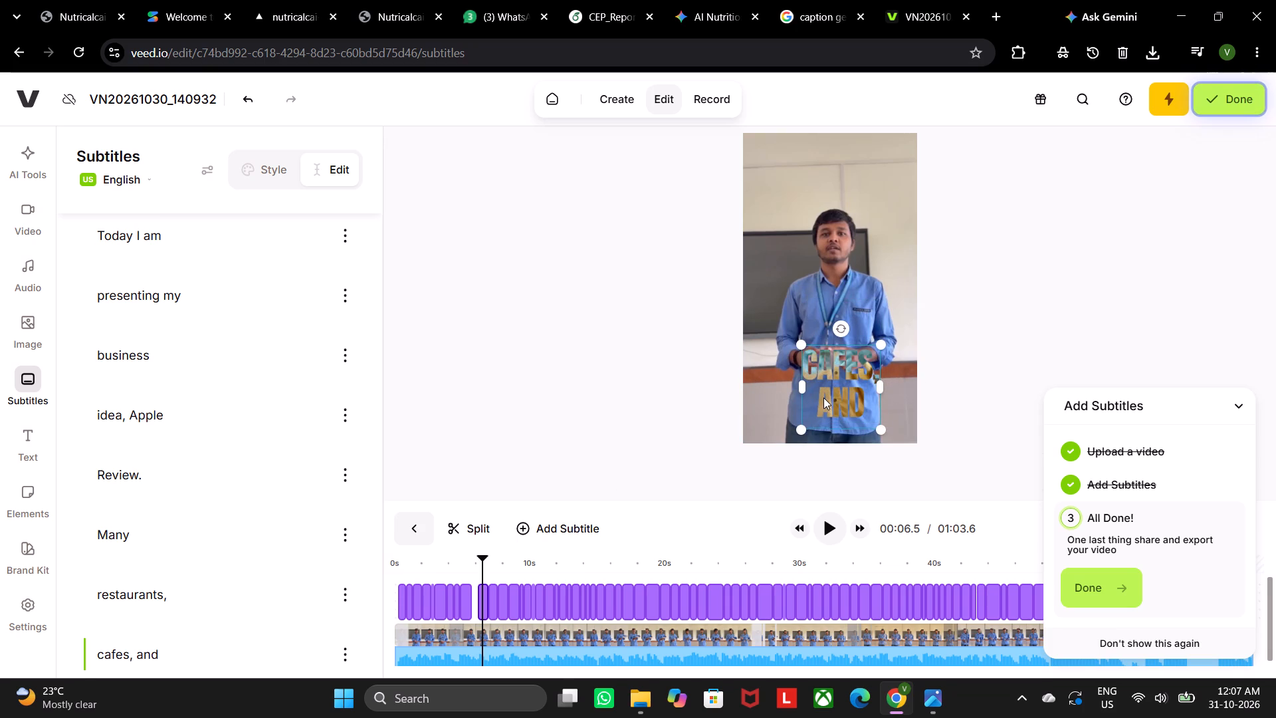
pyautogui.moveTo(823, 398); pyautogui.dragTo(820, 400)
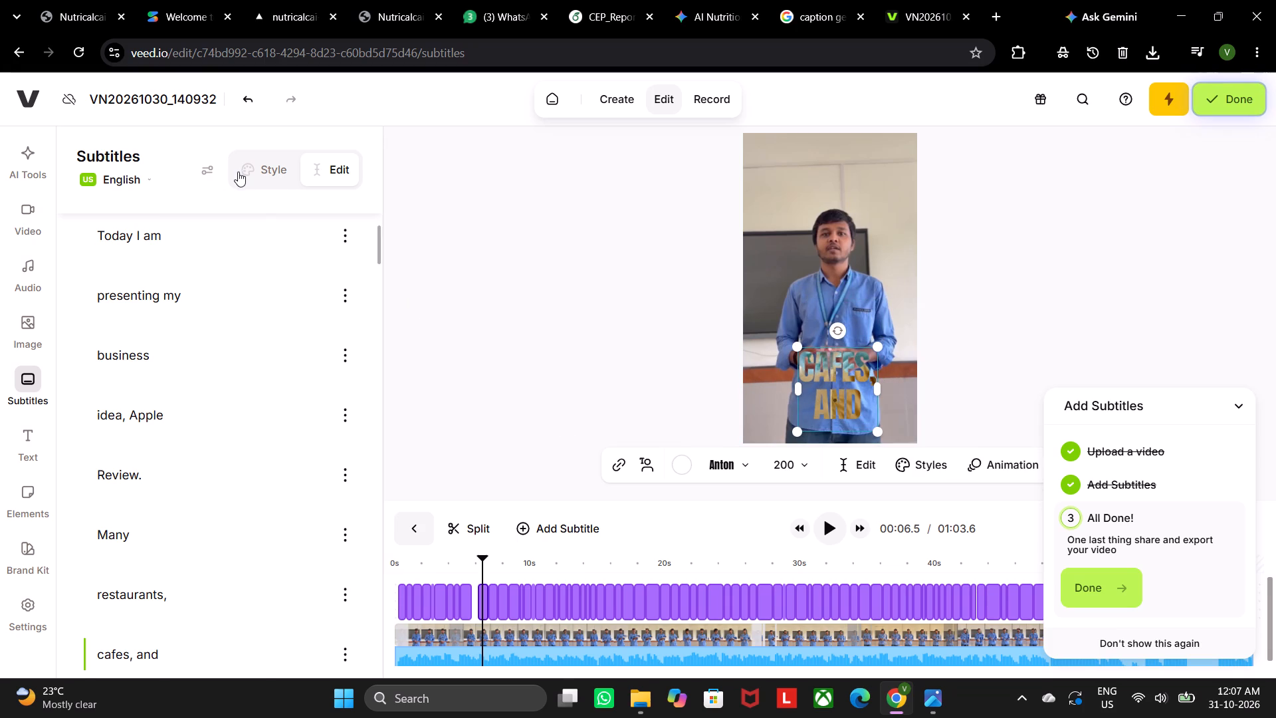
# Apply the fifth Dynamic subtitle style, with the "one swipe that's it grab" sample, and move the captions lower on the frame.
pyautogui.click(239, 172)
pyautogui.scroll(3, 247, 329)
pyautogui.scroll(-4, 247, 329)
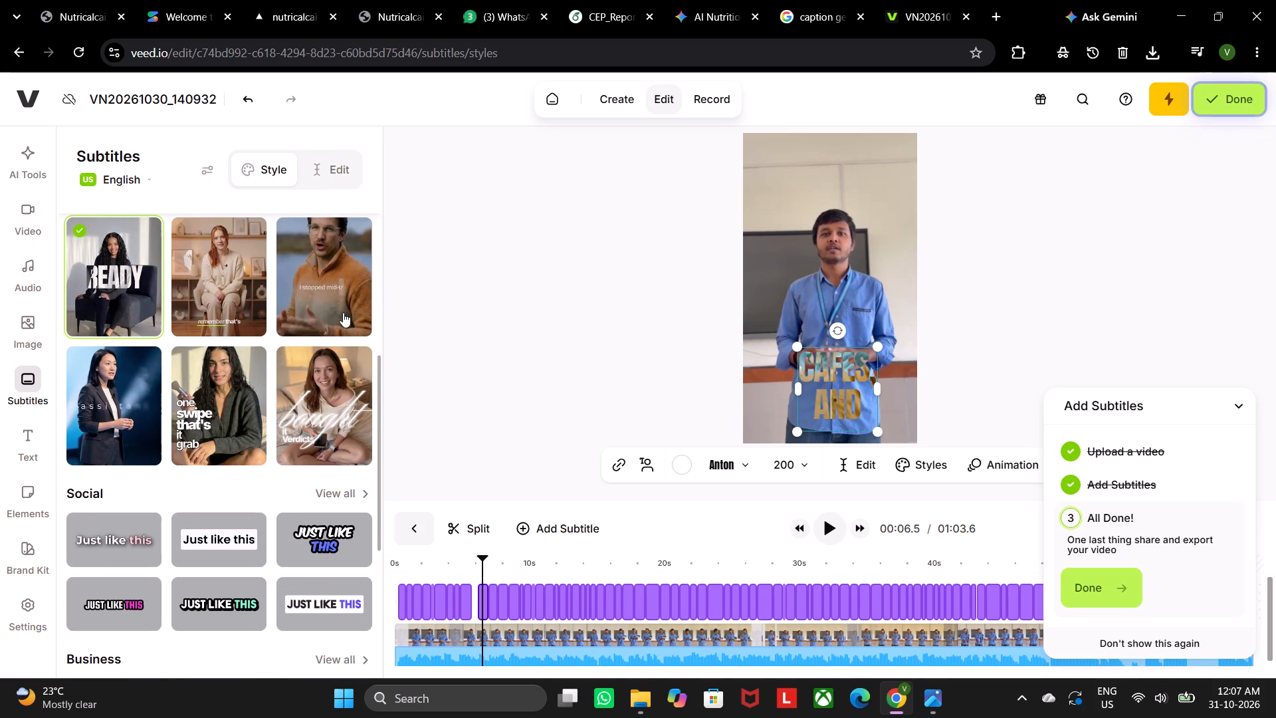
pyautogui.click(237, 392)
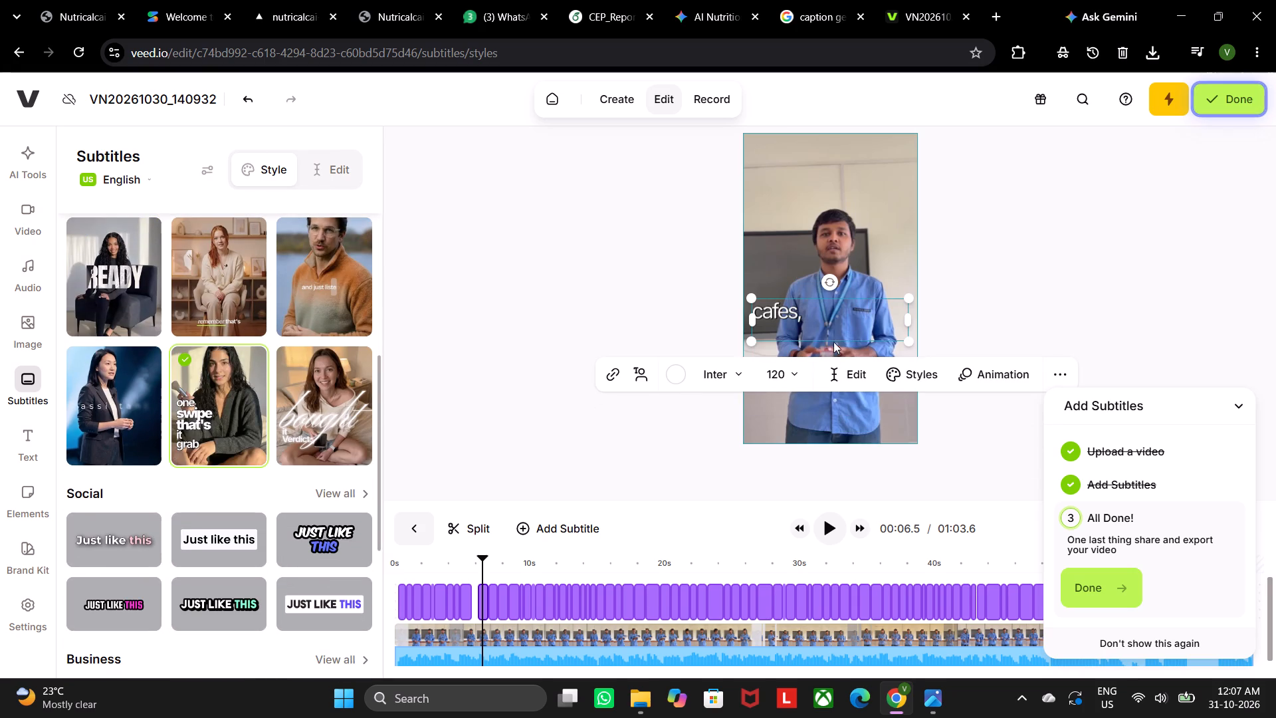
pyautogui.moveTo(822, 326); pyautogui.dragTo(827, 371)
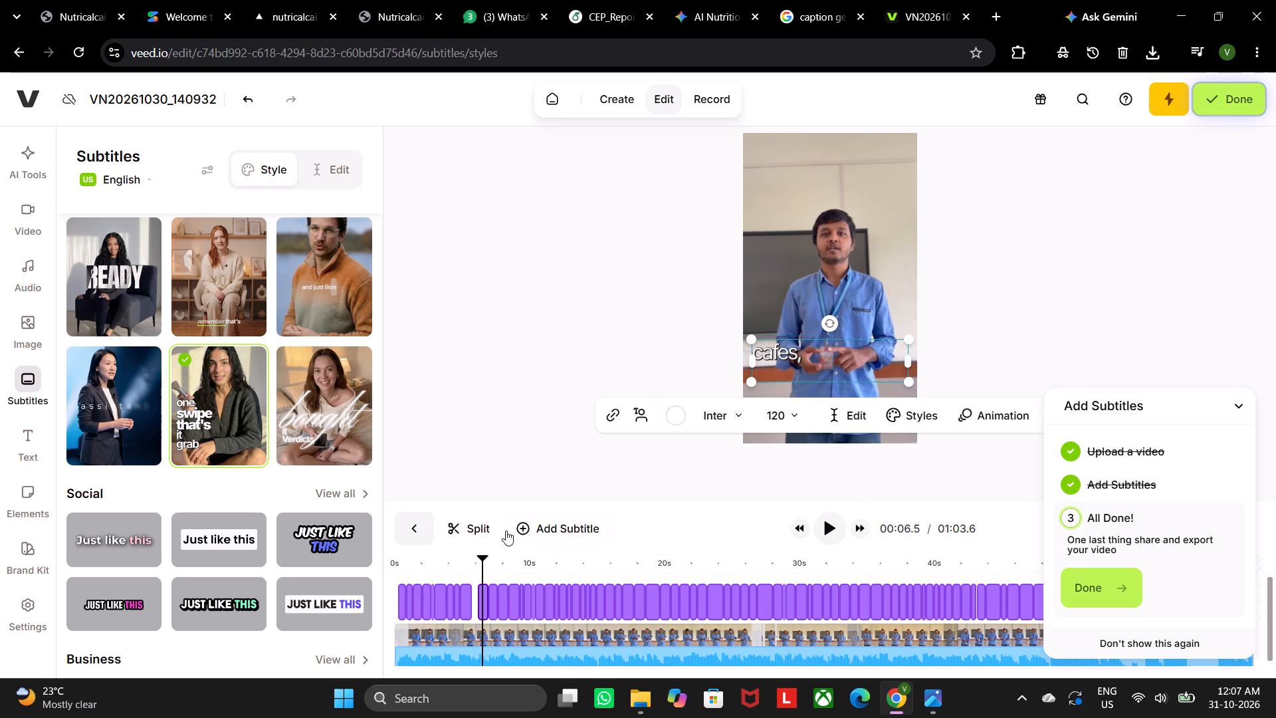
# Preview the restyled captions from the start of the video, collapsing the Add Subtitles checklist, and pause after the card demonstration begins.
pyautogui.moveTo(486, 560); pyautogui.dragTo(390, 542)
pyautogui.click(390, 542)
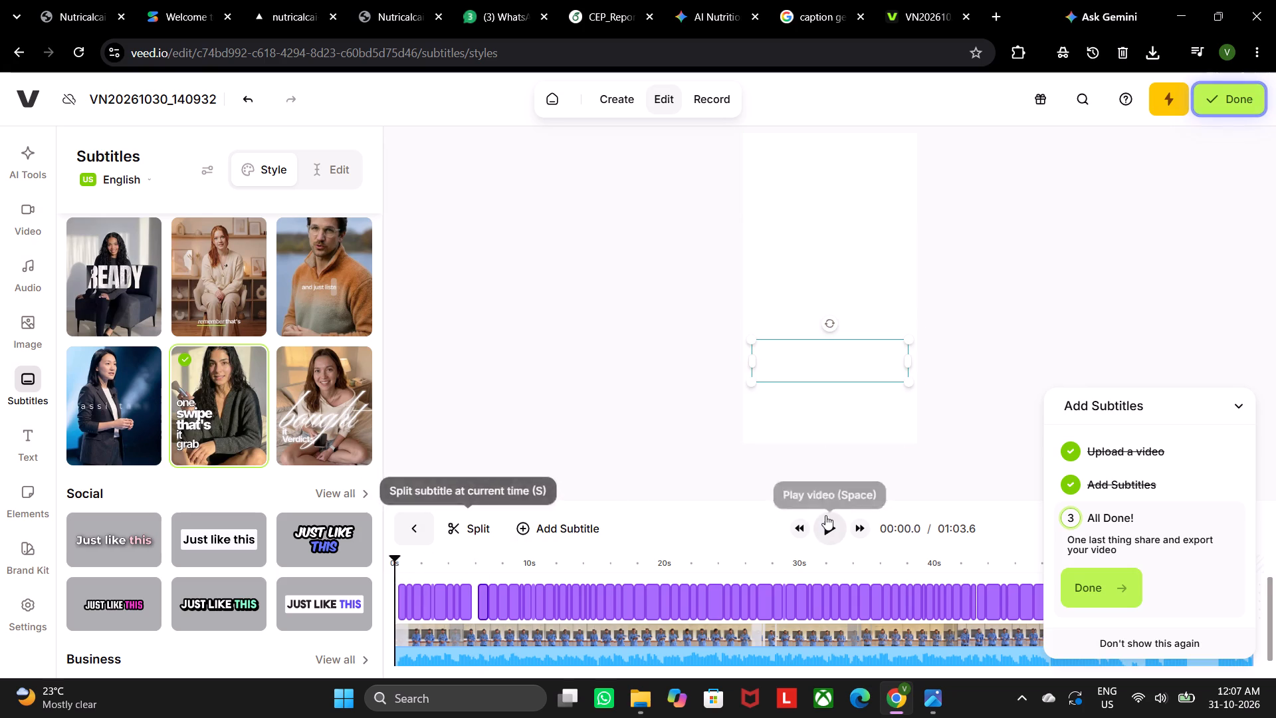
pyautogui.doubleClick(825, 515)
pyautogui.click(823, 527)
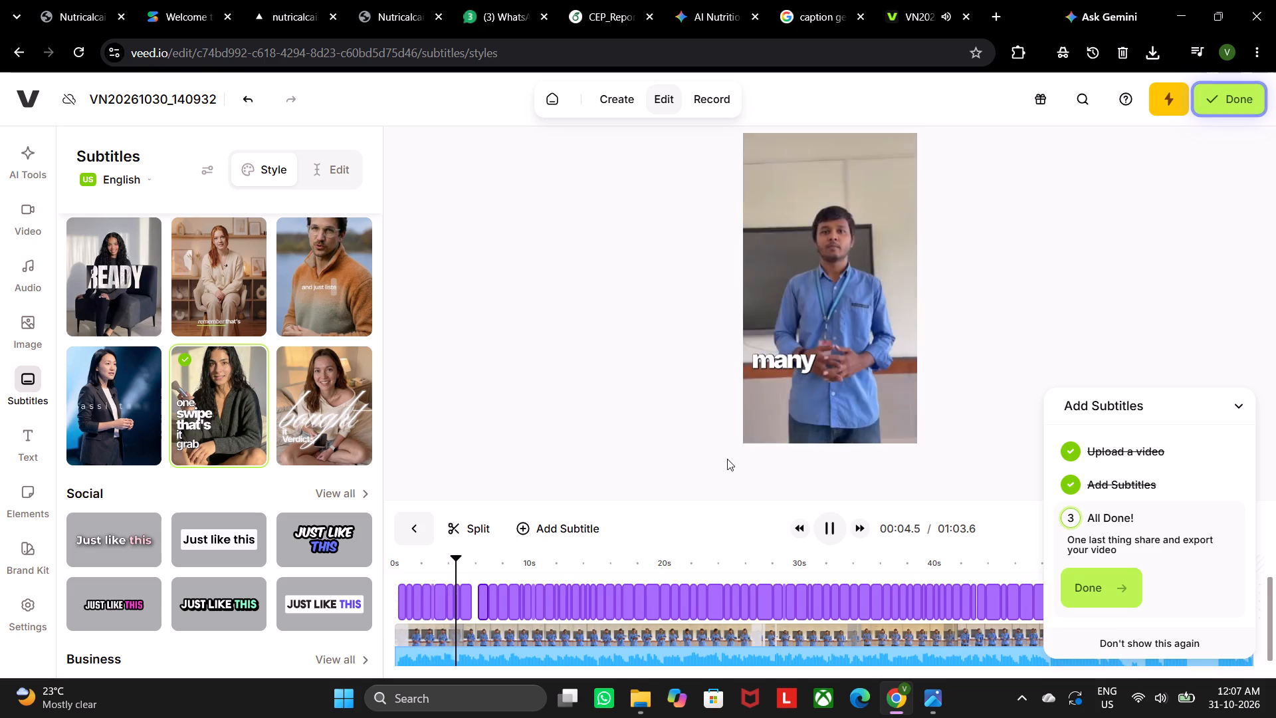
pyautogui.click(477, 559)
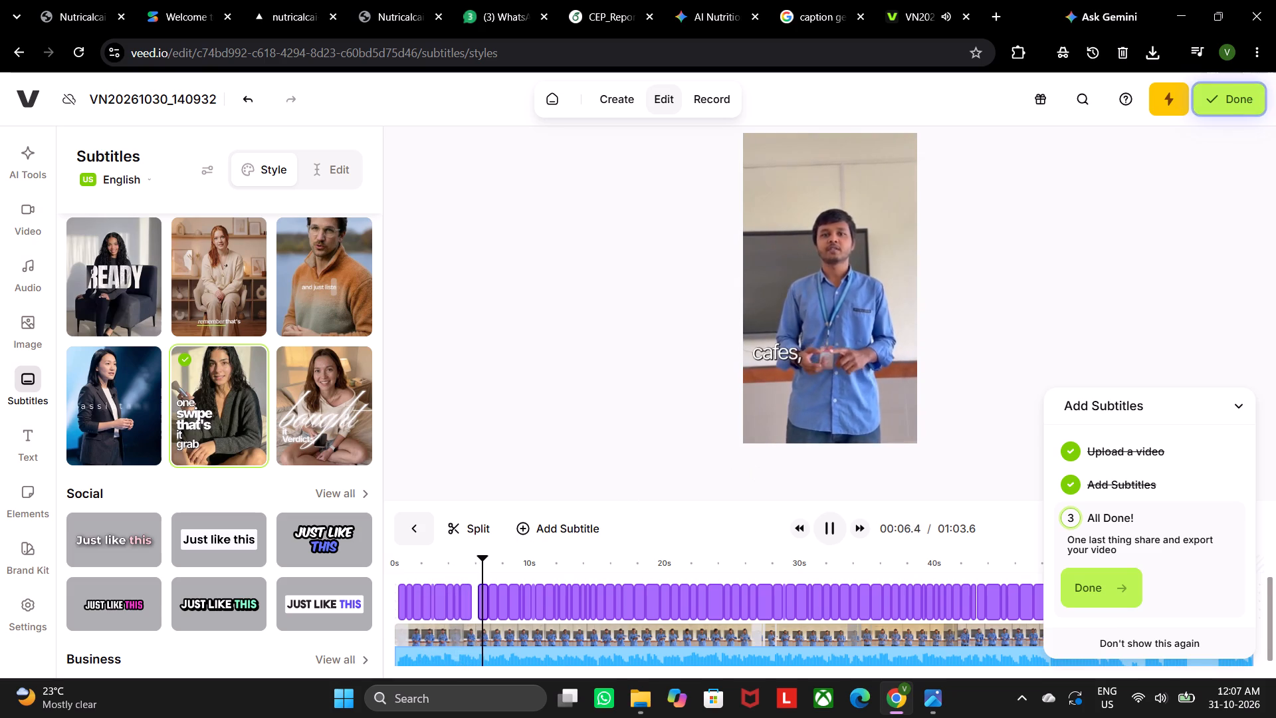
pyautogui.click(435, 554)
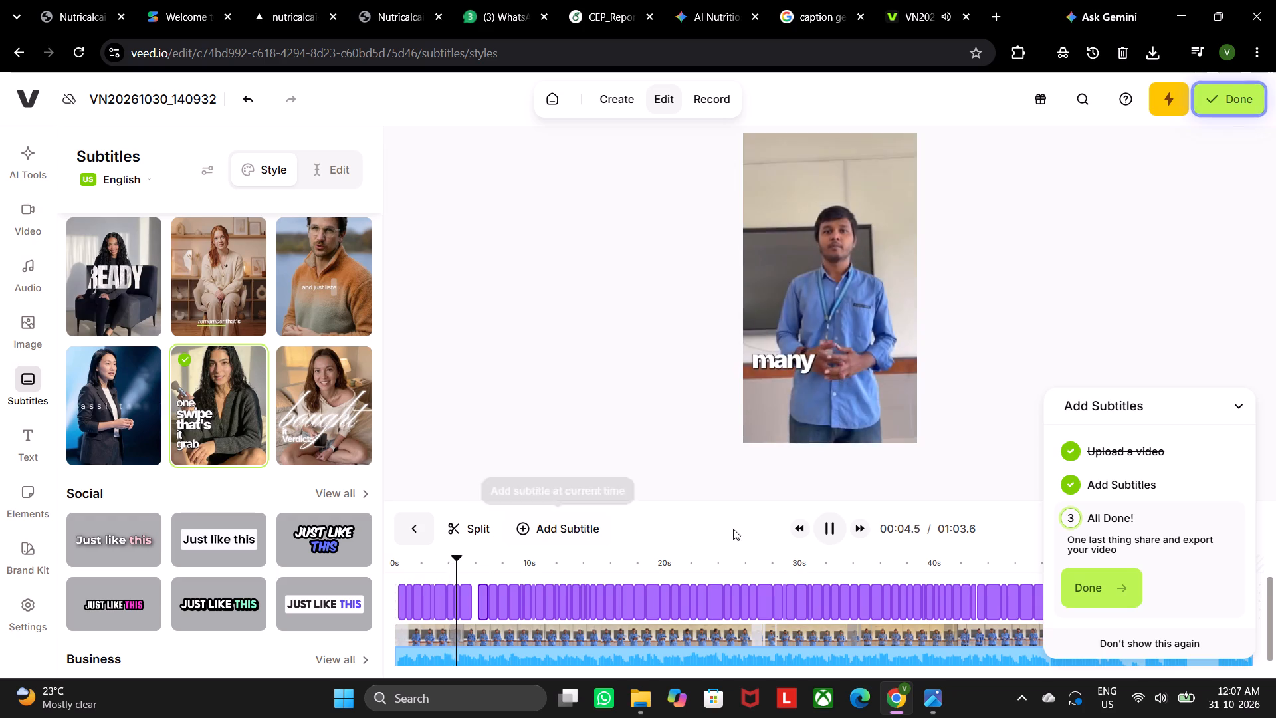
pyautogui.click(437, 558)
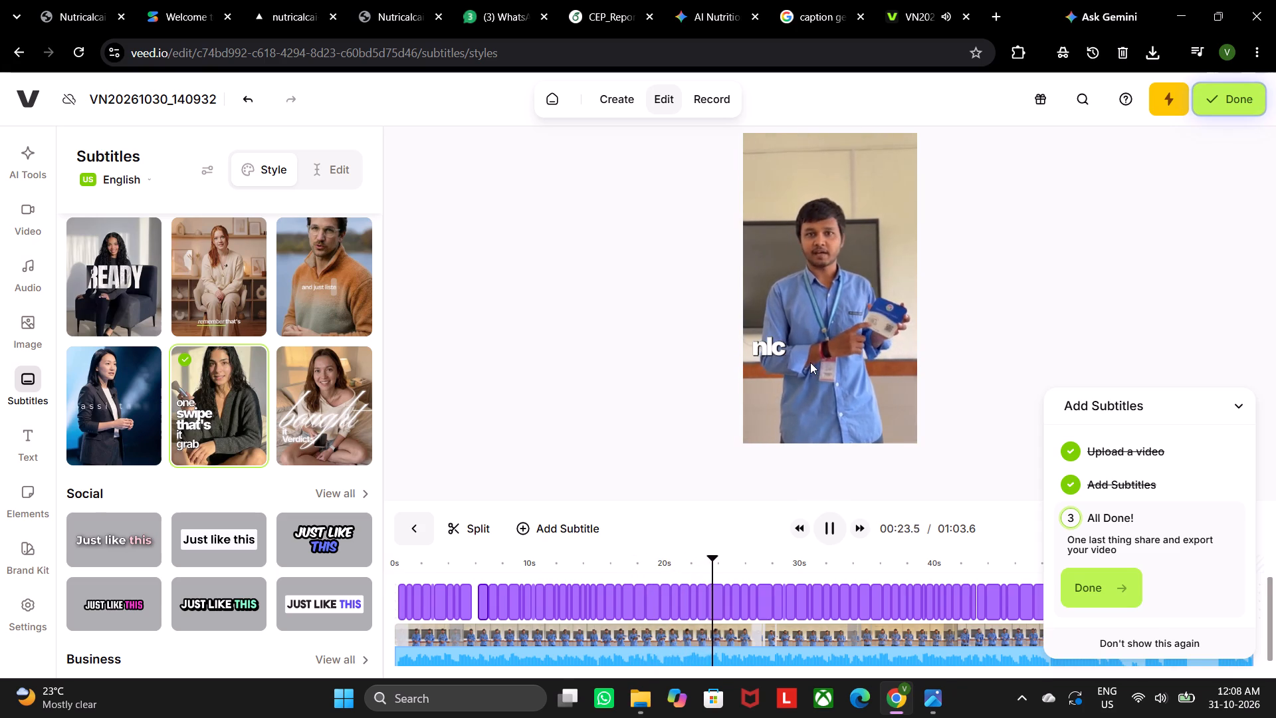
pyautogui.click(1231, 406)
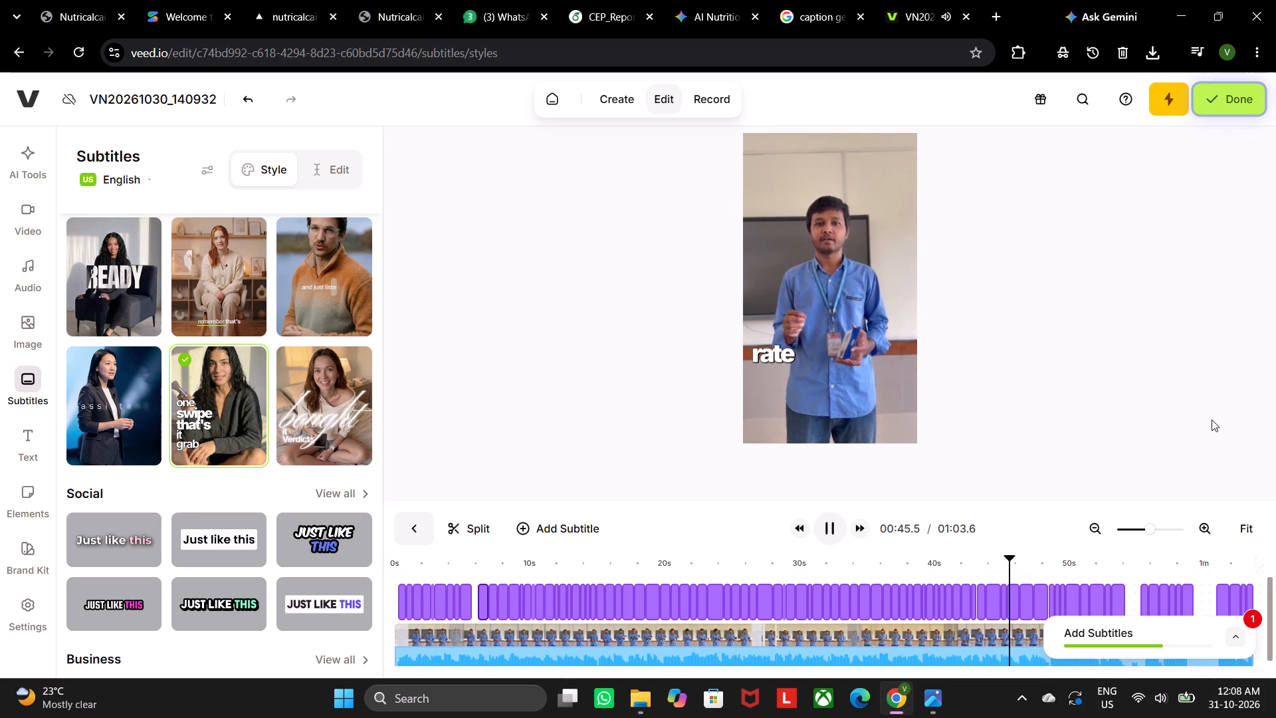
pyautogui.moveTo(1136, 548); pyautogui.dragTo(1105, 565)
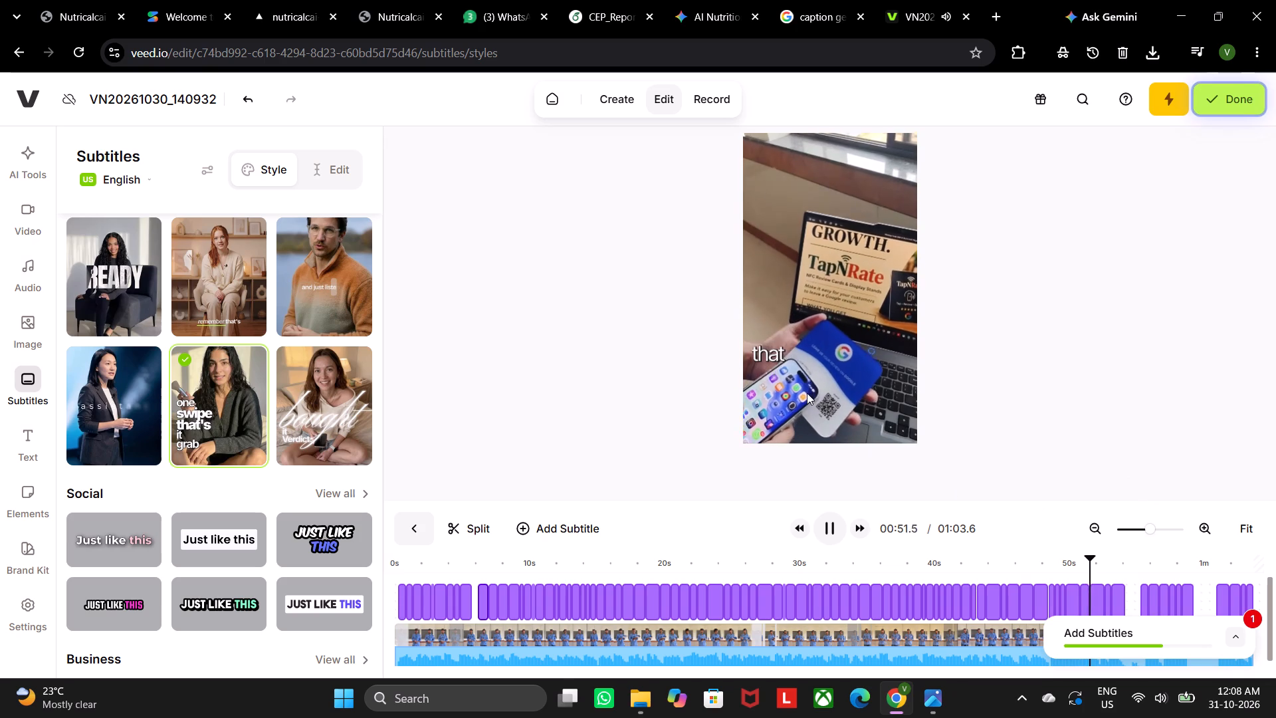
pyautogui.click(831, 527)
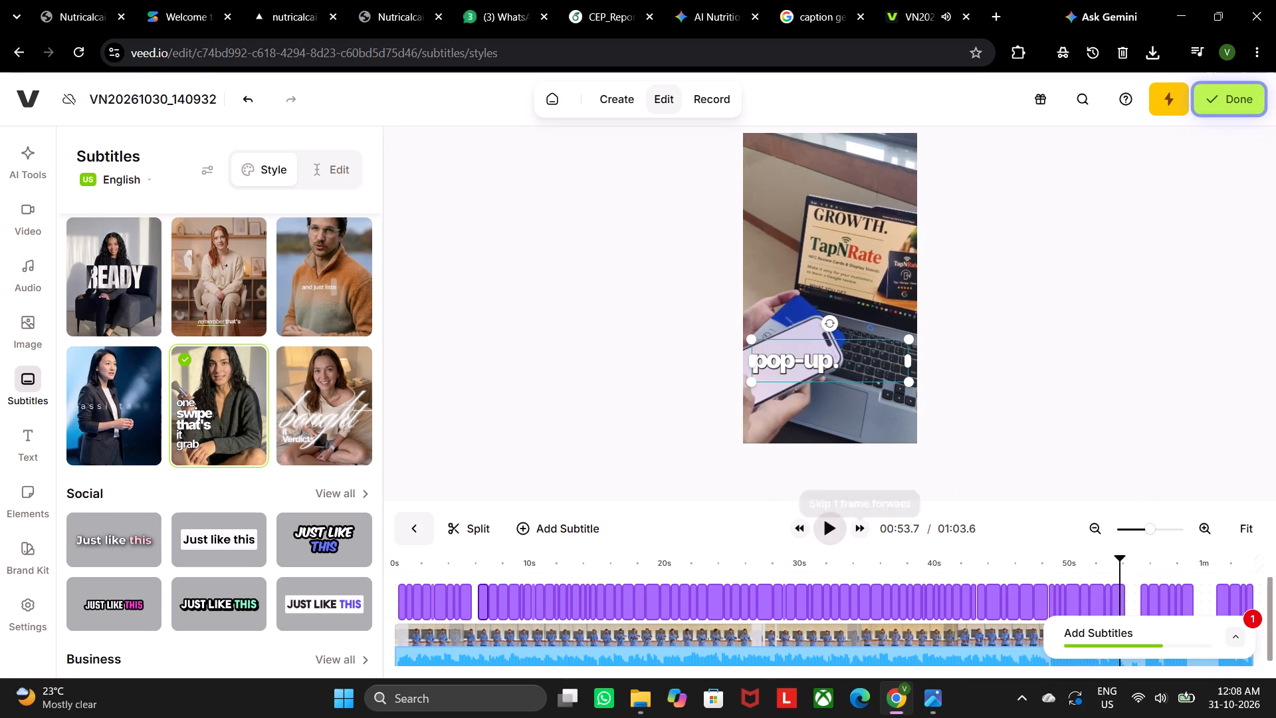
# Find the point where the card demonstration begins, stopping the playhead at about 00:50.6 on the timeline.
pyautogui.moveTo(1119, 560); pyautogui.dragTo(1073, 566)
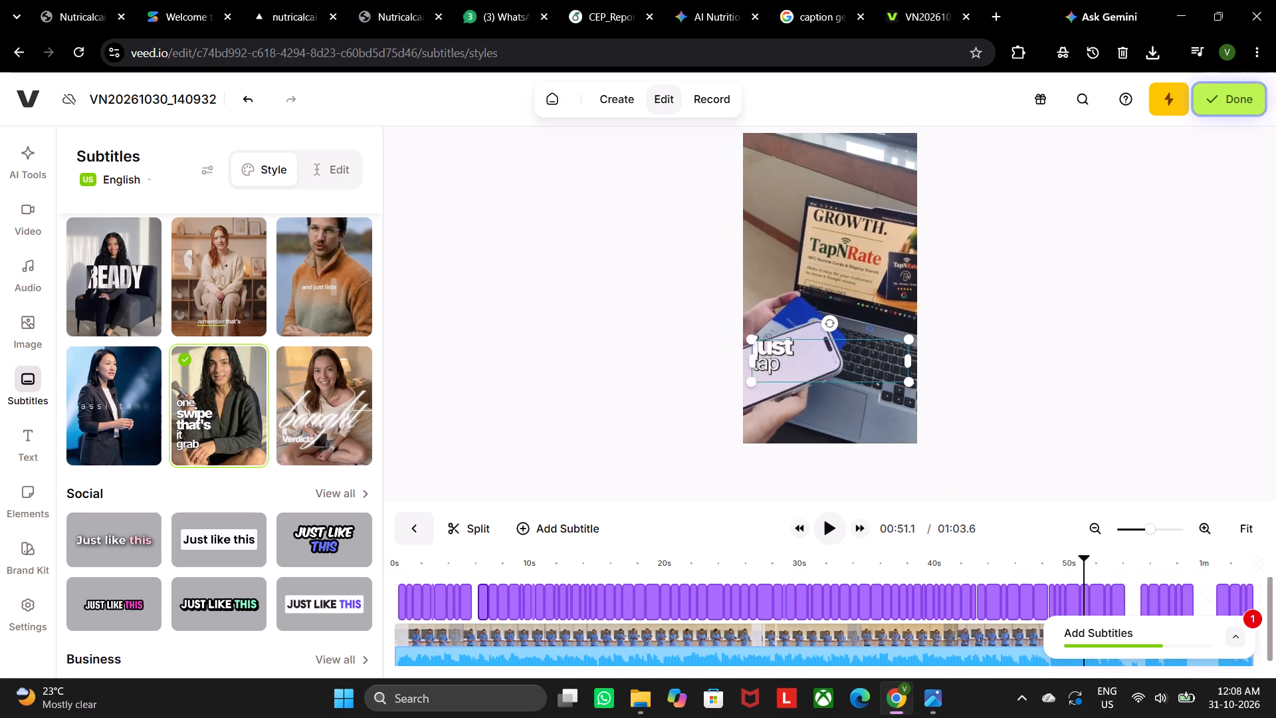
pyautogui.moveTo(1073, 566); pyautogui.dragTo(1039, 558)
pyautogui.click(829, 522)
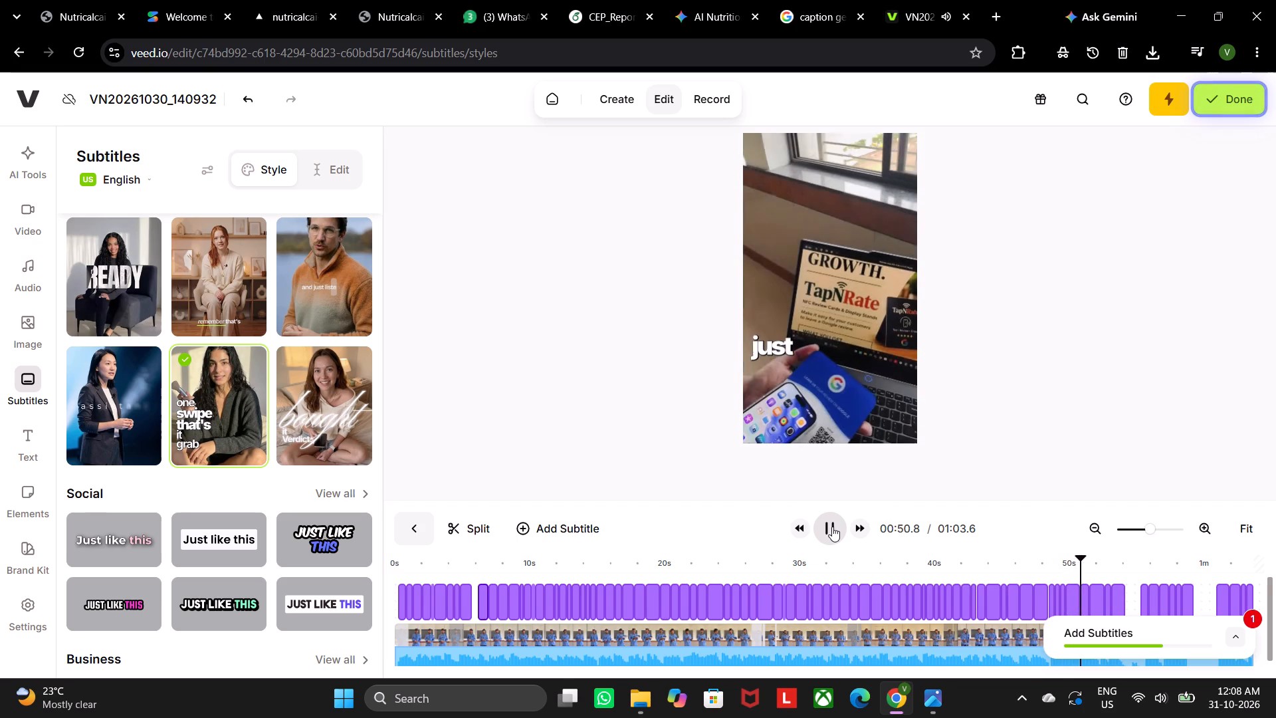
pyautogui.click(832, 527)
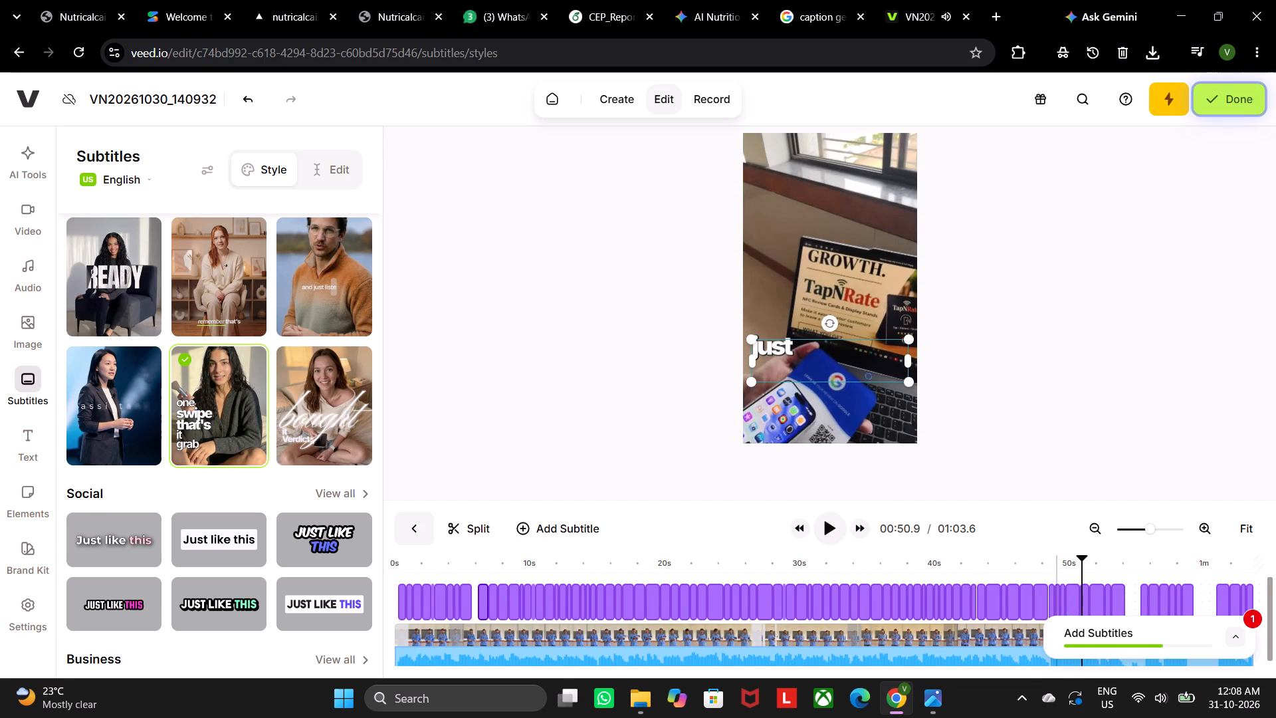
pyautogui.moveTo(1082, 563); pyautogui.dragTo(1076, 568)
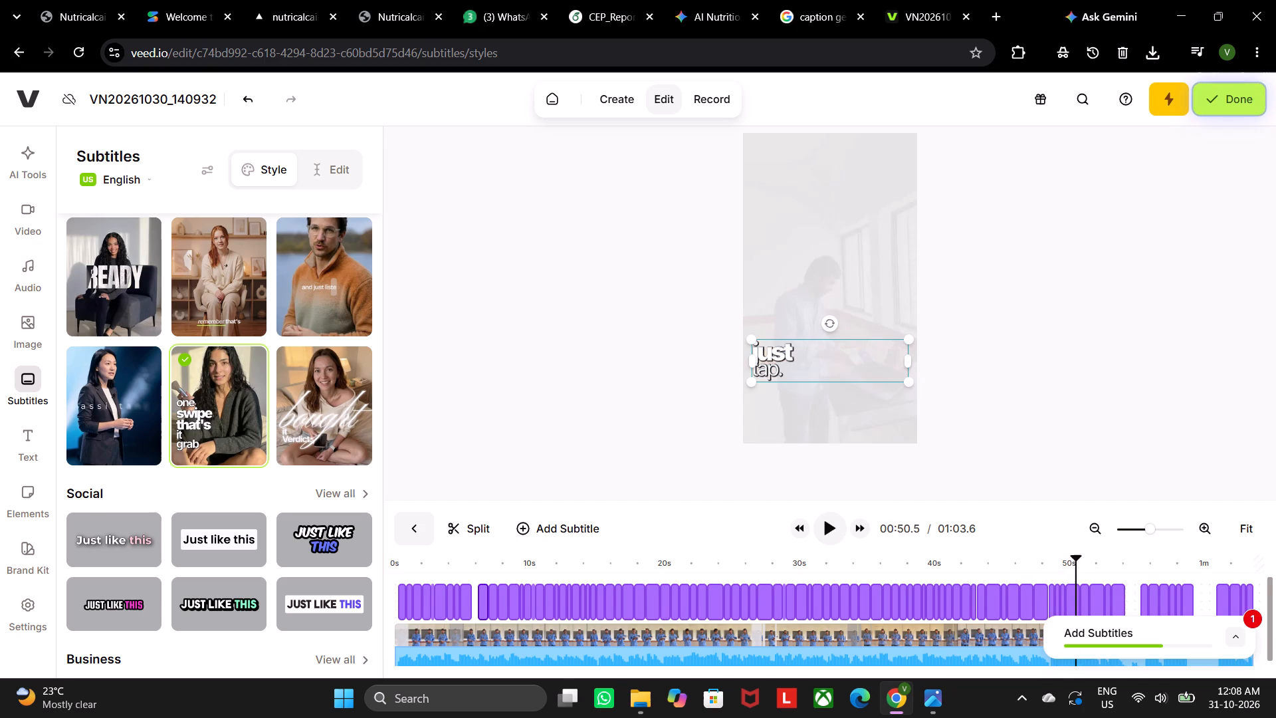
pyautogui.click(1077, 563)
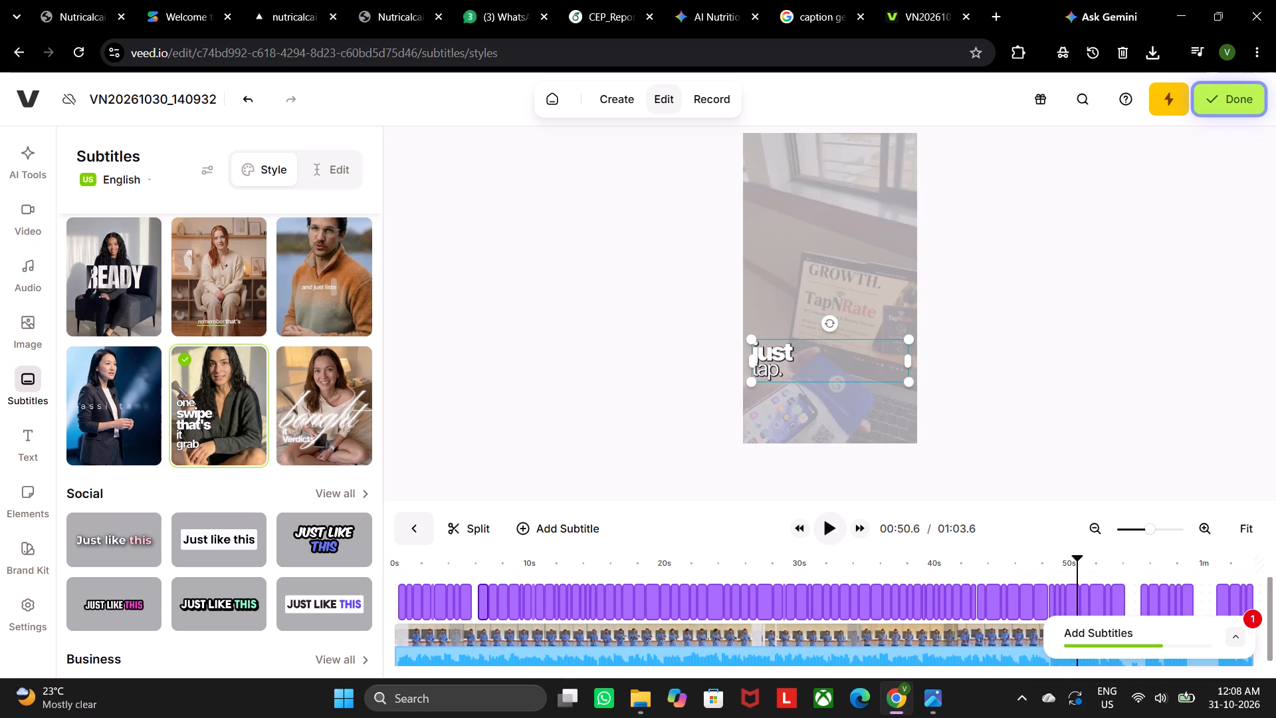
pyautogui.doubleClick(1077, 563)
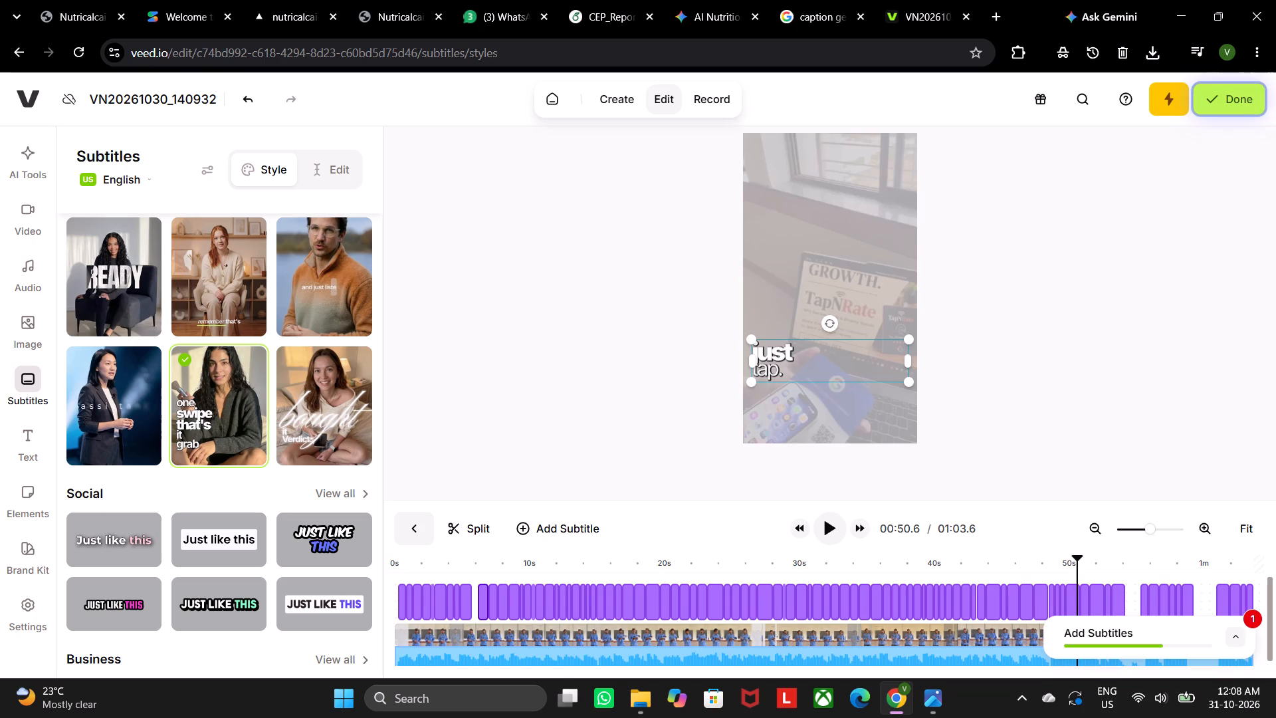
pyautogui.scroll(-1, 1058, 564)
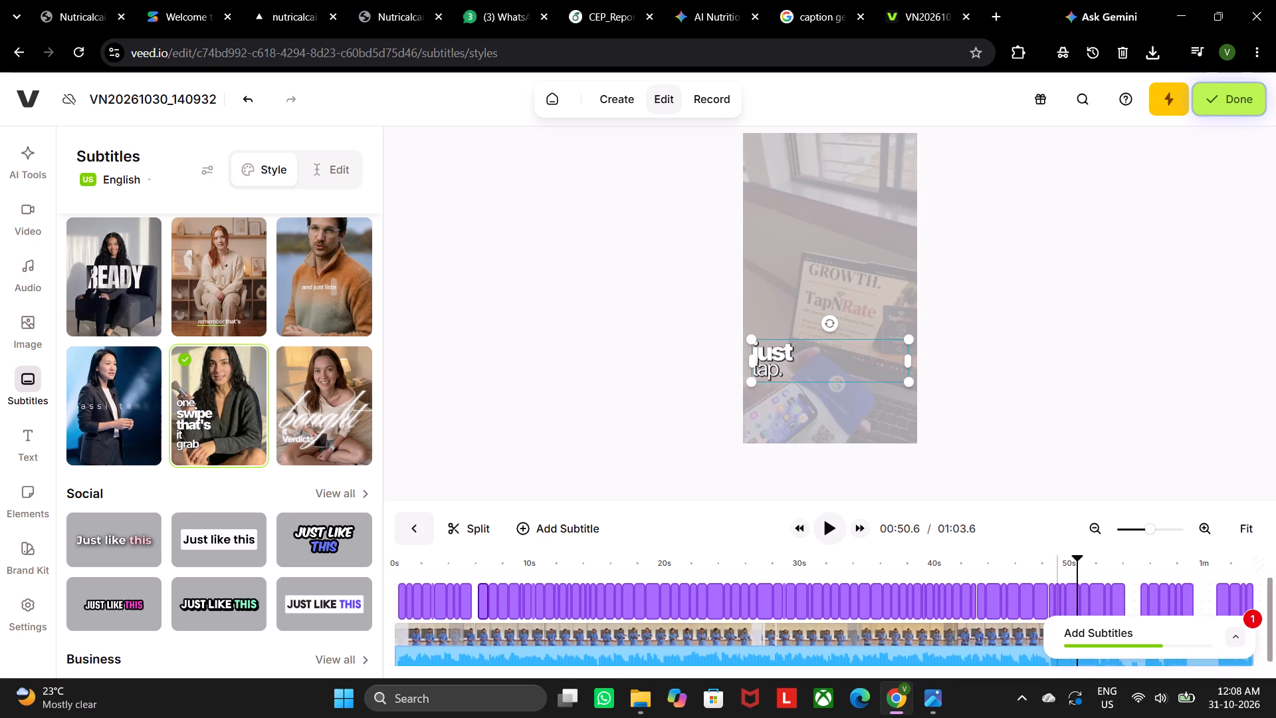
pyautogui.scroll(-3, 1058, 564)
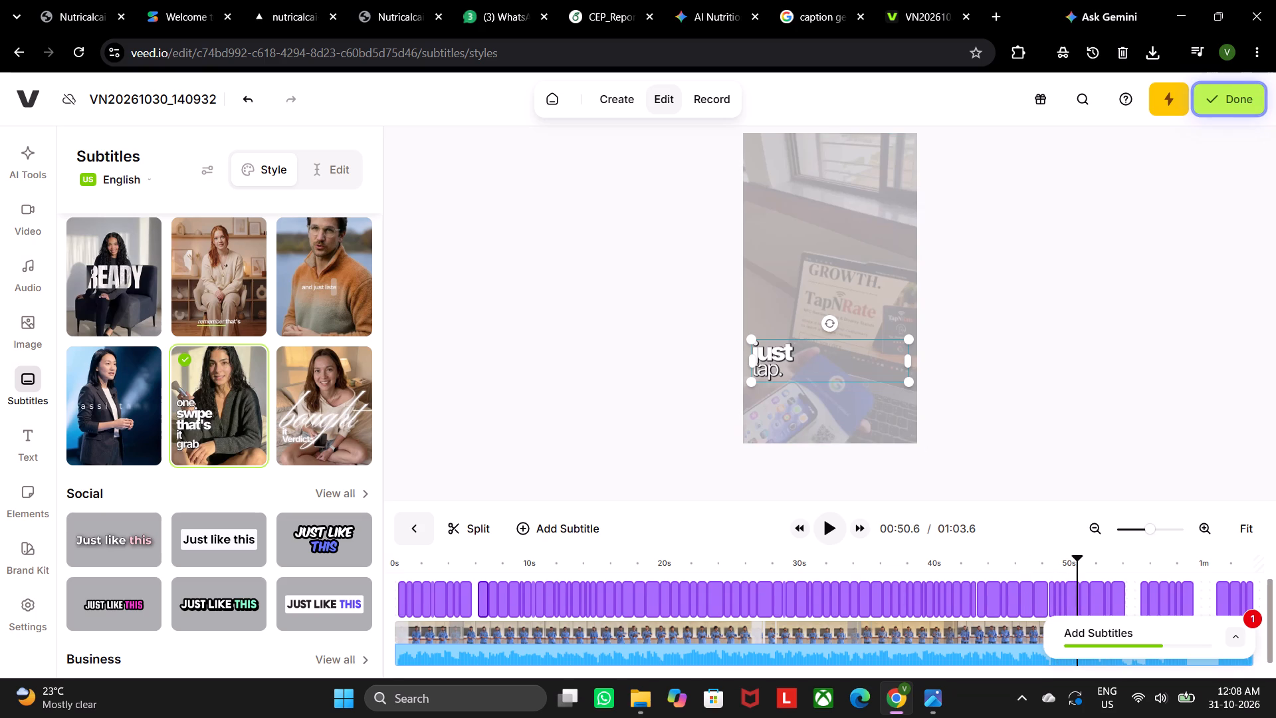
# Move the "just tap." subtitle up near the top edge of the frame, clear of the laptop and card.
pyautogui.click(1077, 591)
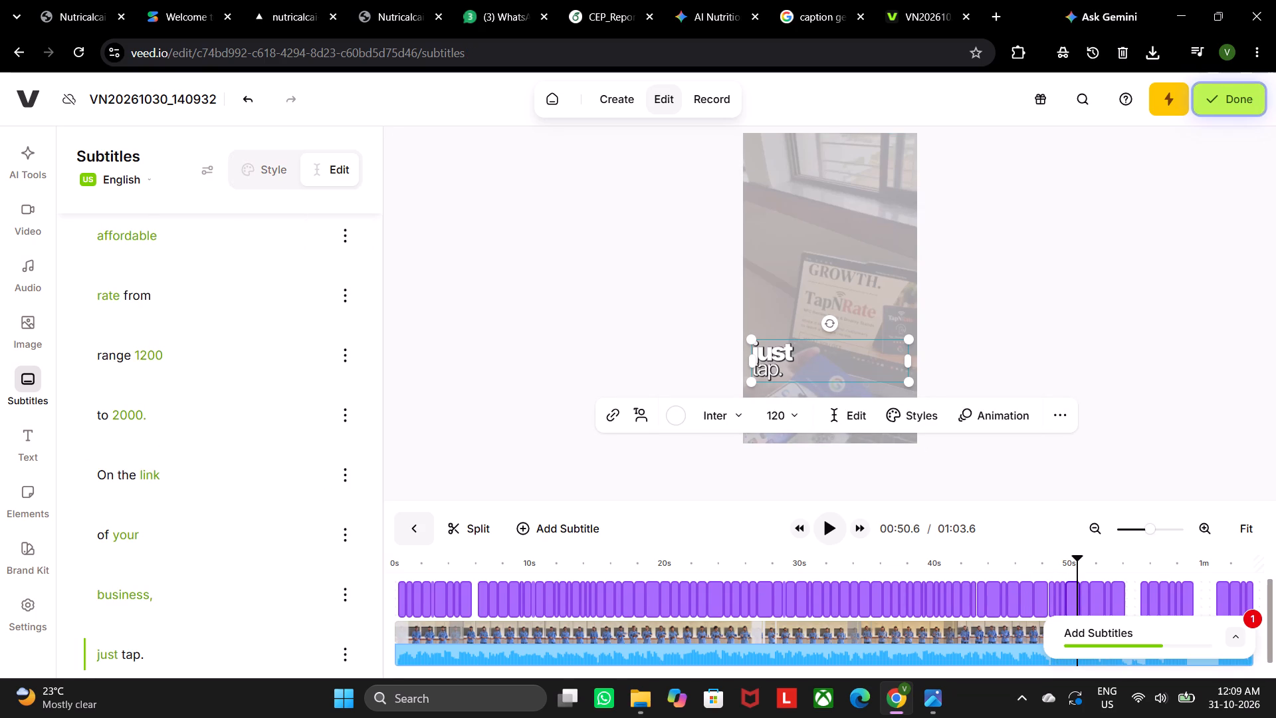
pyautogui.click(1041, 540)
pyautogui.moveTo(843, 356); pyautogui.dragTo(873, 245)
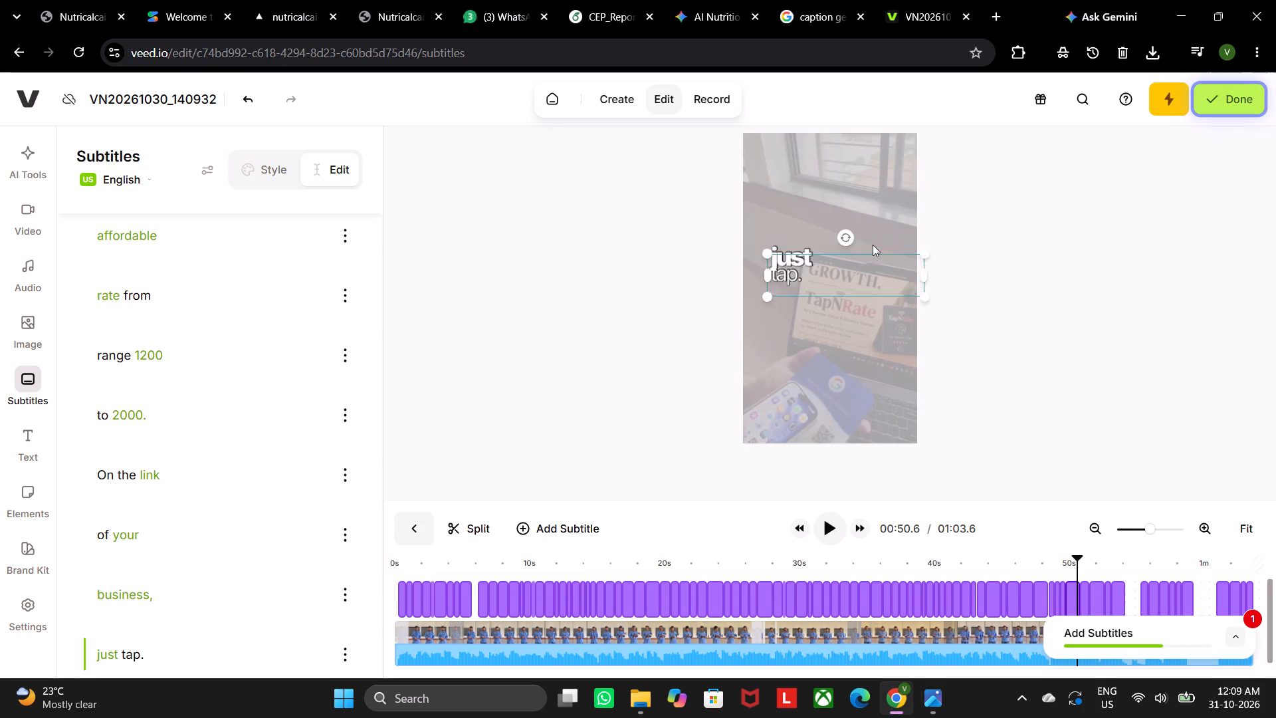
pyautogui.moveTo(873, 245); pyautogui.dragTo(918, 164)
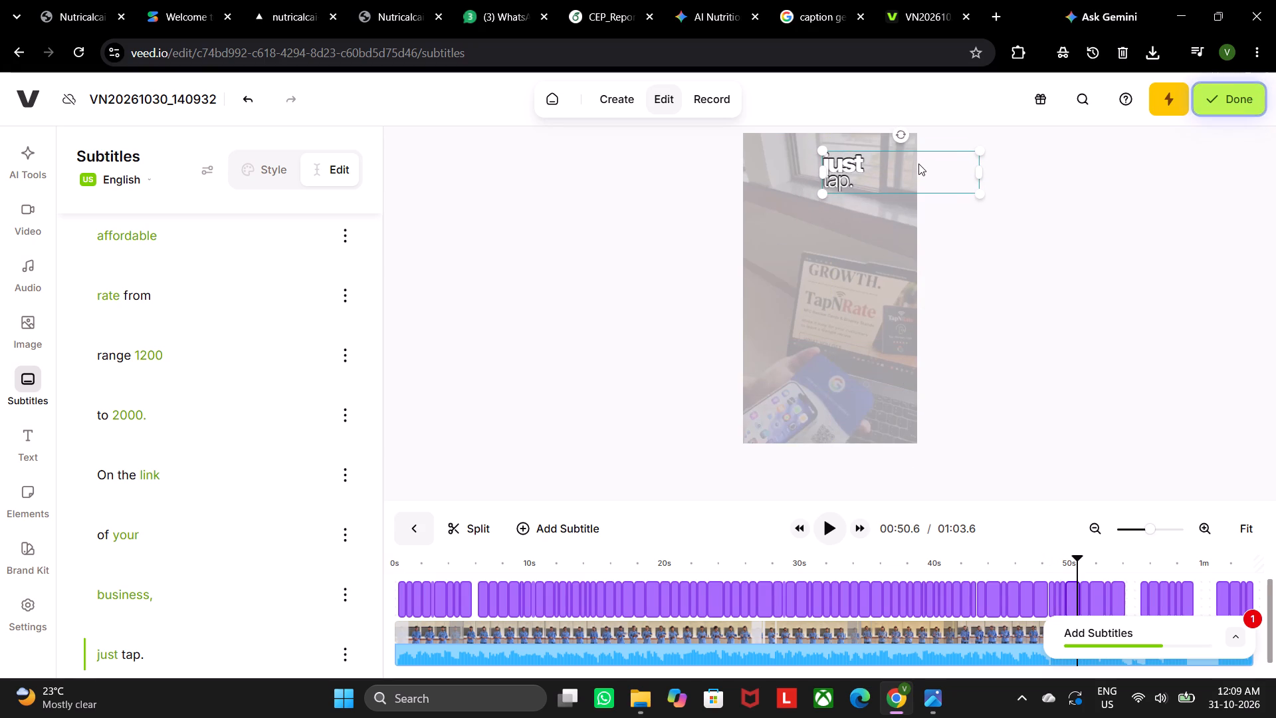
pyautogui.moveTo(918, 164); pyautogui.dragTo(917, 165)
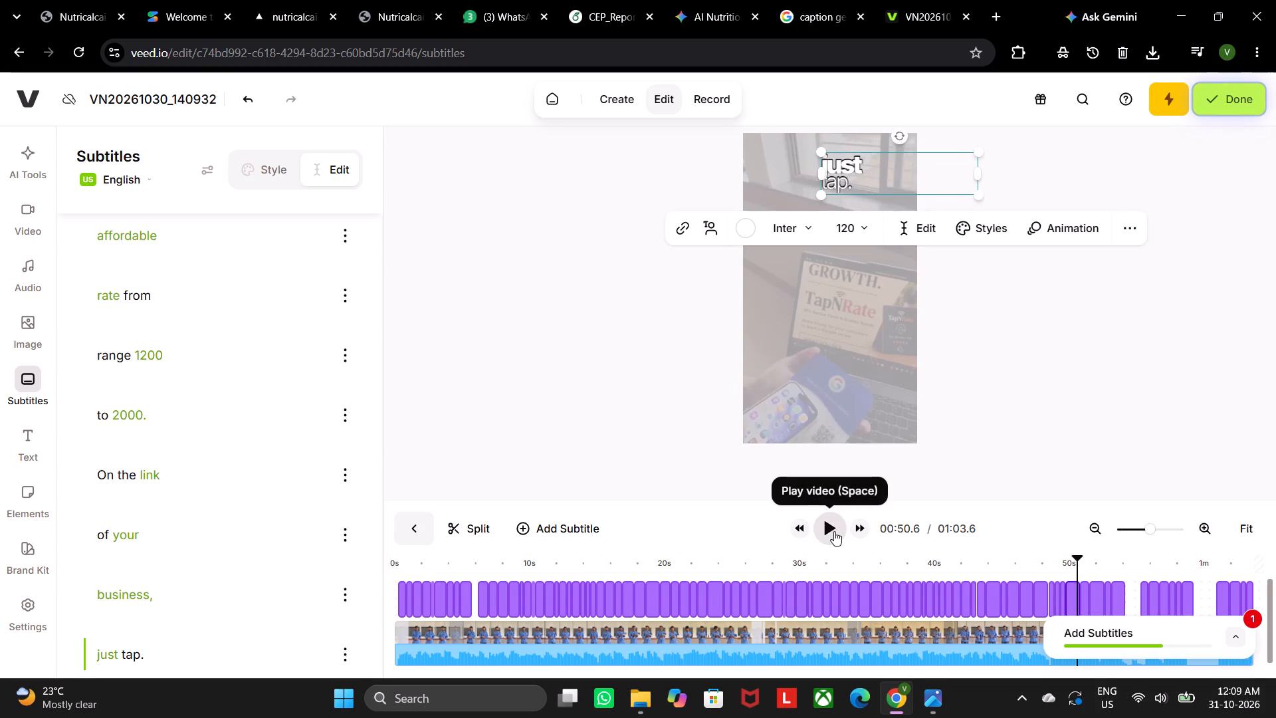
# Preview the moved captions from the card demonstration to the video's end, check the opening captions, and return to 00:00.0.
pyautogui.click(834, 531)
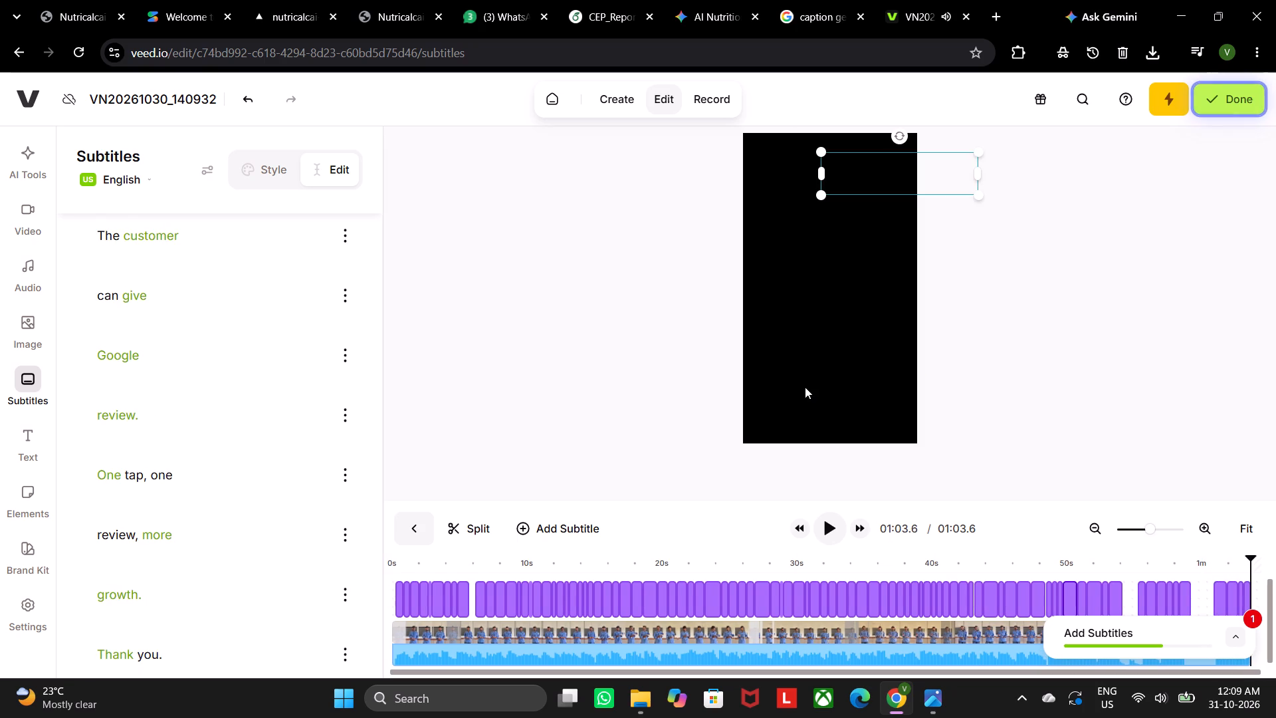
pyautogui.click(835, 521)
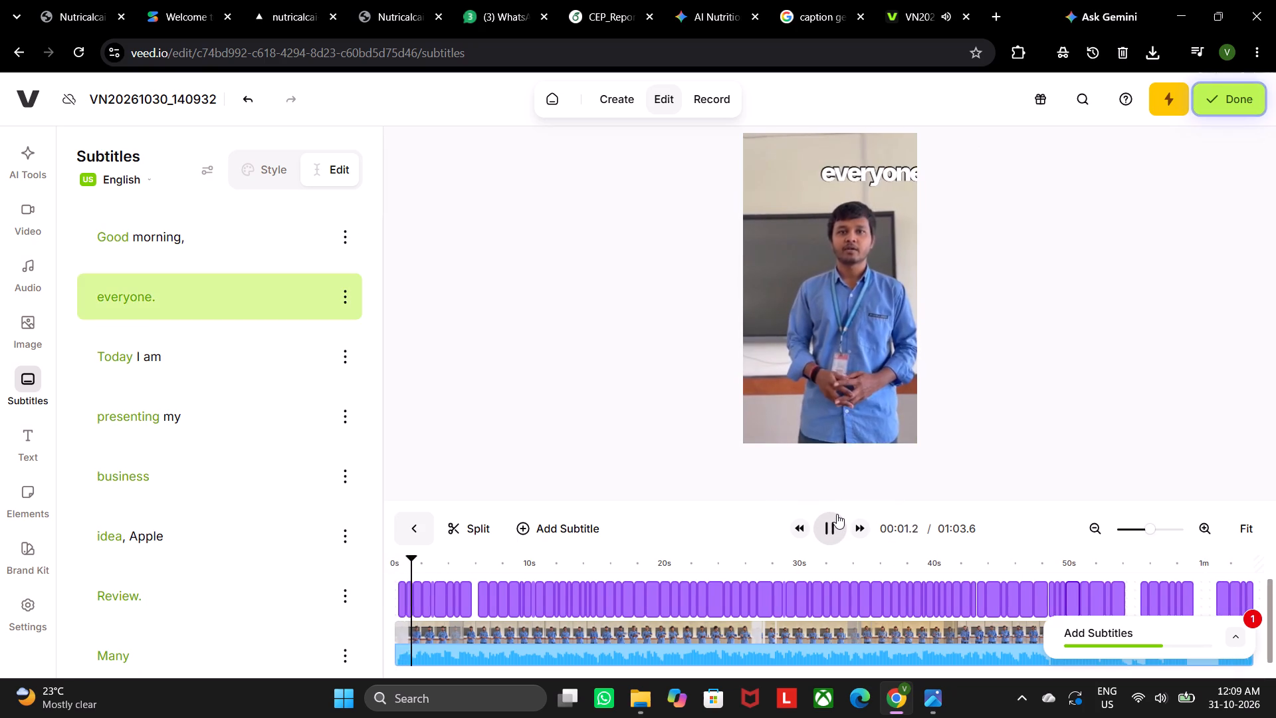
pyautogui.click(837, 515)
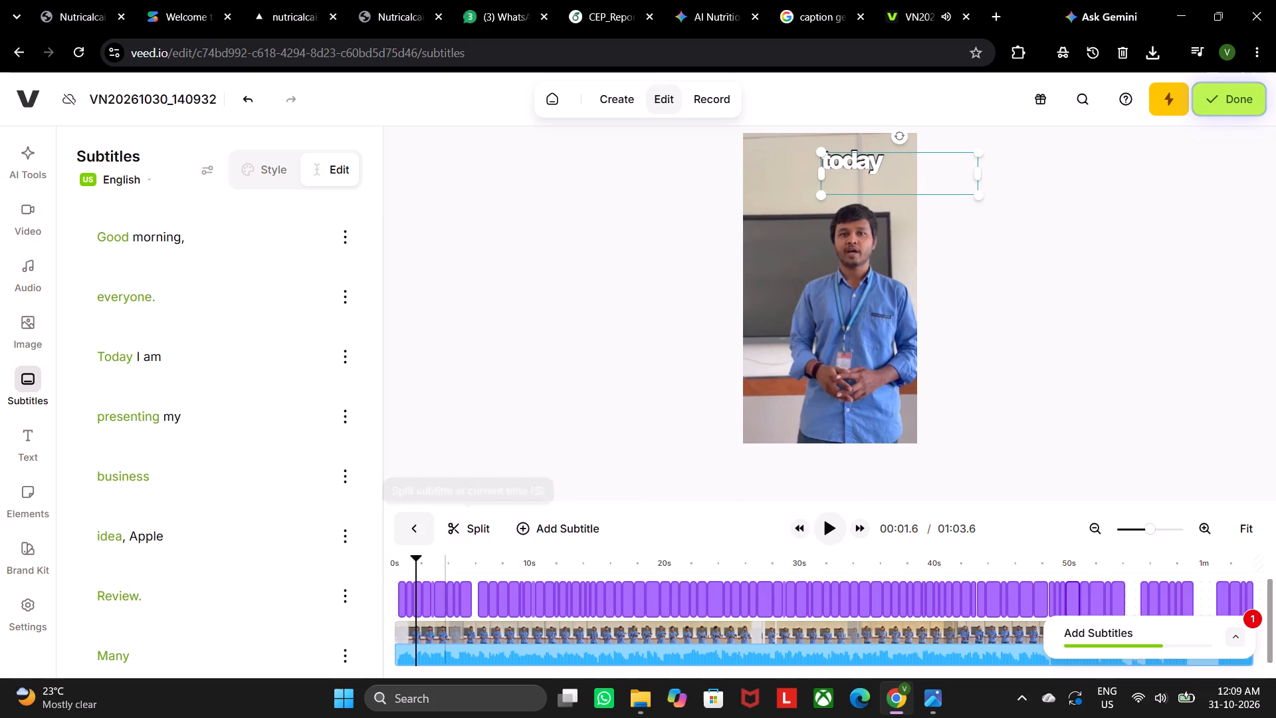
pyautogui.moveTo(415, 561); pyautogui.dragTo(378, 570)
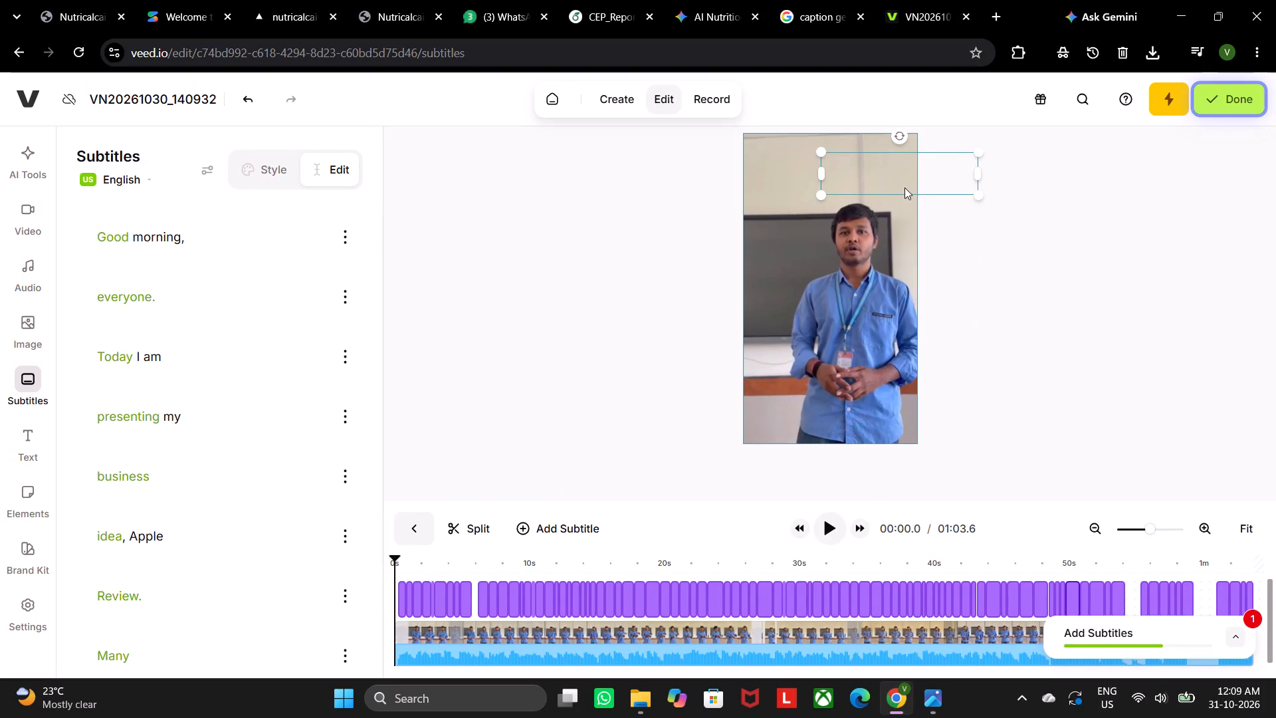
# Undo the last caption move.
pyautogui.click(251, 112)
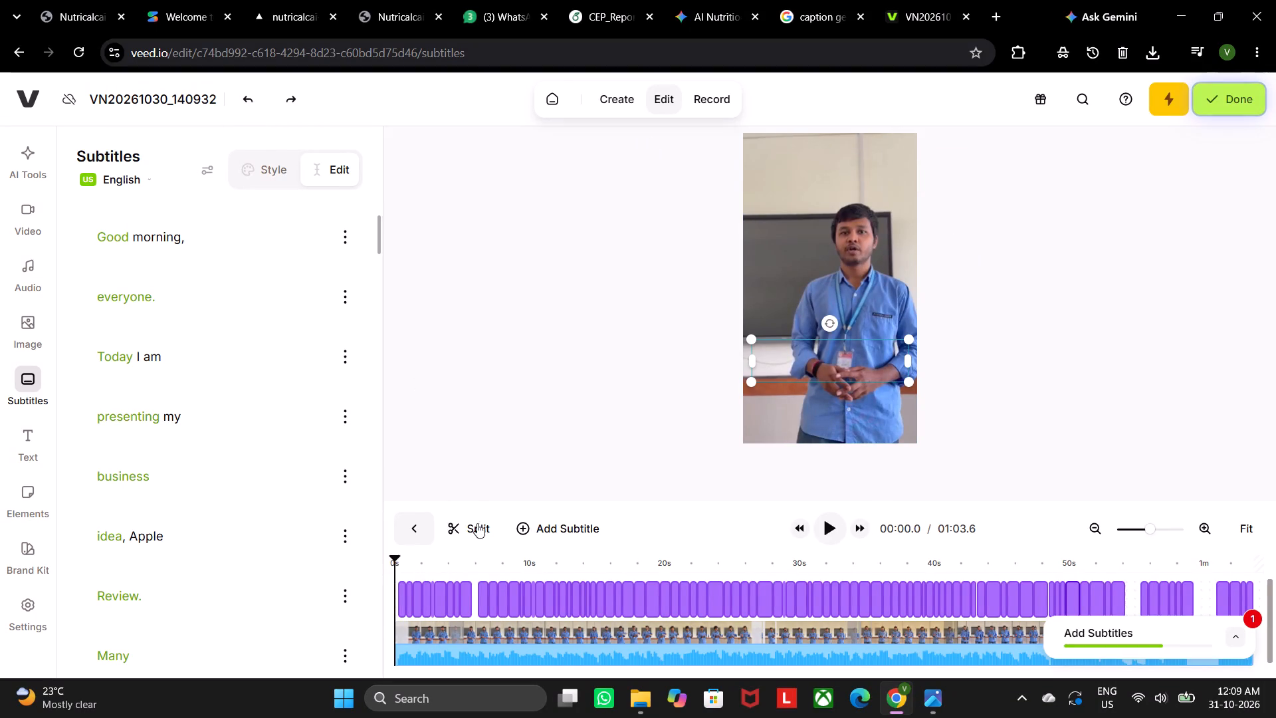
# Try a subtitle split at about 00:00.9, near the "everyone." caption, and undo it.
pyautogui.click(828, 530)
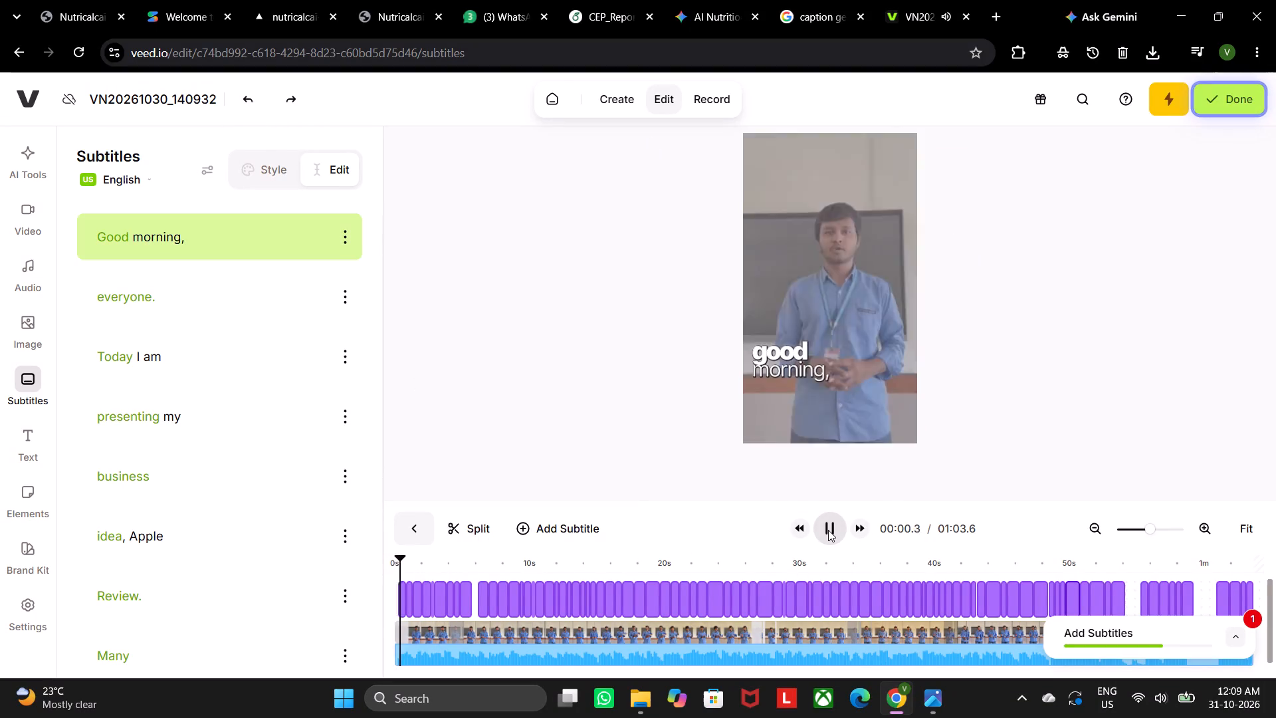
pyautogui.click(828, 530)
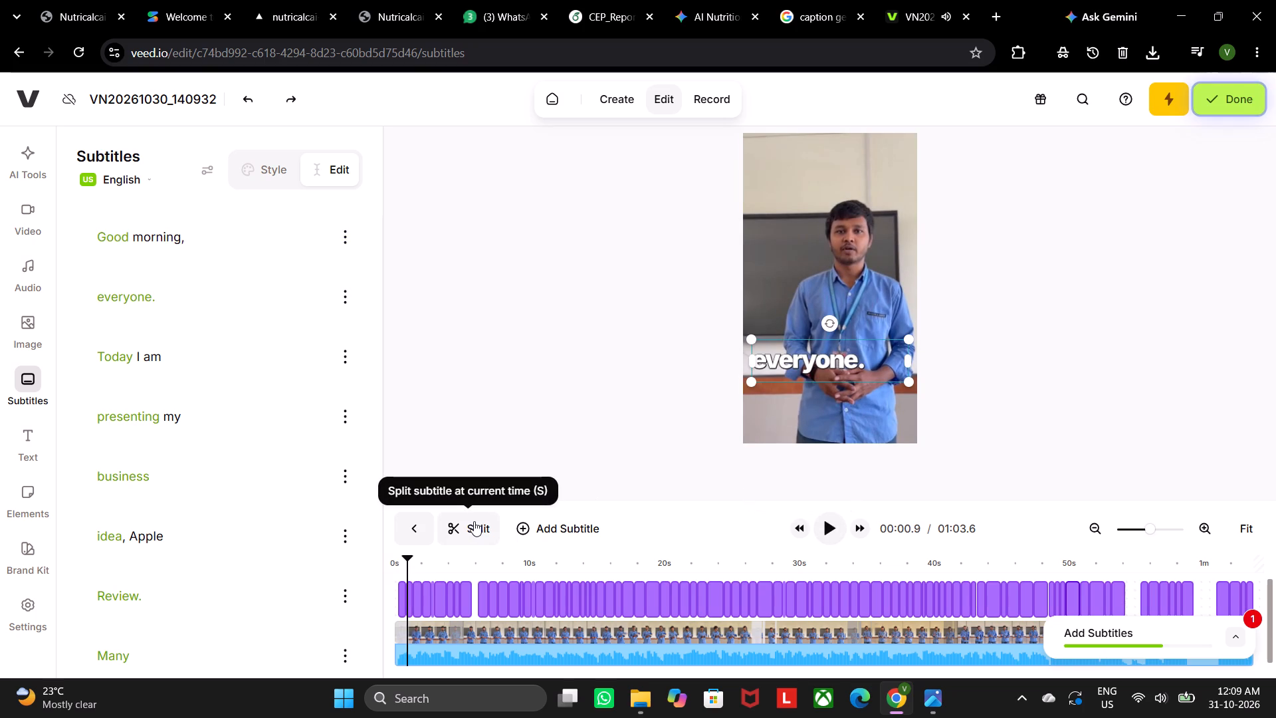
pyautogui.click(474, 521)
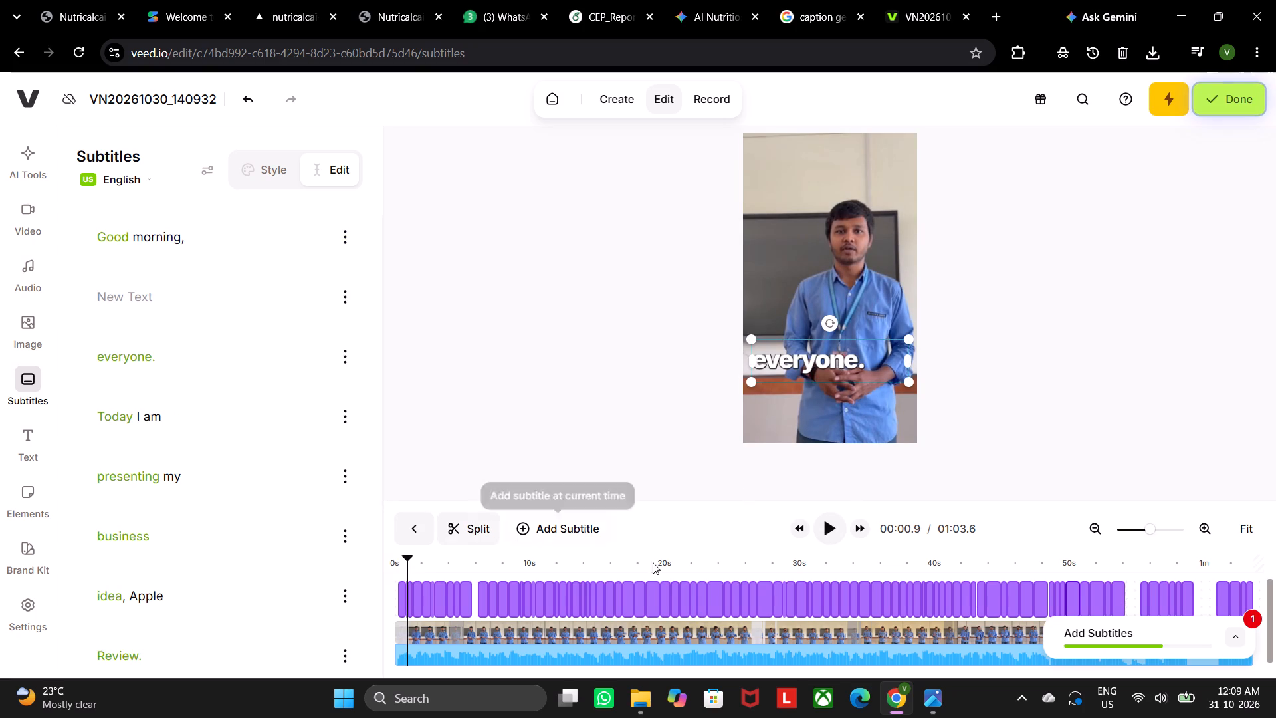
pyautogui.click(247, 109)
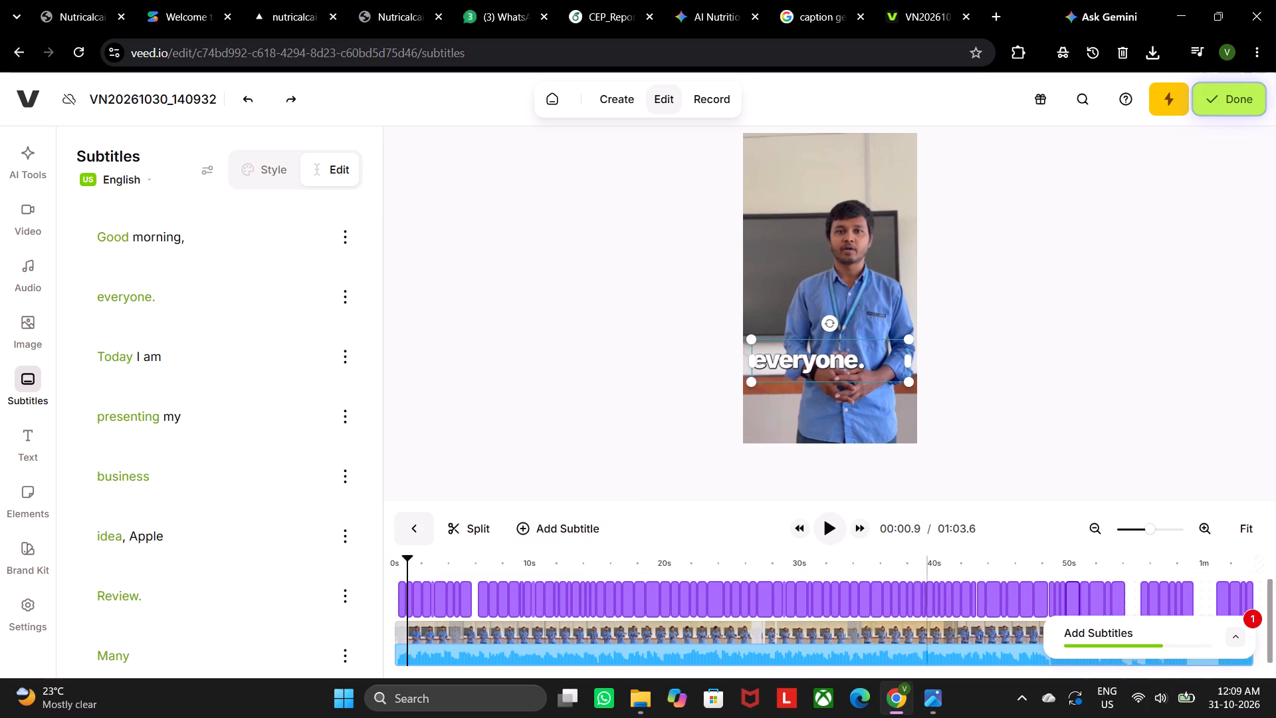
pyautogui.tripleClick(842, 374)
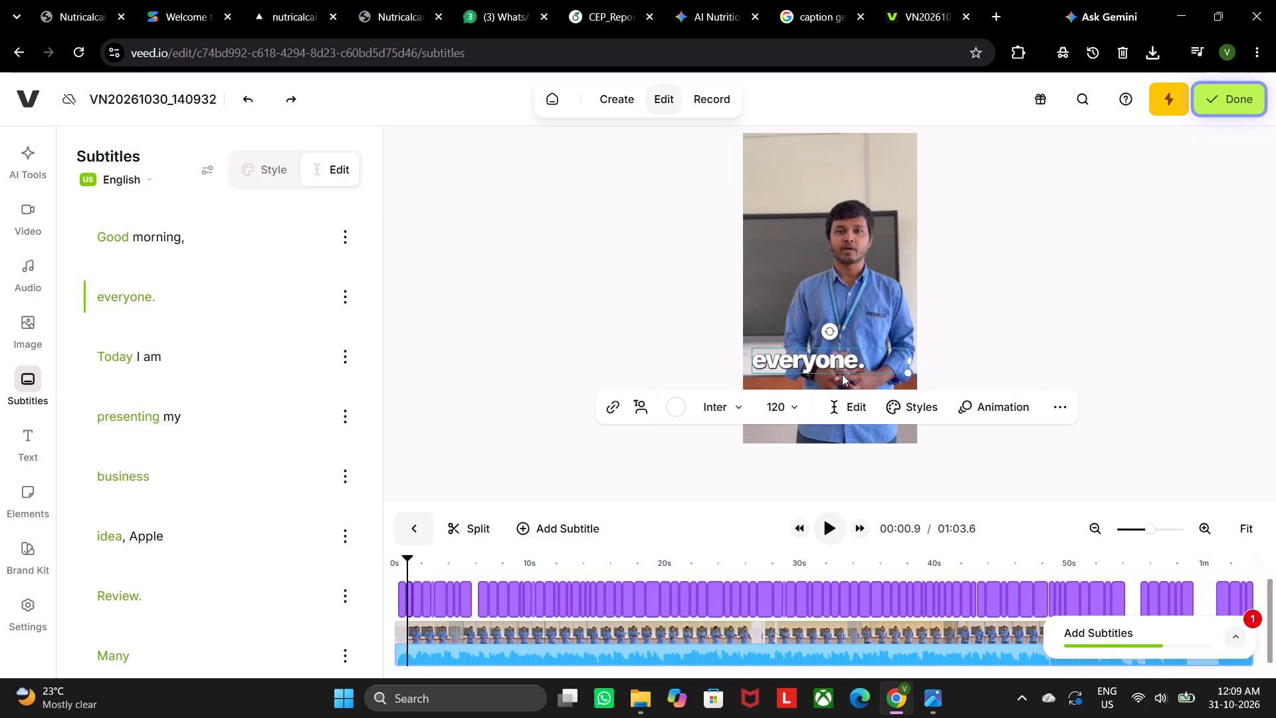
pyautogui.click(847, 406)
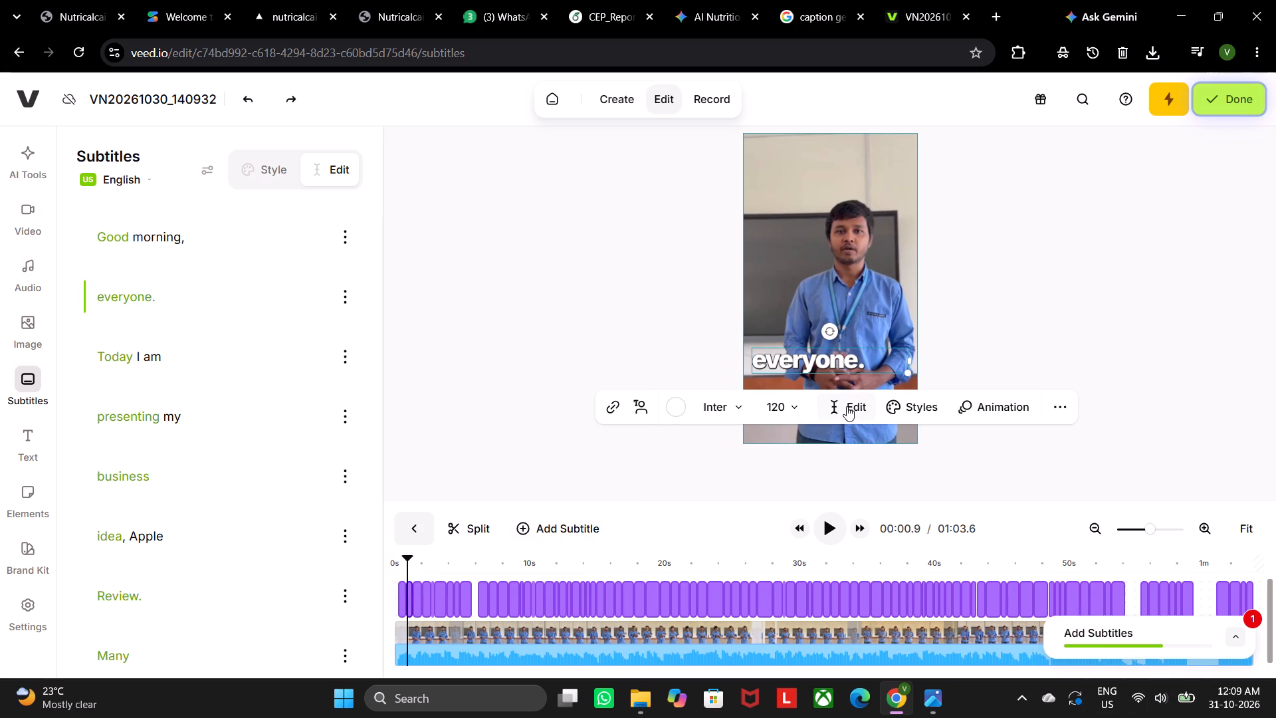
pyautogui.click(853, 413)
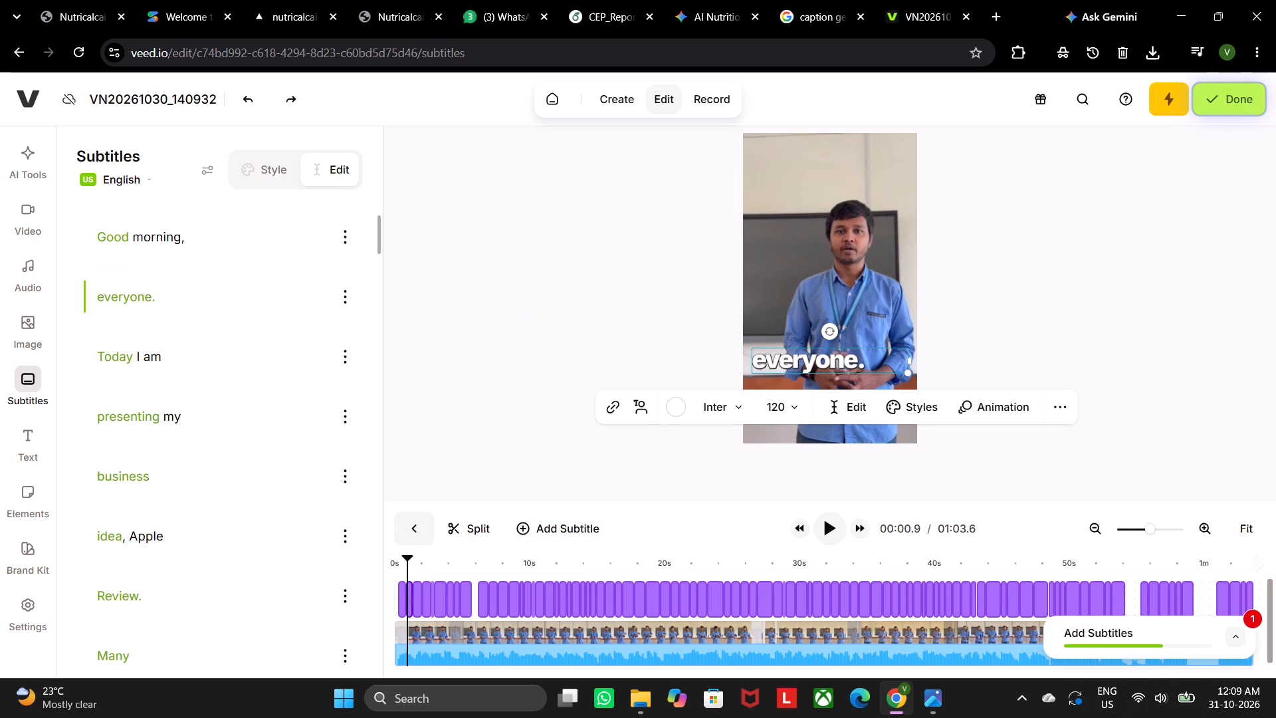
# Correct the "idea, Apple" subtitle line to read "idea, TapN".
pyautogui.scroll(-2, 167, 374)
pyautogui.click(183, 370)
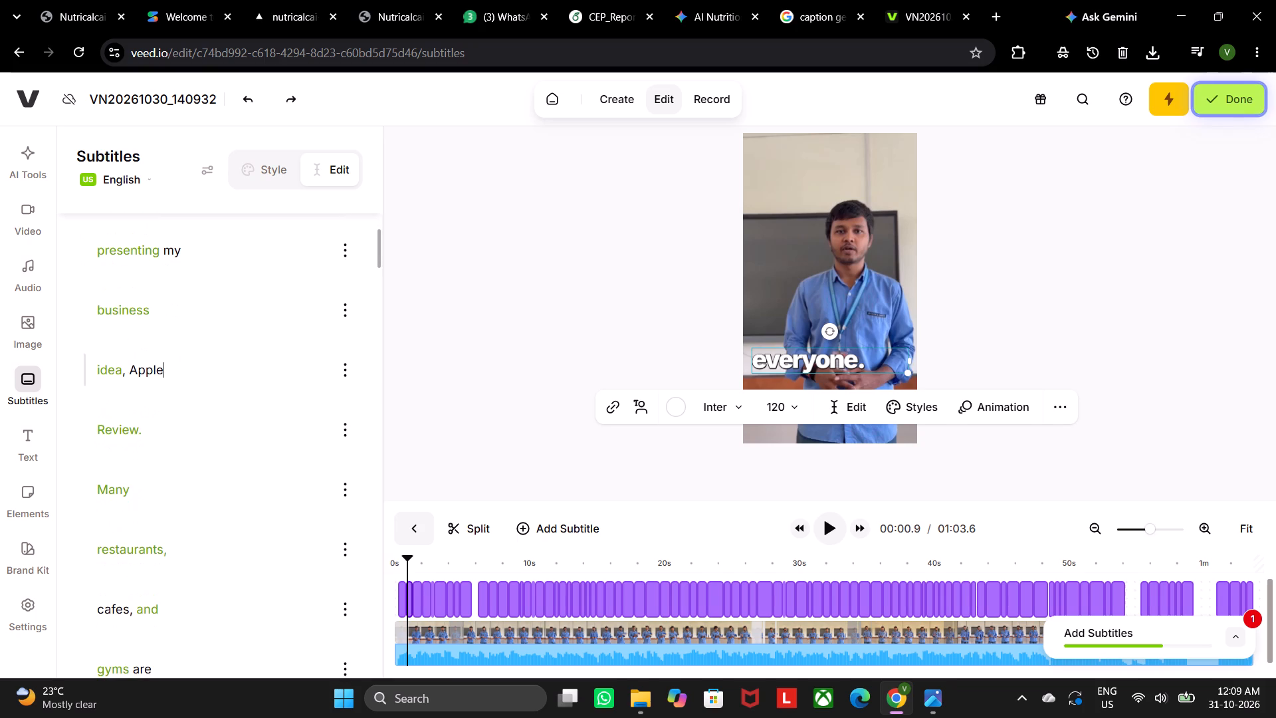
pyautogui.press('BackSpace')
pyautogui.press('BackSpace')
pyautogui.press('BackSpace')
pyautogui.press('BackSpace')
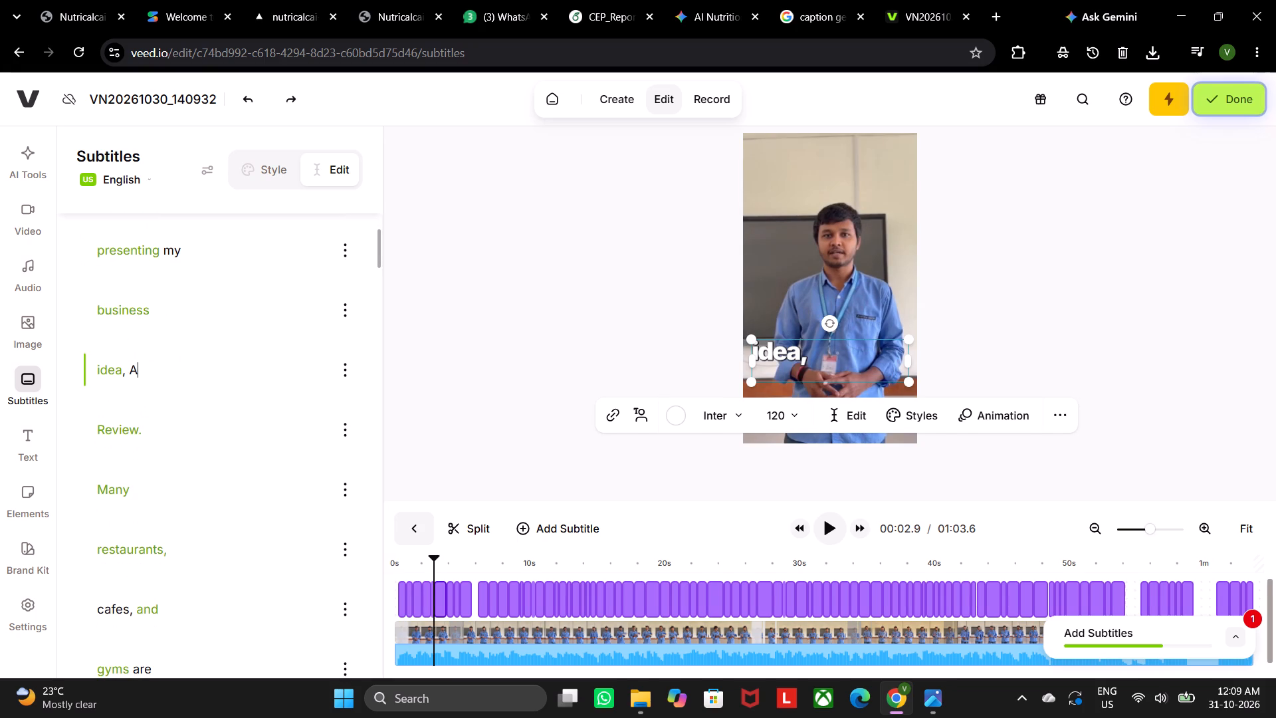
pyautogui.press('BackSpace')
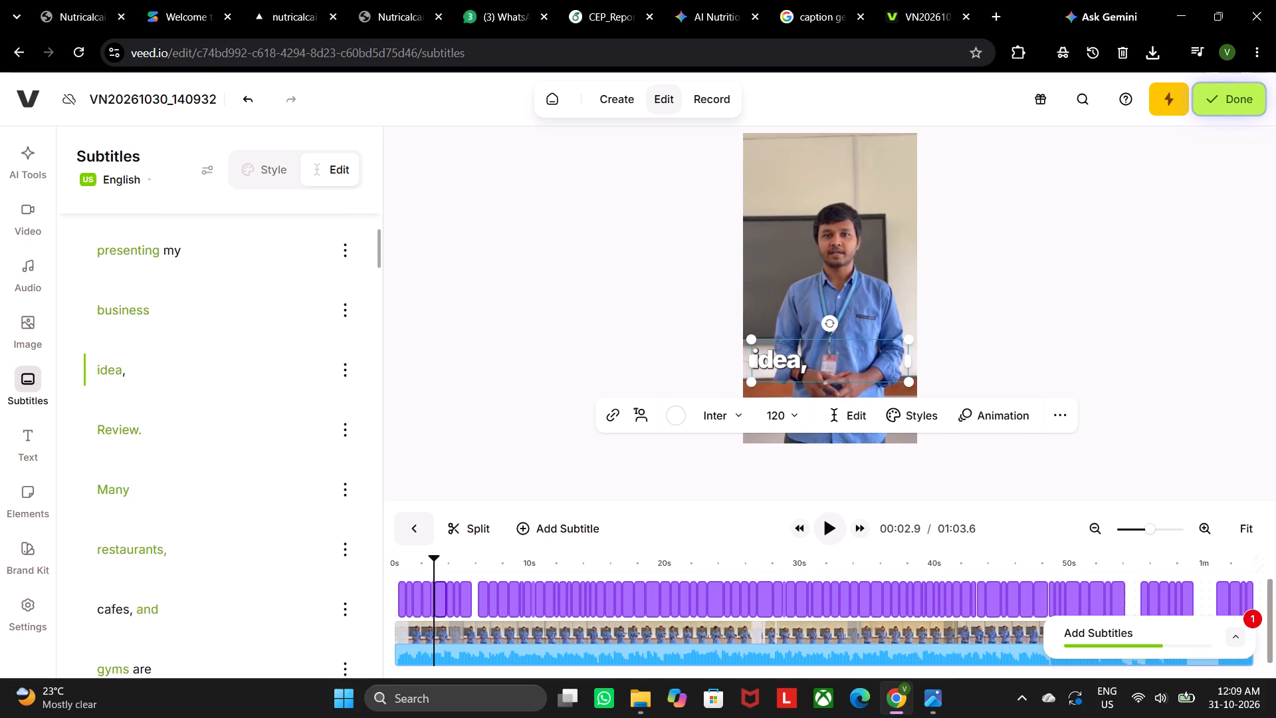
pyautogui.write('Tap')
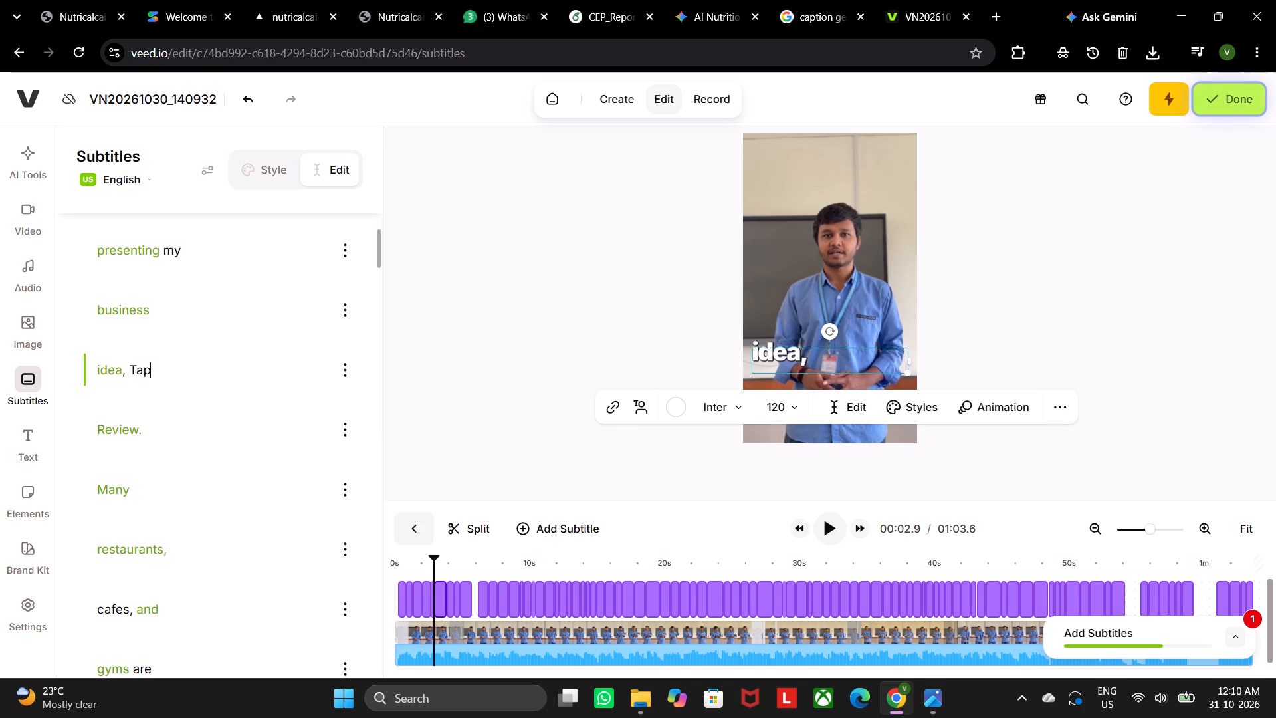
pyautogui.hotkey('shift', 'n')
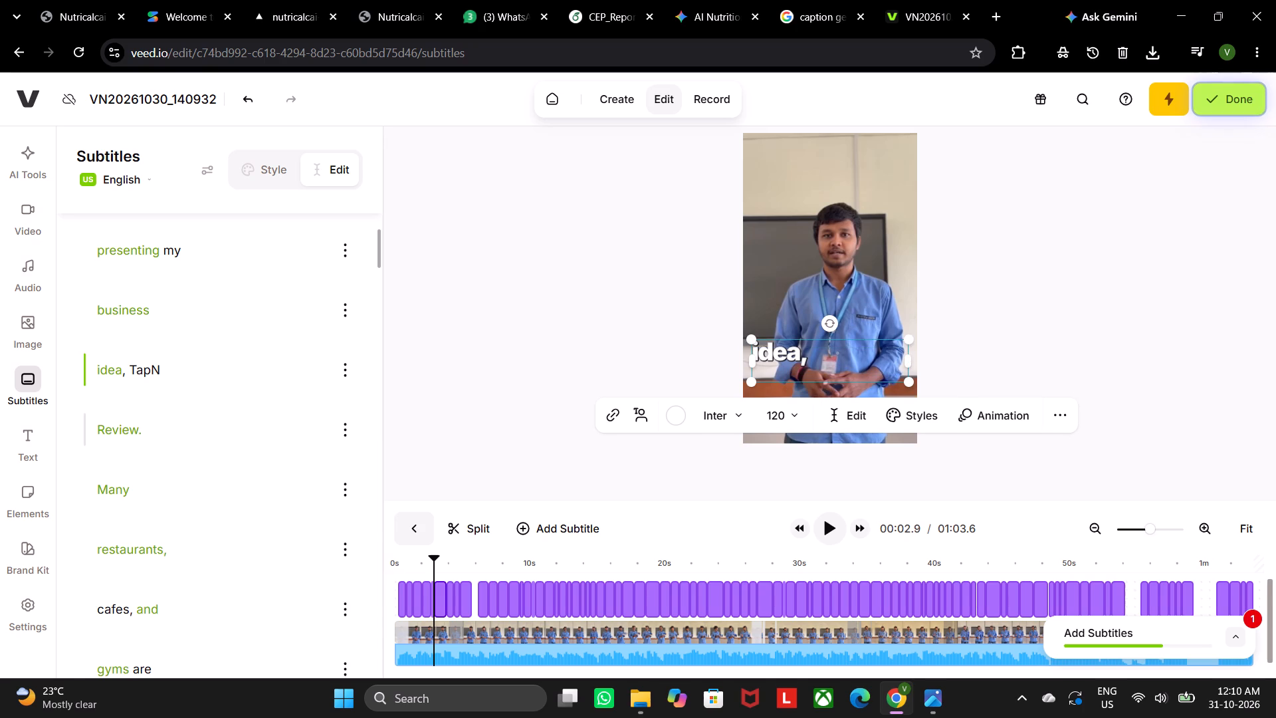
# Replace the text of the "Review." subtitle line after "idea, TapN" with "Rate".
pyautogui.click(142, 428)
pyautogui.press('BackSpace')
pyautogui.press('BackSpace')
pyautogui.press('BackSpace')
pyautogui.press('BackSpace')
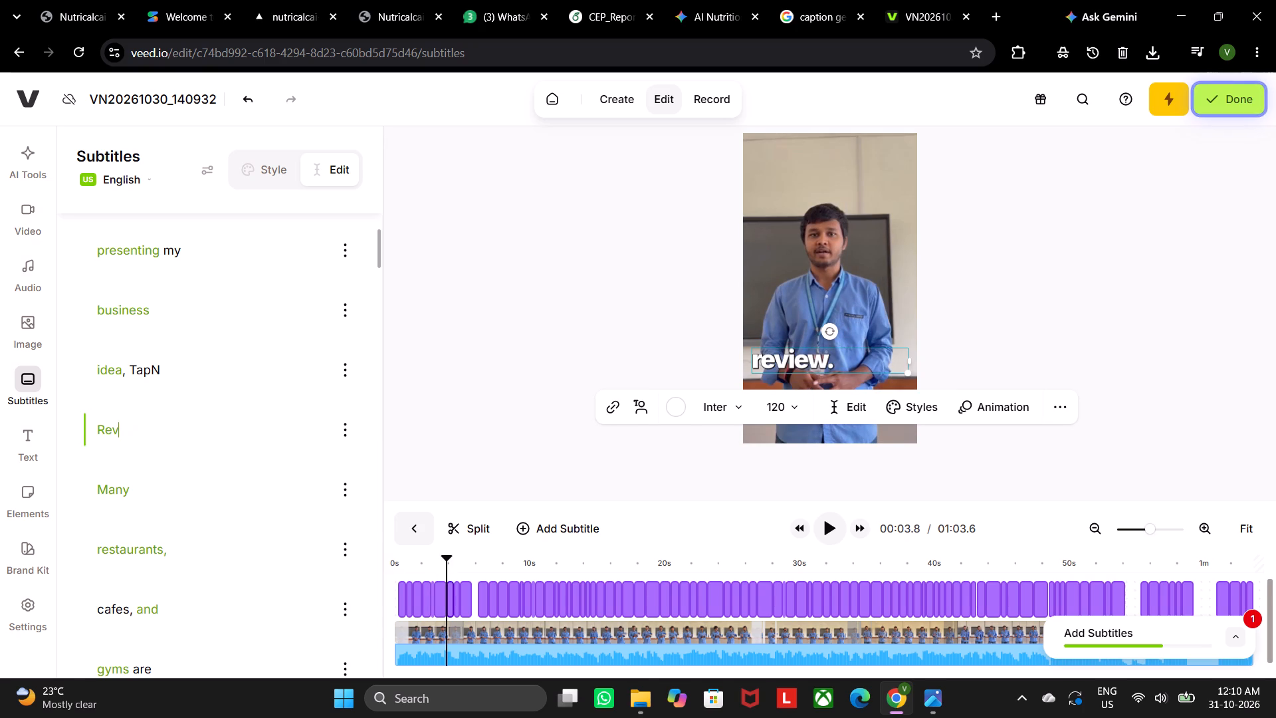
pyautogui.press('BackSpace')
pyautogui.press('BackSpace')
pyautogui.press('BackSpace')
pyautogui.write('Rate')
# Correct the "based of NLC." subtitle line to read "based of NFC.".
pyautogui.scroll(-1, 156, 527)
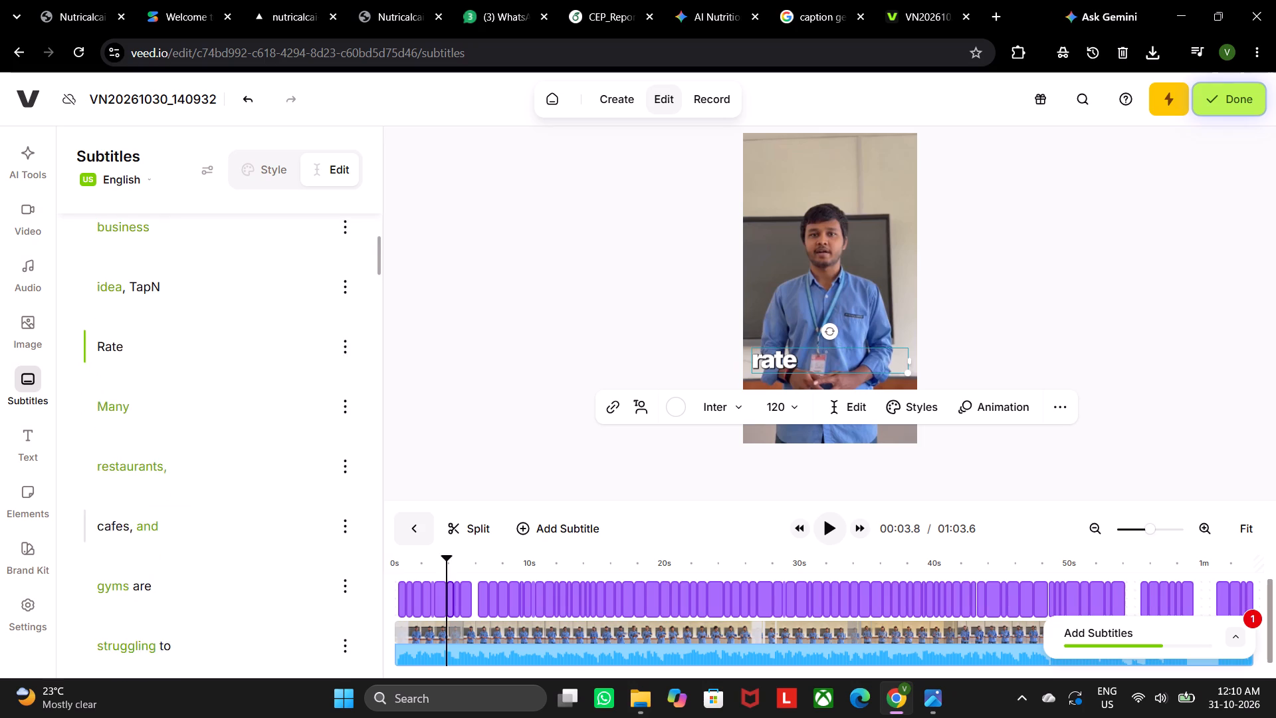
pyautogui.scroll(-3, 160, 535)
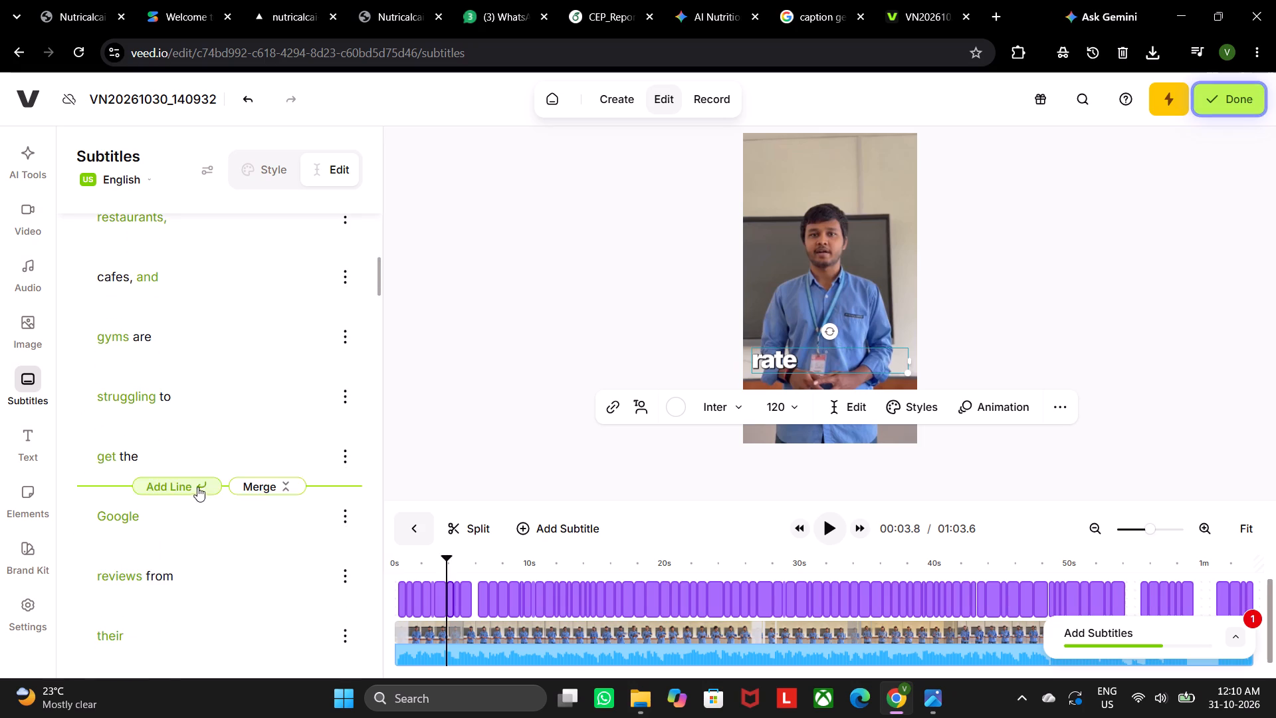
pyautogui.scroll(-5, 198, 487)
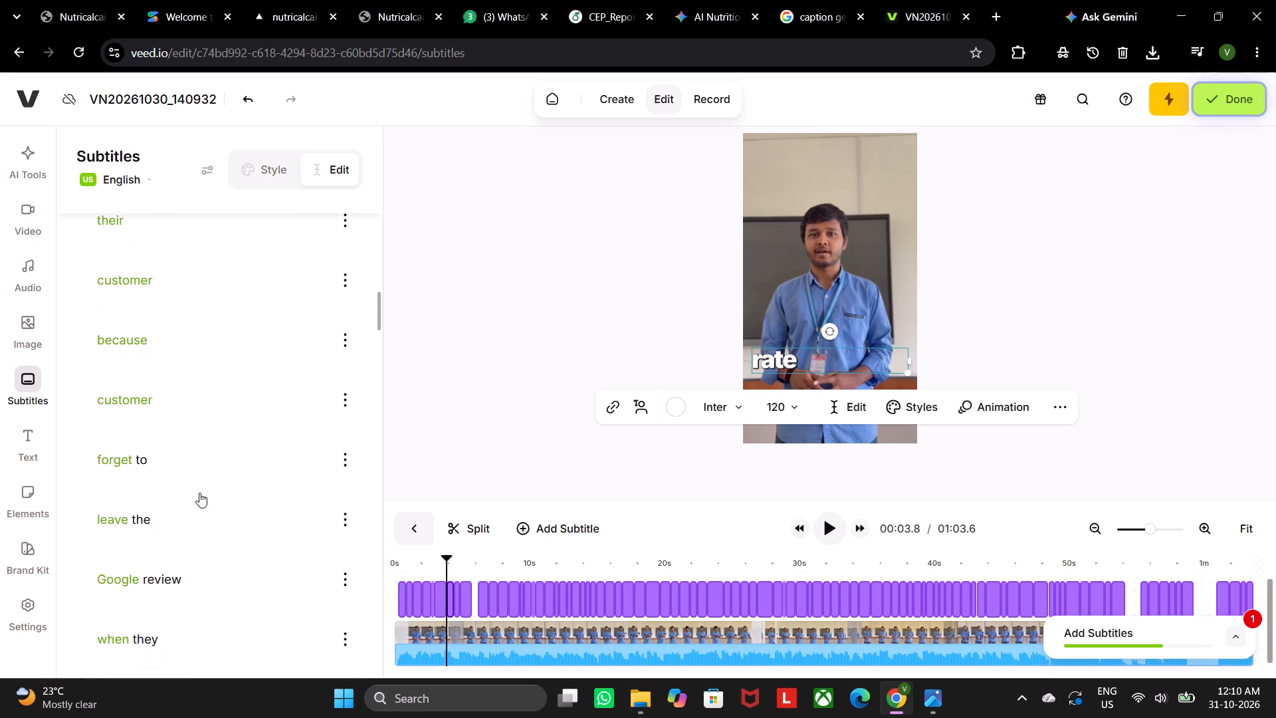
pyautogui.scroll(-3, 199, 493)
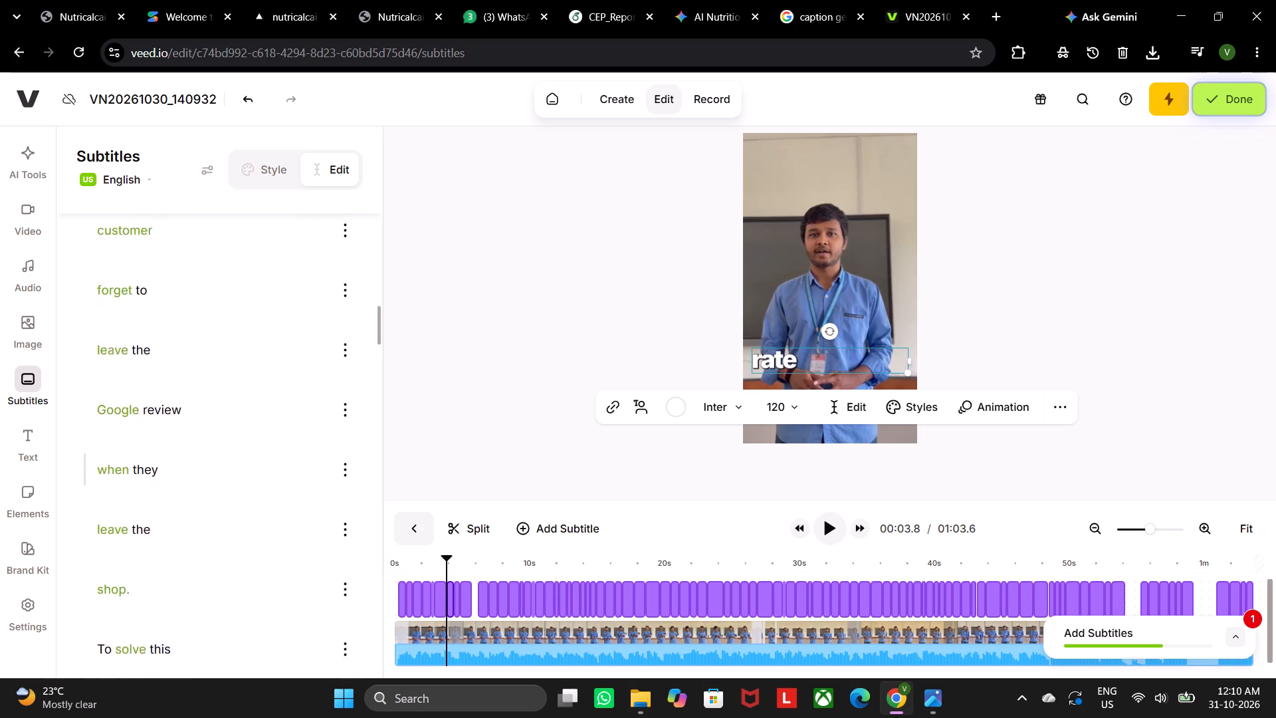
pyautogui.scroll(-2, 199, 493)
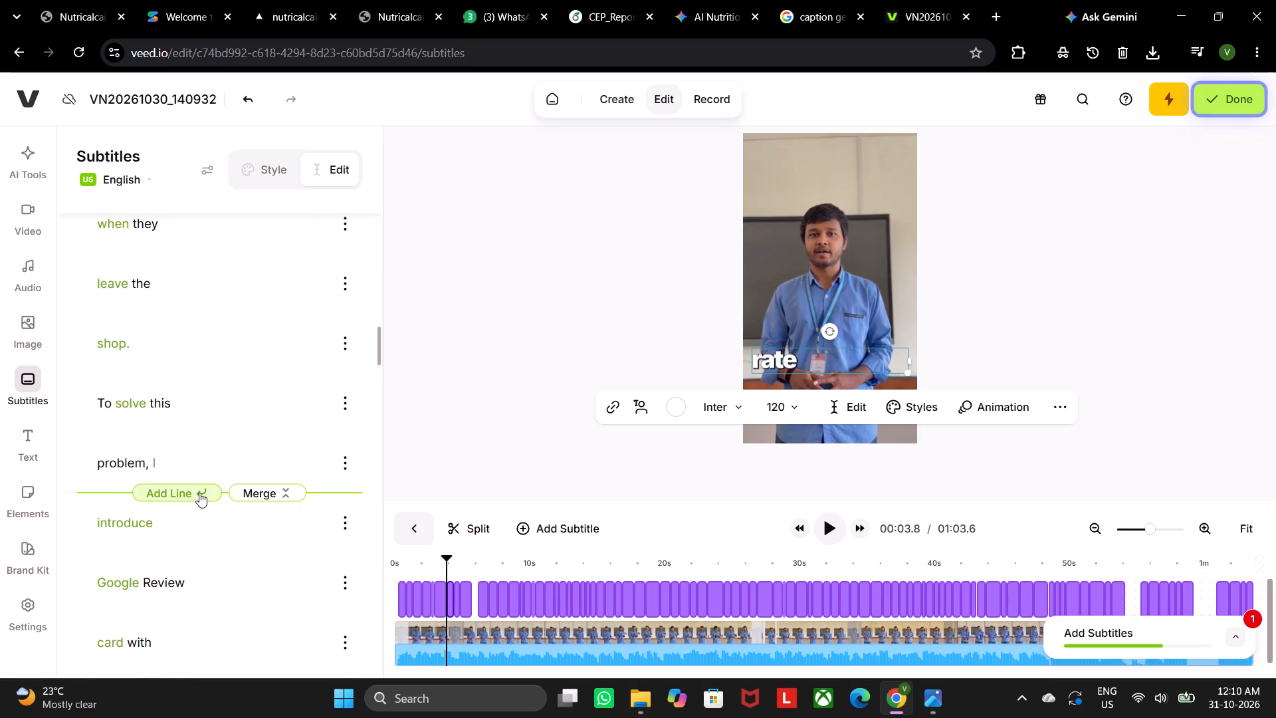
pyautogui.scroll(-3, 199, 493)
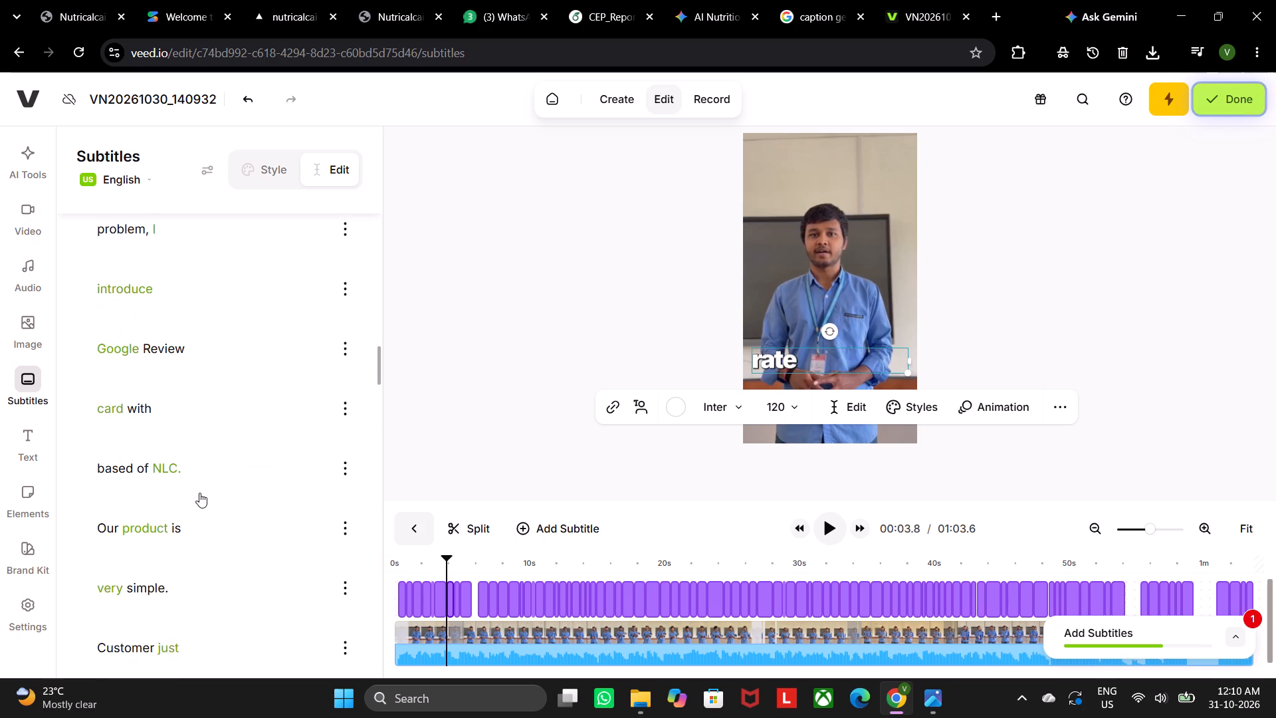
pyautogui.click(169, 453)
pyautogui.press('BackSpace')
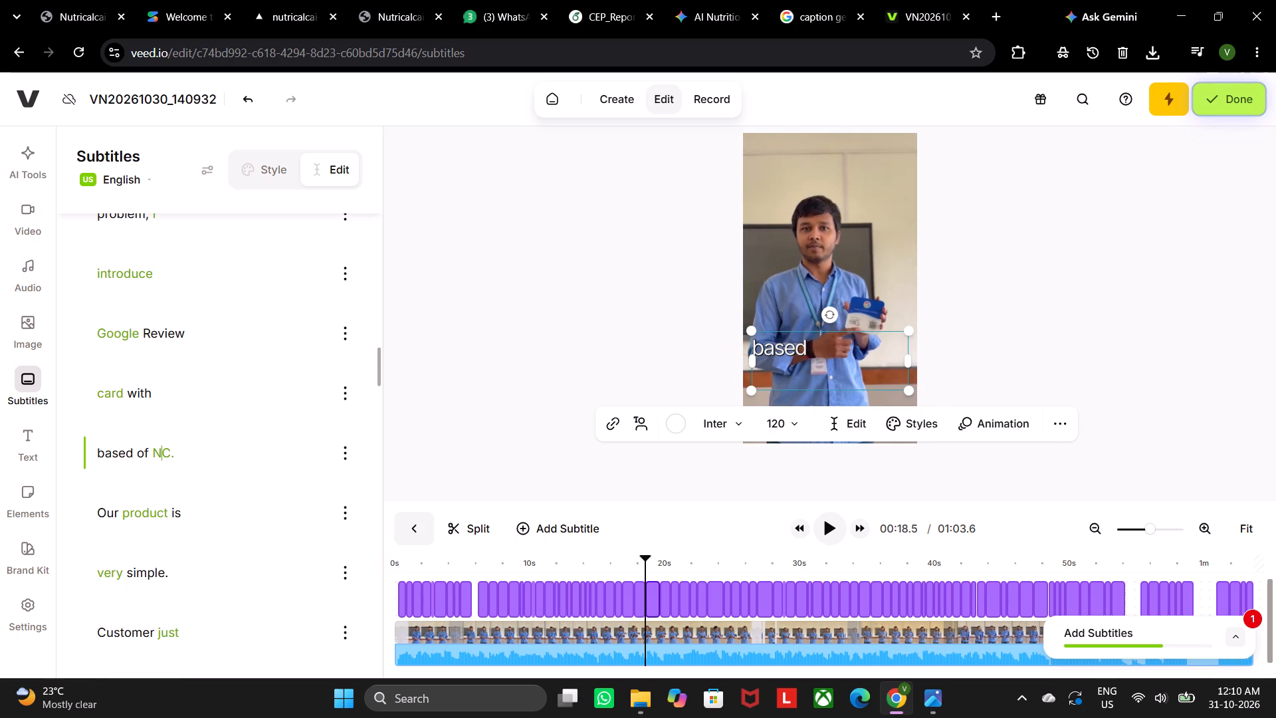
pyautogui.hotkey('shift', 'f')
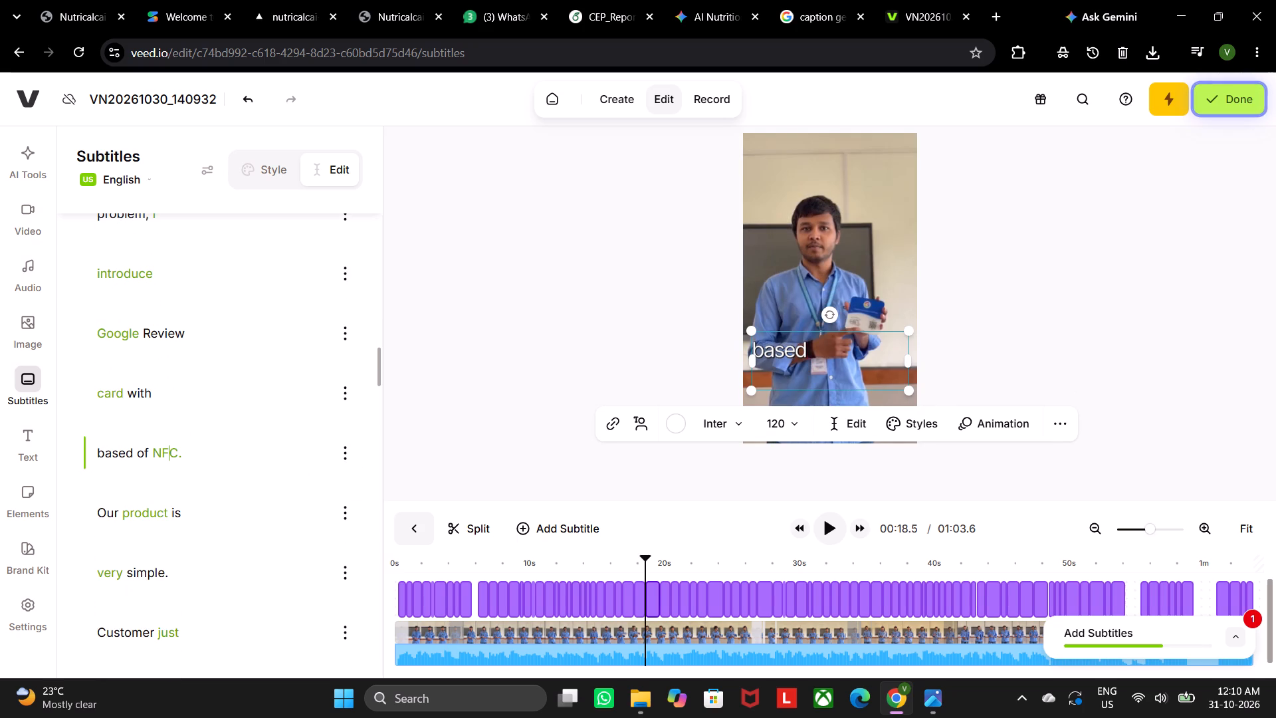
# Correct the "NLC tag, then" subtitle line to read "NFC tag, then".
pyautogui.scroll(-2, 189, 476)
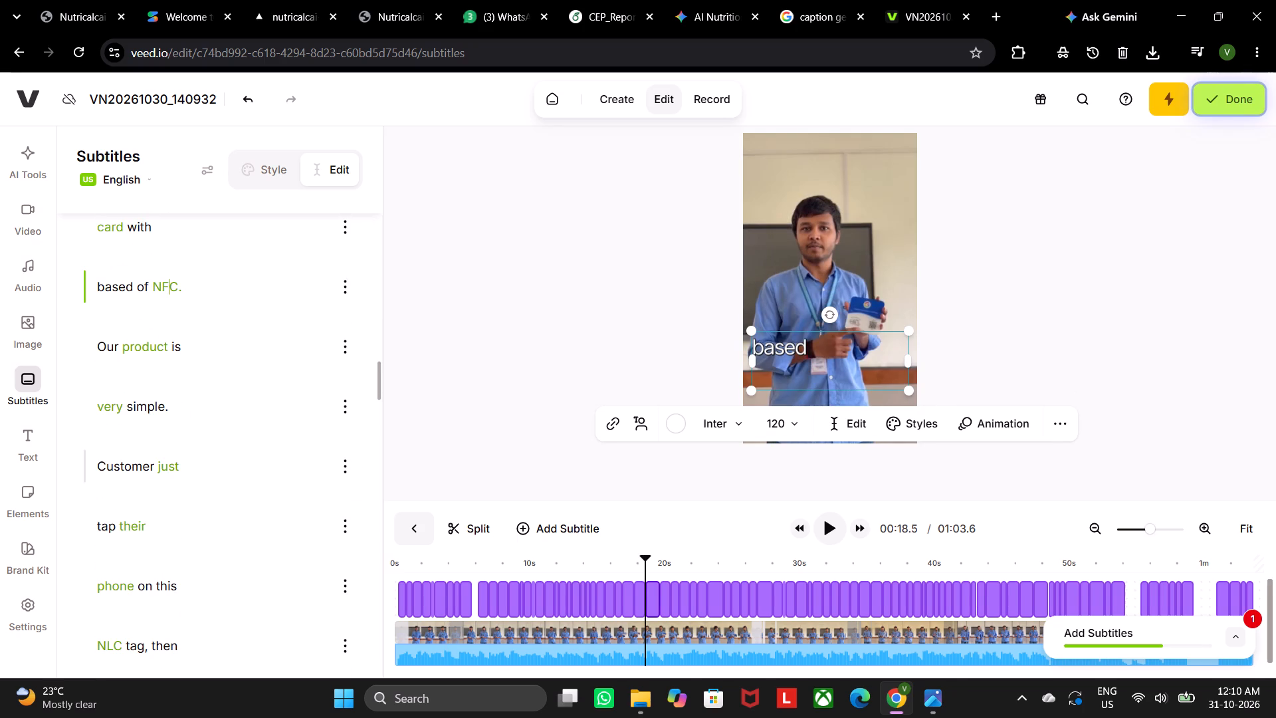
pyautogui.scroll(-2, 186, 481)
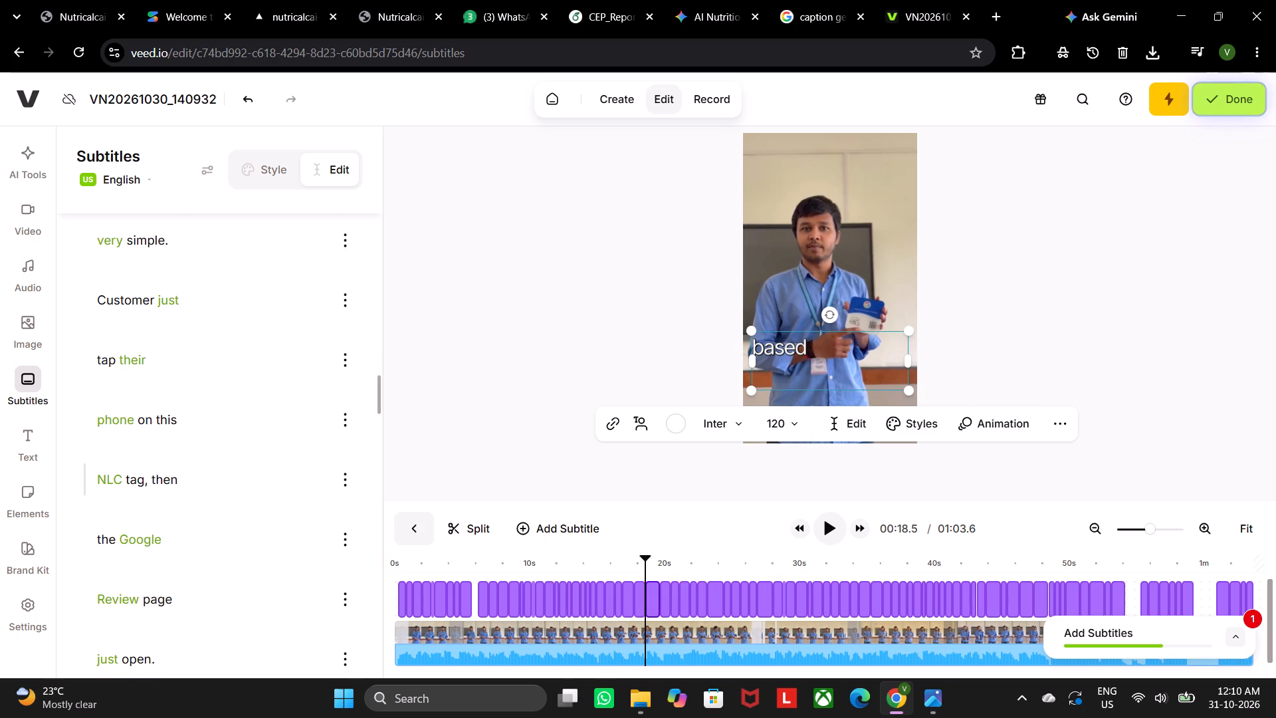
pyautogui.scroll(-1, 190, 478)
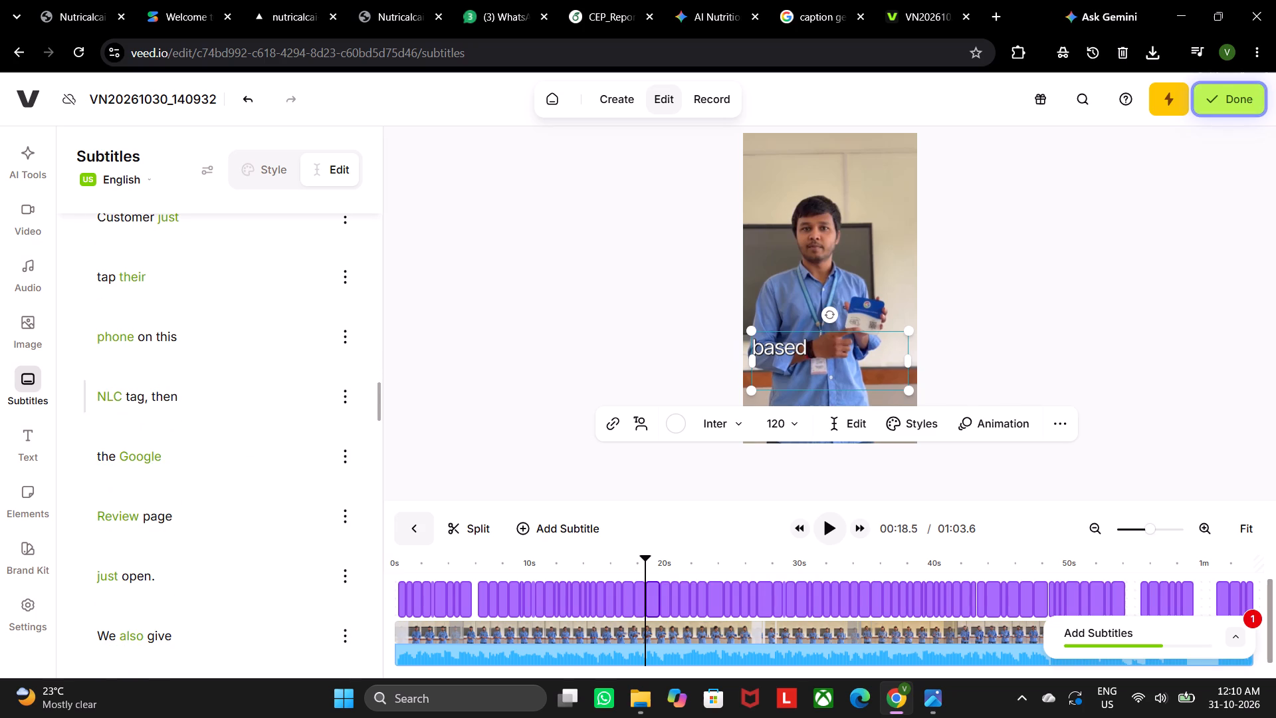
pyautogui.click(111, 402)
pyautogui.press('BackSpace')
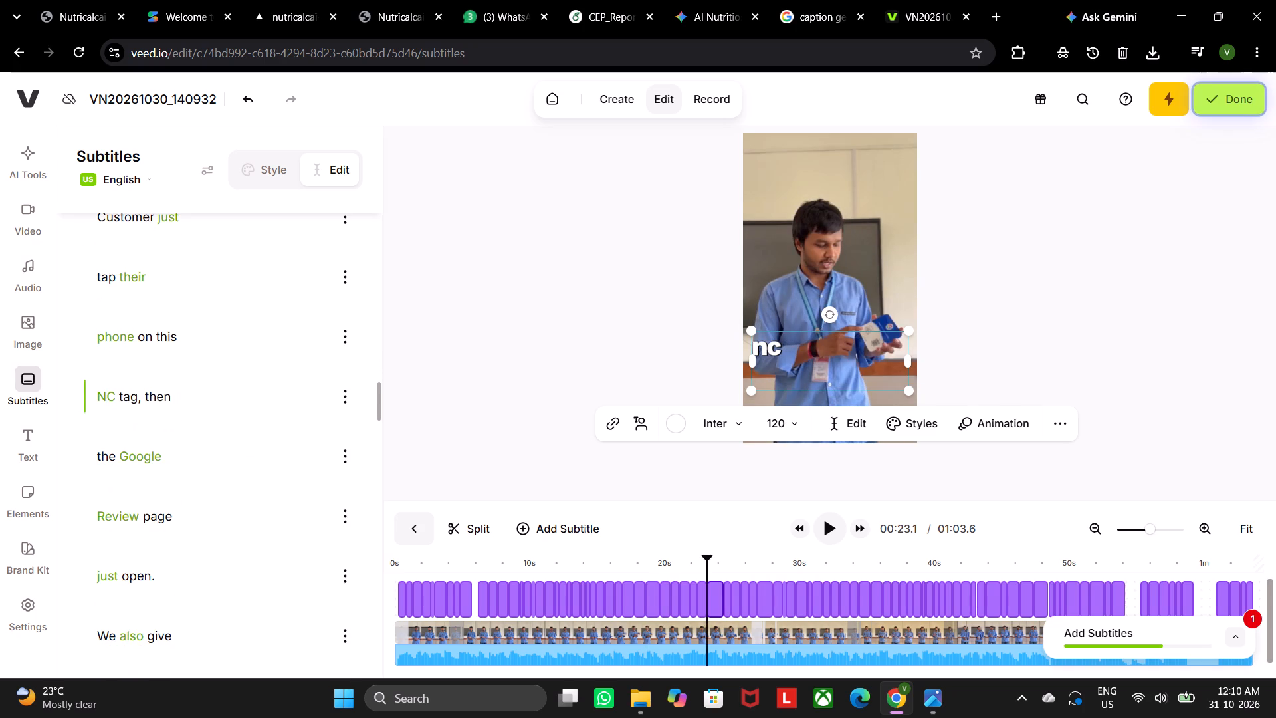
pyautogui.hotkey('shift', 'f')
# Check the lines after "NFC tag, then" against playback and correct "card, app and" to read "card, Tap and".
pyautogui.scroll(-2, 126, 417)
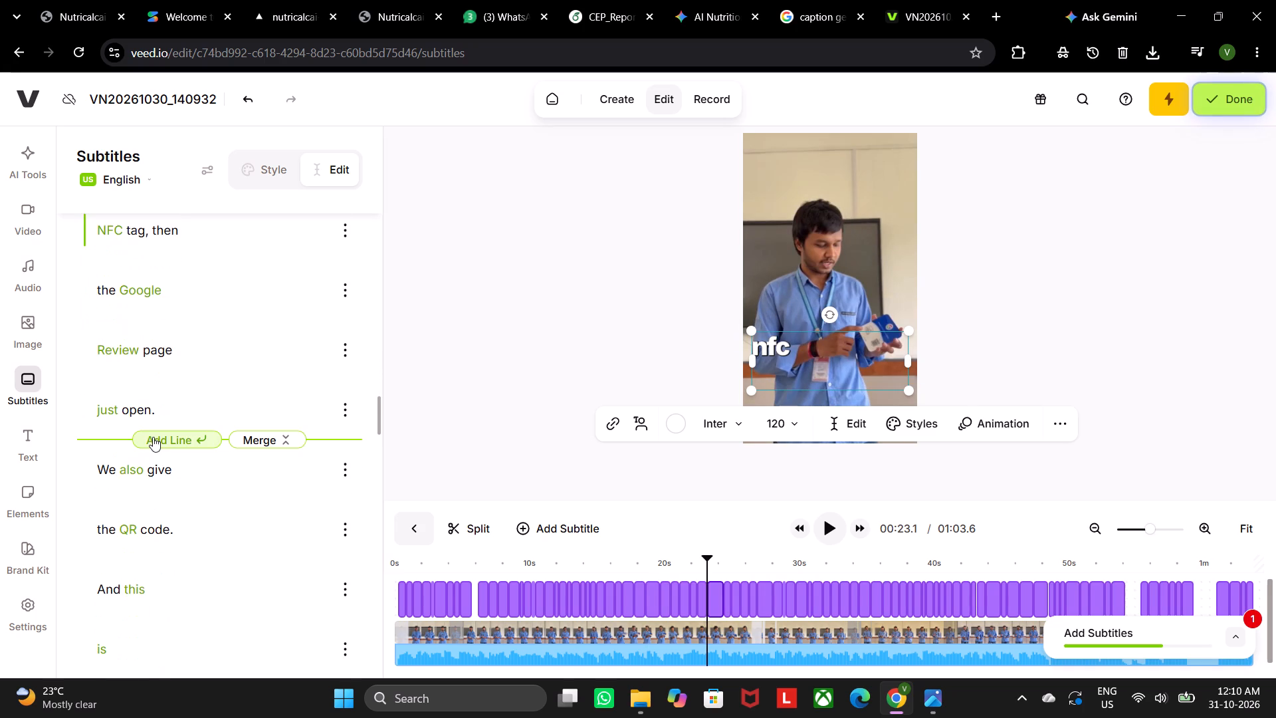
pyautogui.scroll(-4, 153, 439)
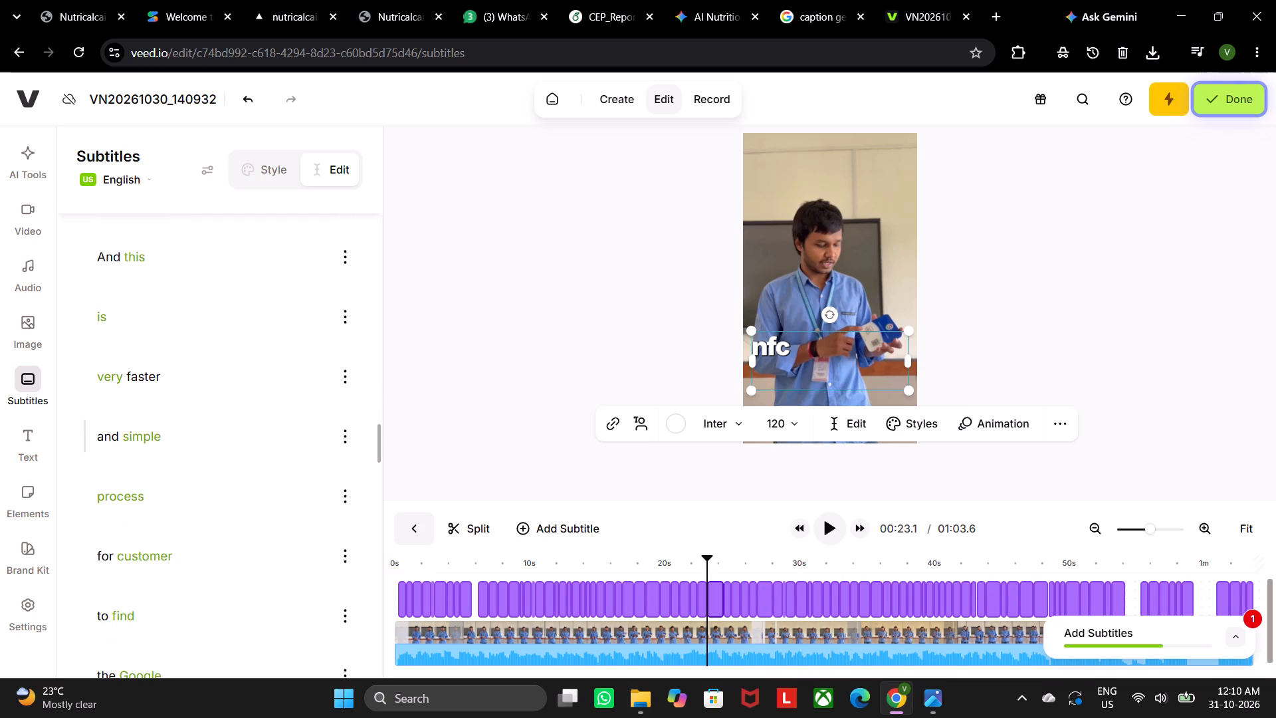
pyautogui.scroll(-4, 155, 440)
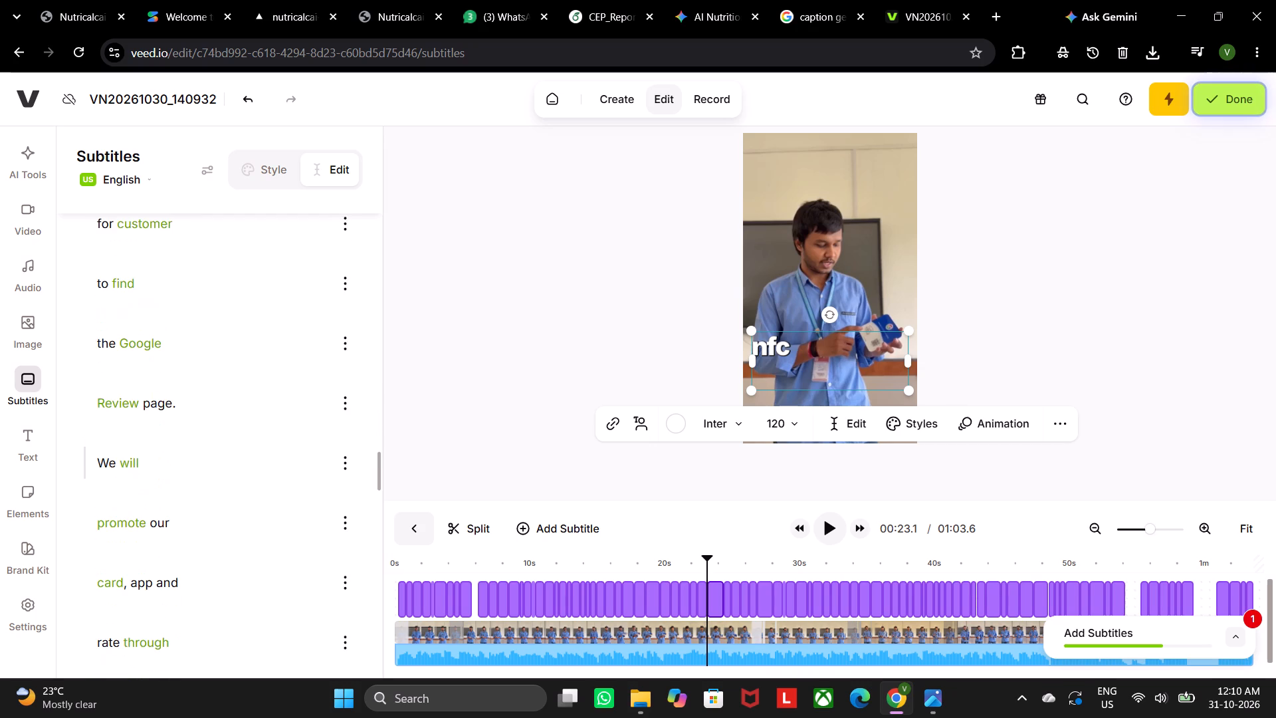
pyautogui.scroll(-2, 155, 441)
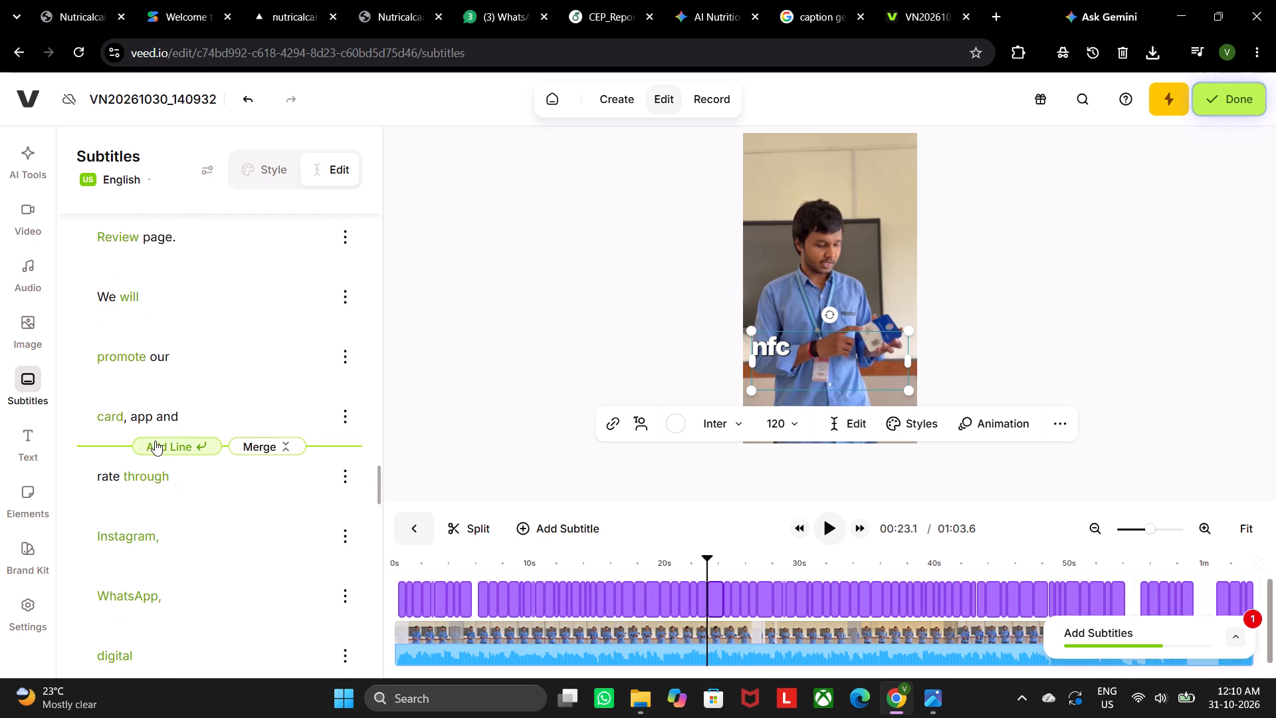
pyautogui.scroll(-1, 155, 441)
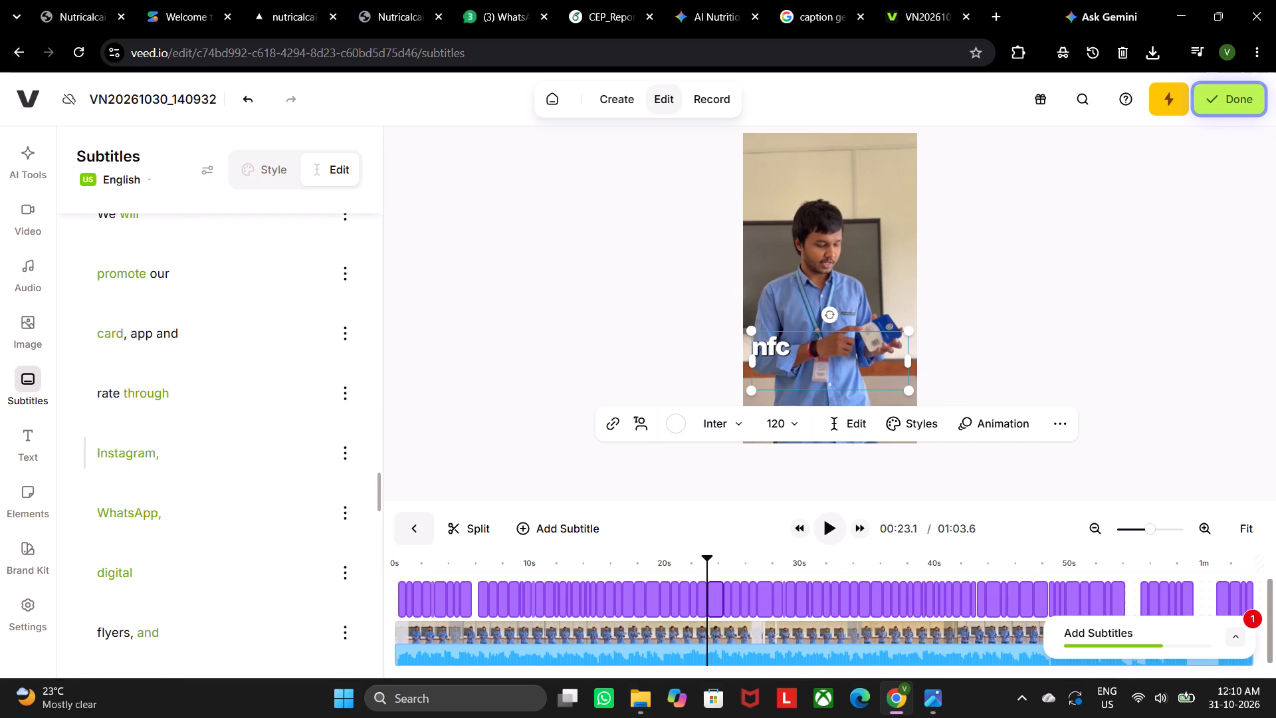
pyautogui.scroll(1, 155, 441)
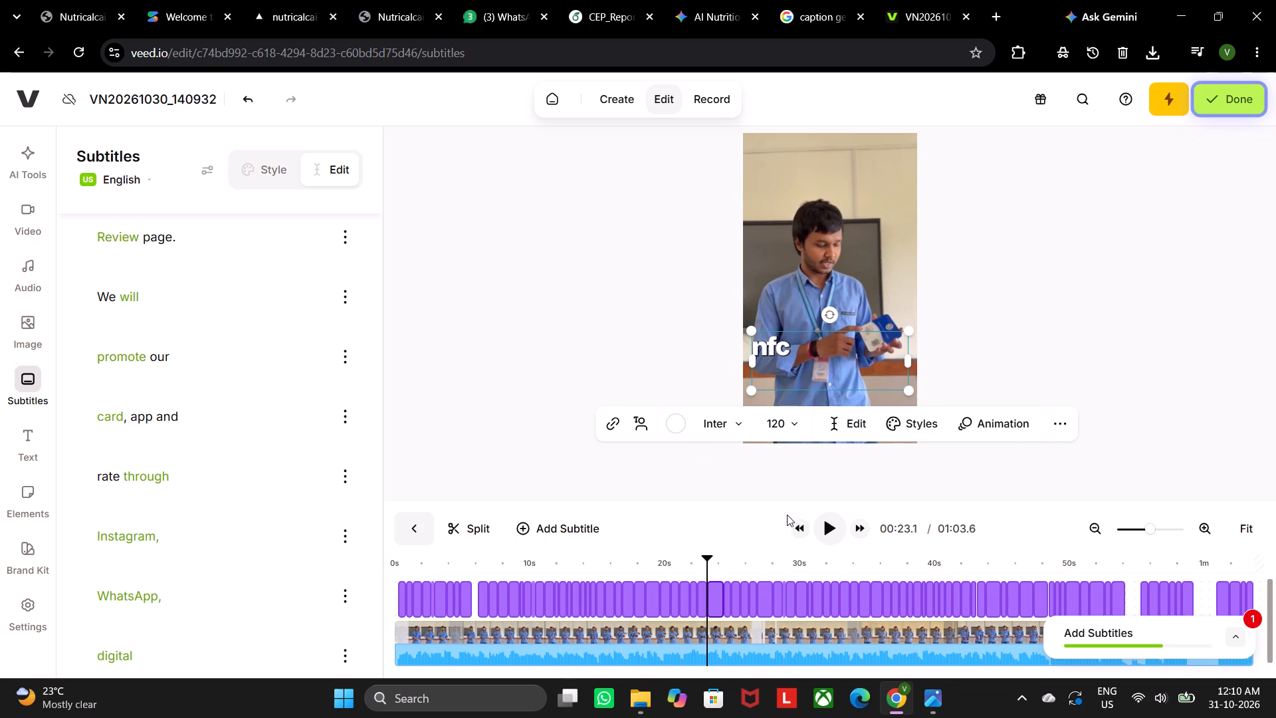
pyautogui.click(819, 525)
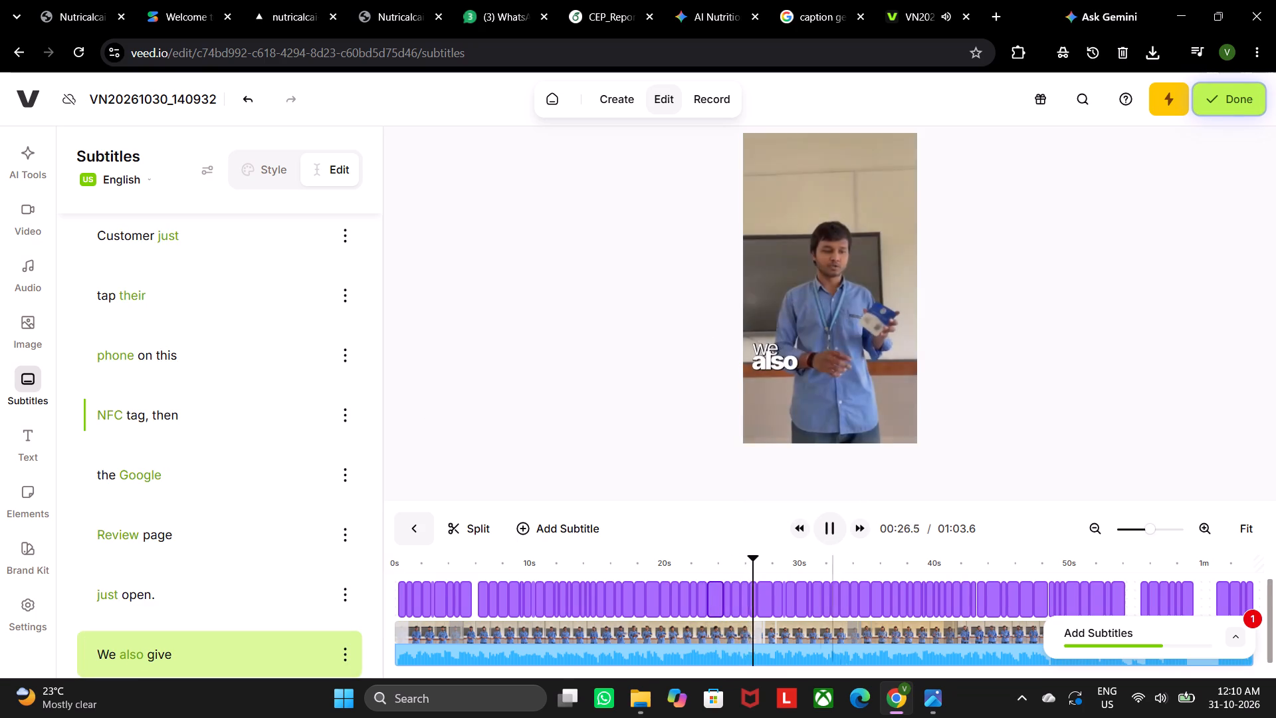
# Move the subtitle text block slightly right and lower within the video frame.
pyautogui.moveTo(771, 370); pyautogui.dragTo(777, 370)
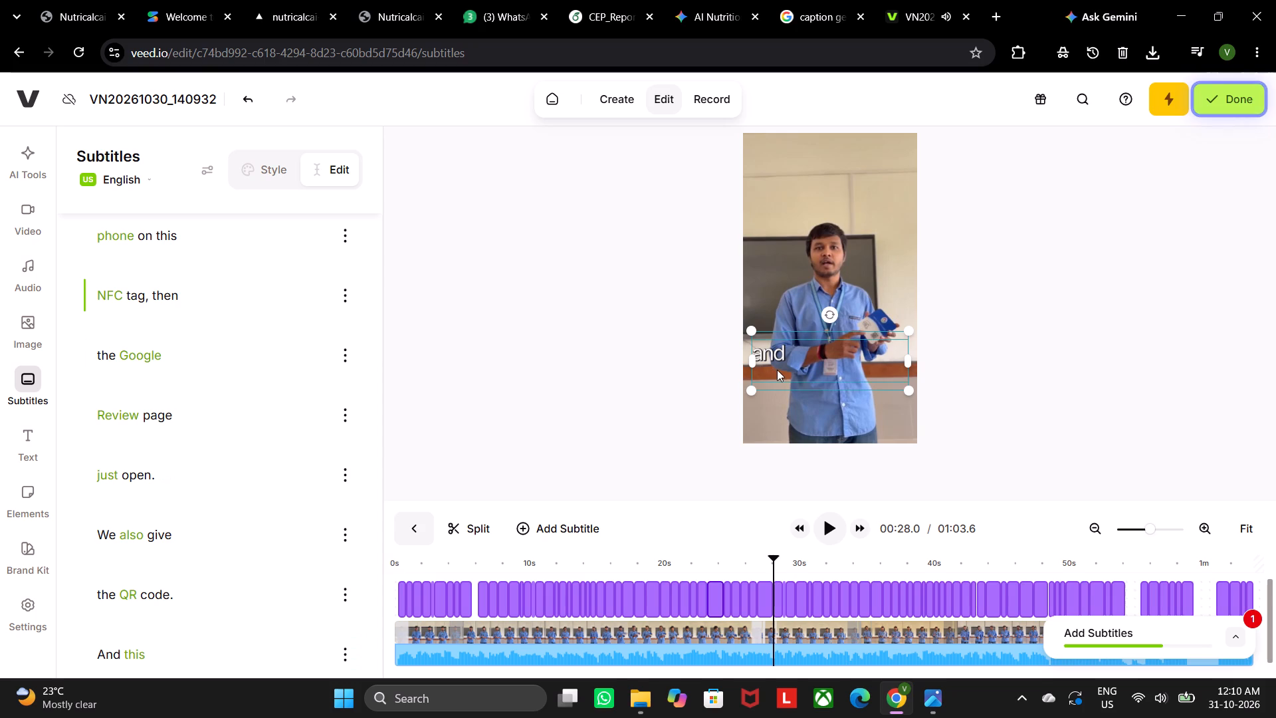
pyautogui.moveTo(777, 370); pyautogui.dragTo(790, 377)
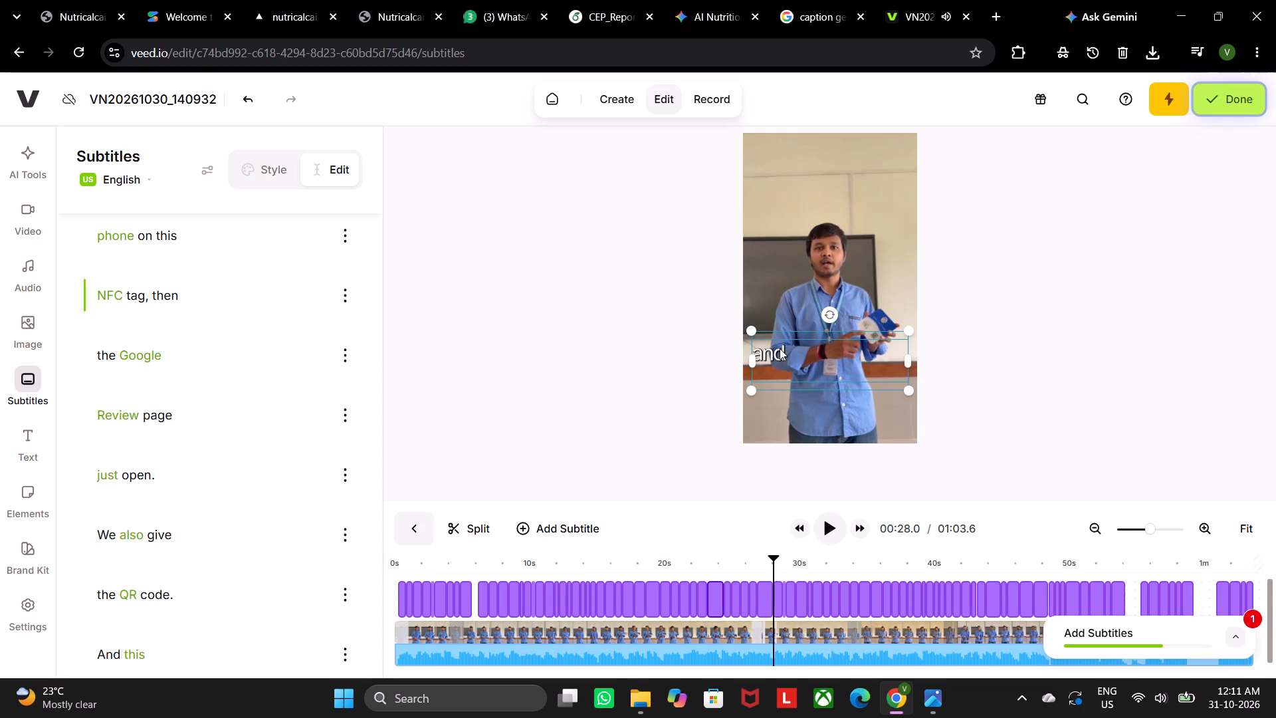
pyautogui.moveTo(780, 348); pyautogui.dragTo(792, 360)
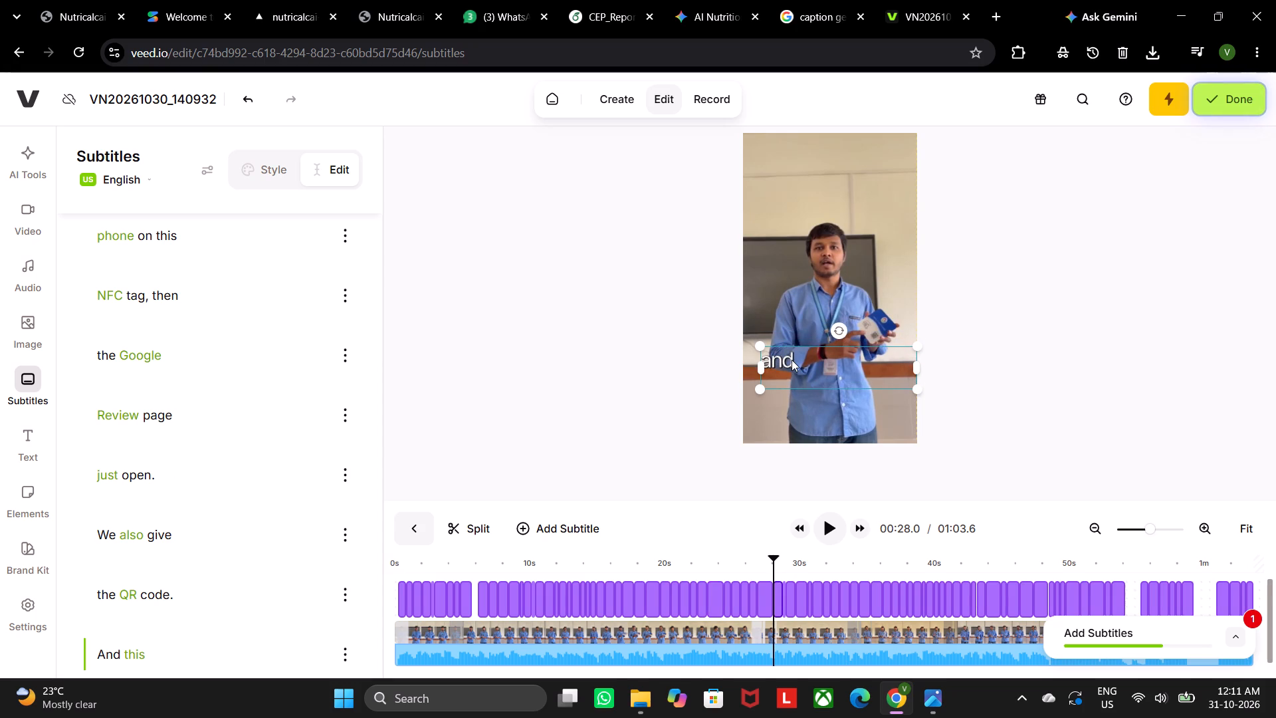
pyautogui.moveTo(792, 360); pyautogui.dragTo(790, 365)
# Play the video on through the "WhatsApp," subtitle and correct the "card, app and" line to read "card, Tap and".
pyautogui.click(831, 525)
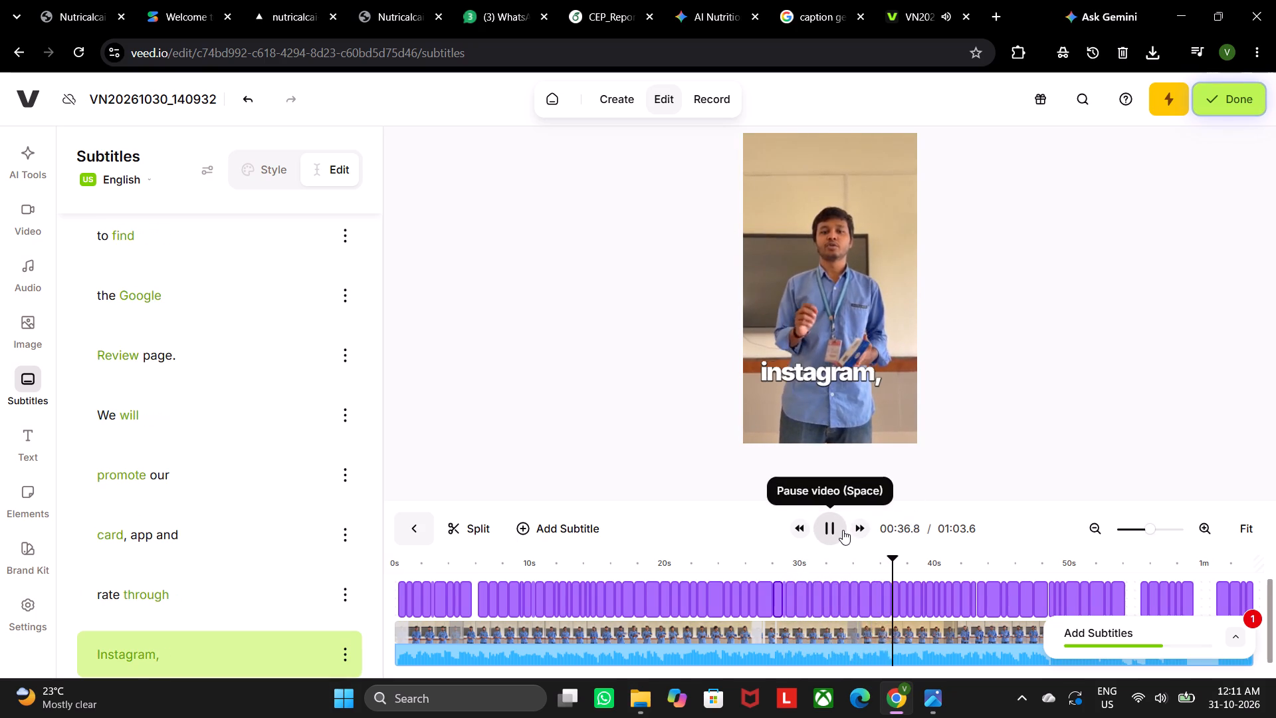
pyautogui.click(842, 531)
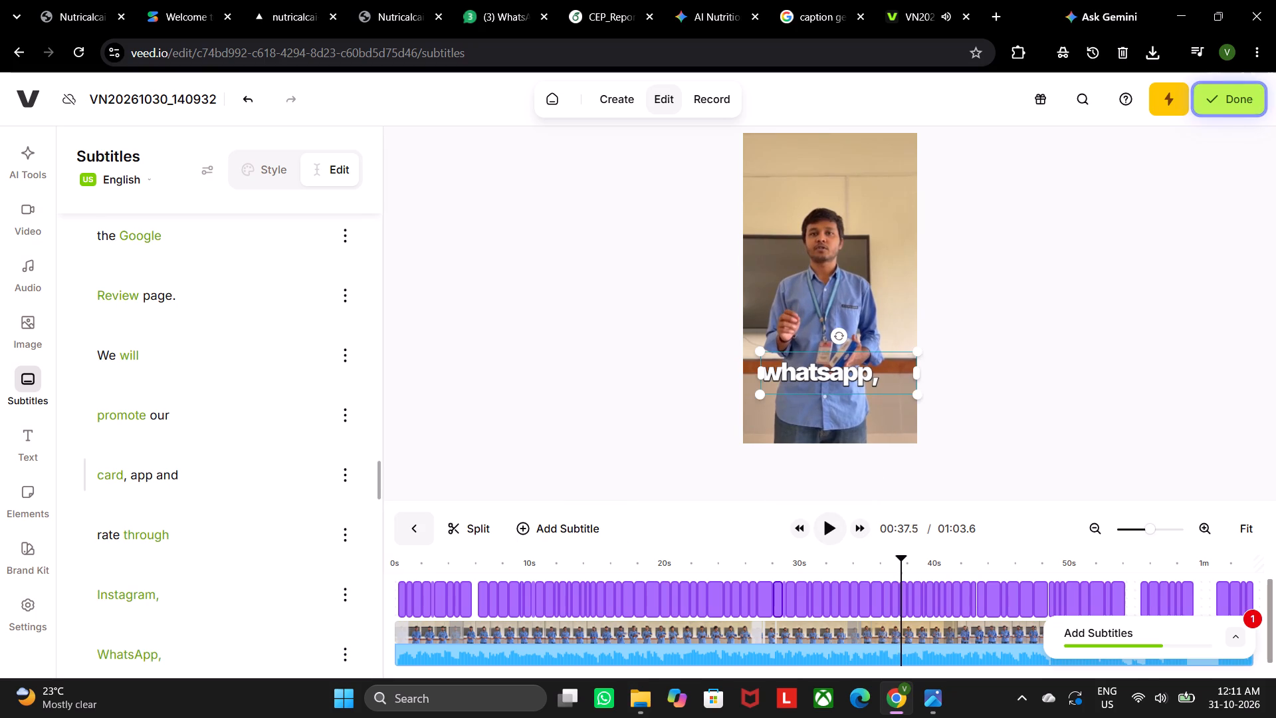
pyautogui.click(152, 475)
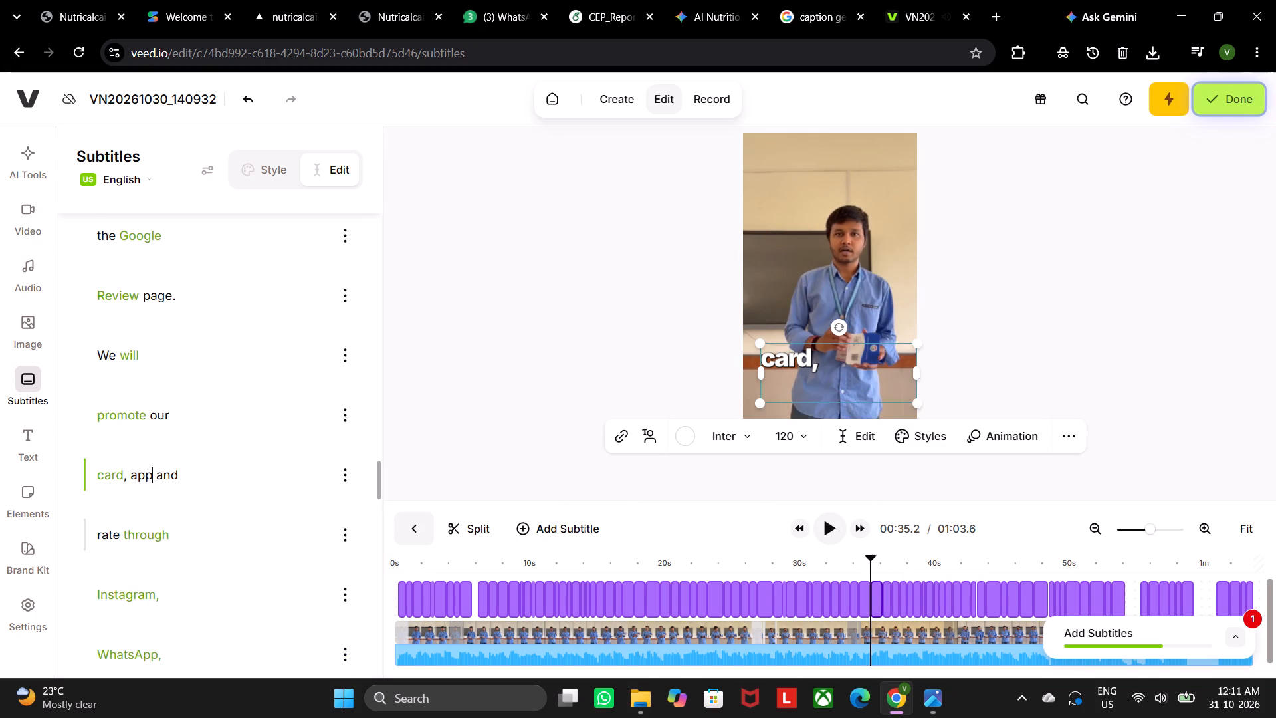
pyautogui.click(118, 535)
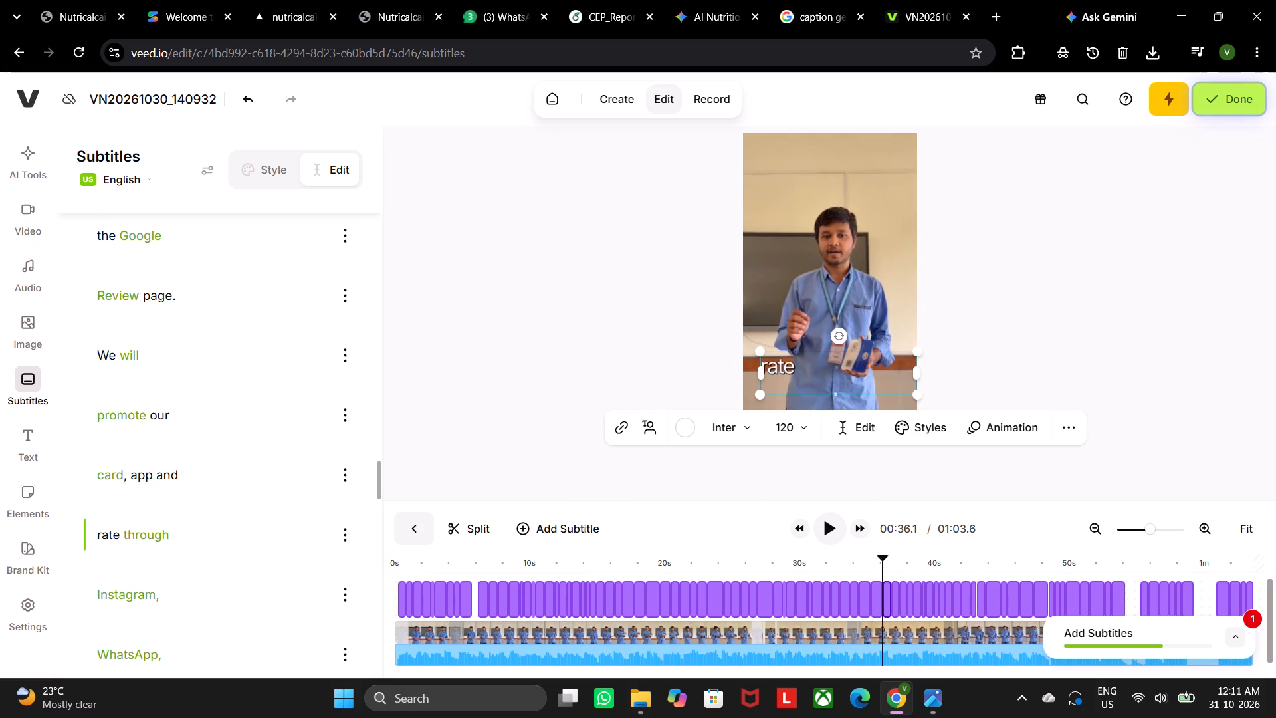
pyautogui.click(153, 477)
pyautogui.press('BackSpace')
pyautogui.press('BackSpace')
pyautogui.press('BackSpace')
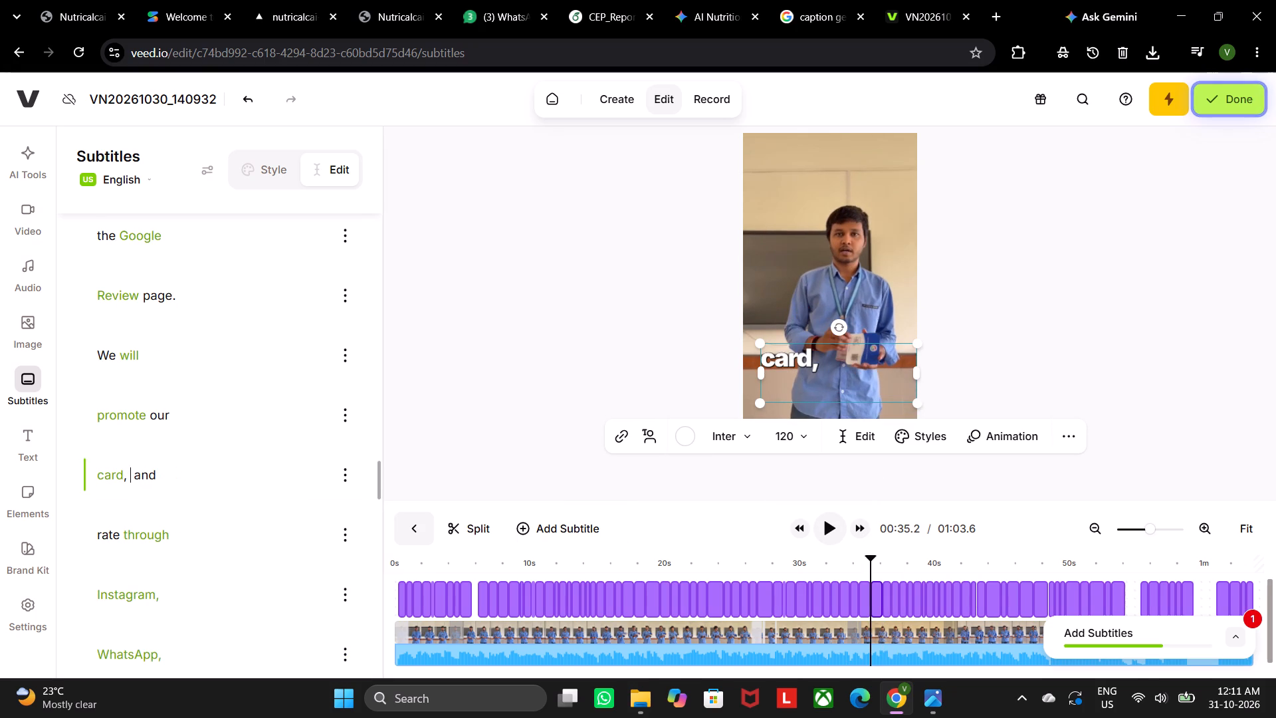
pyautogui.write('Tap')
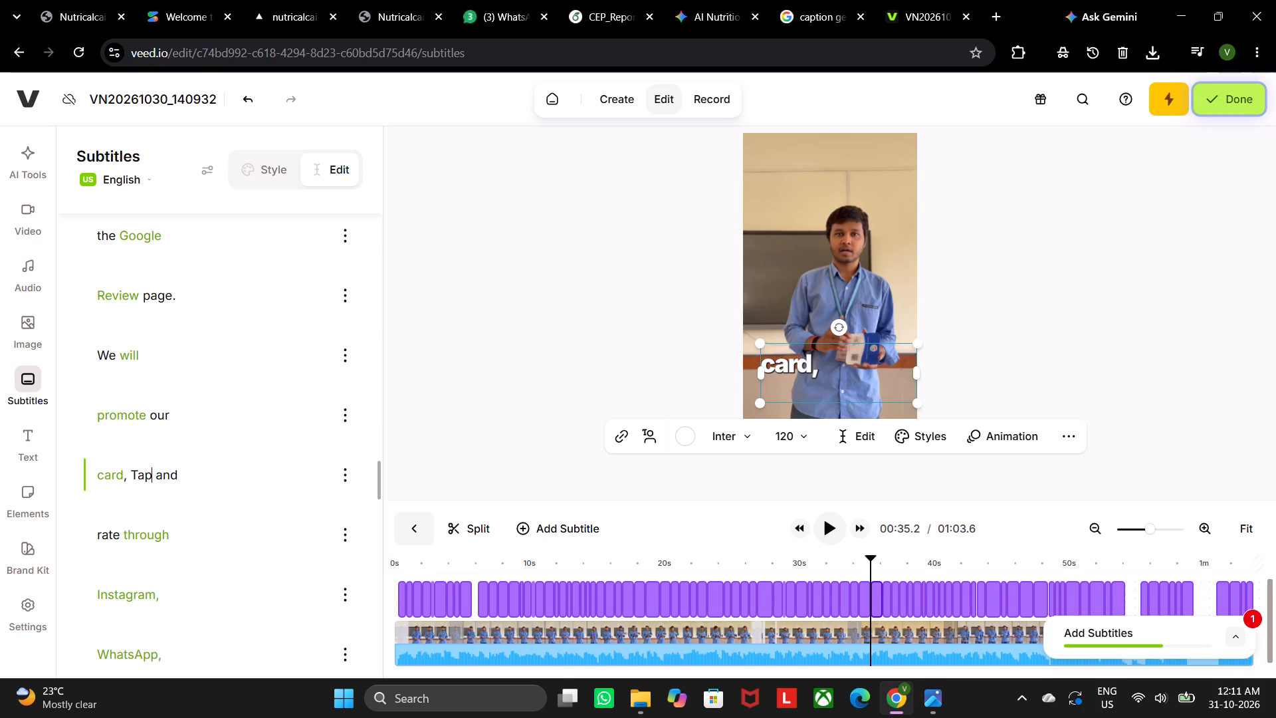
# Review the subtitle lines following "card, Tap and" and those back to the opening "idea, TapN" line for misheard words.
pyautogui.scroll(-3, 158, 501)
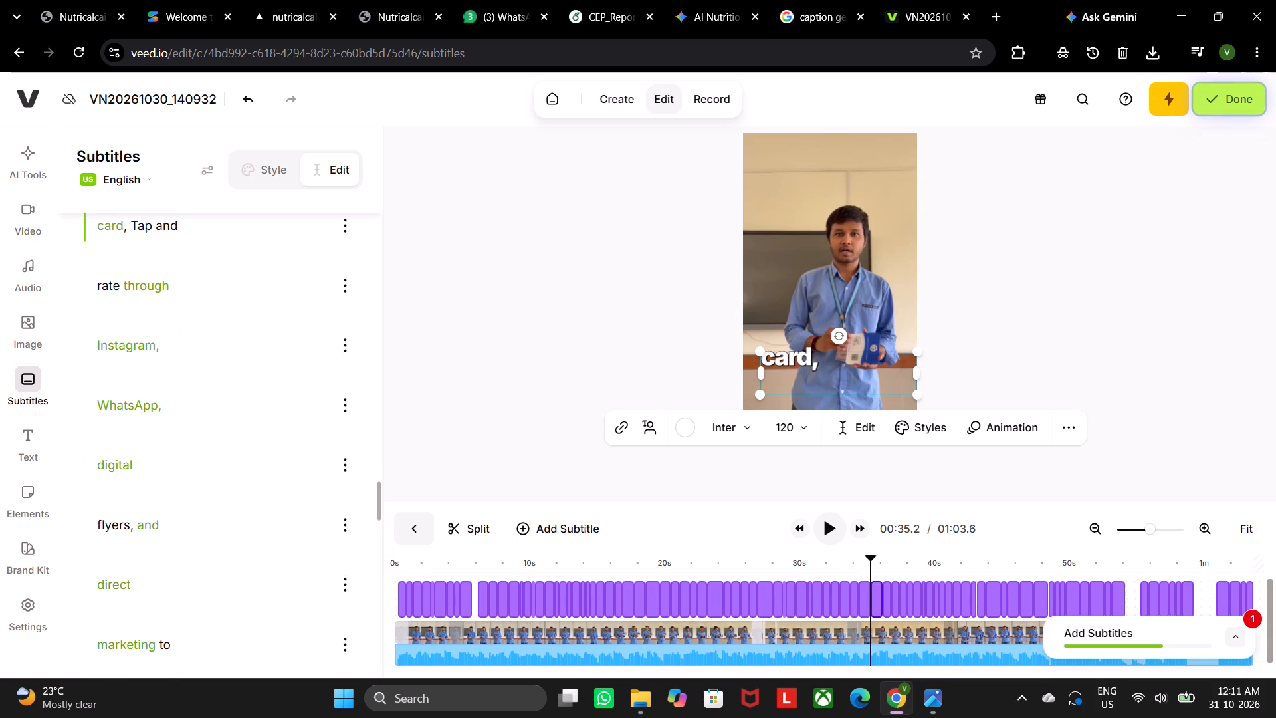
pyautogui.scroll(-3, 173, 526)
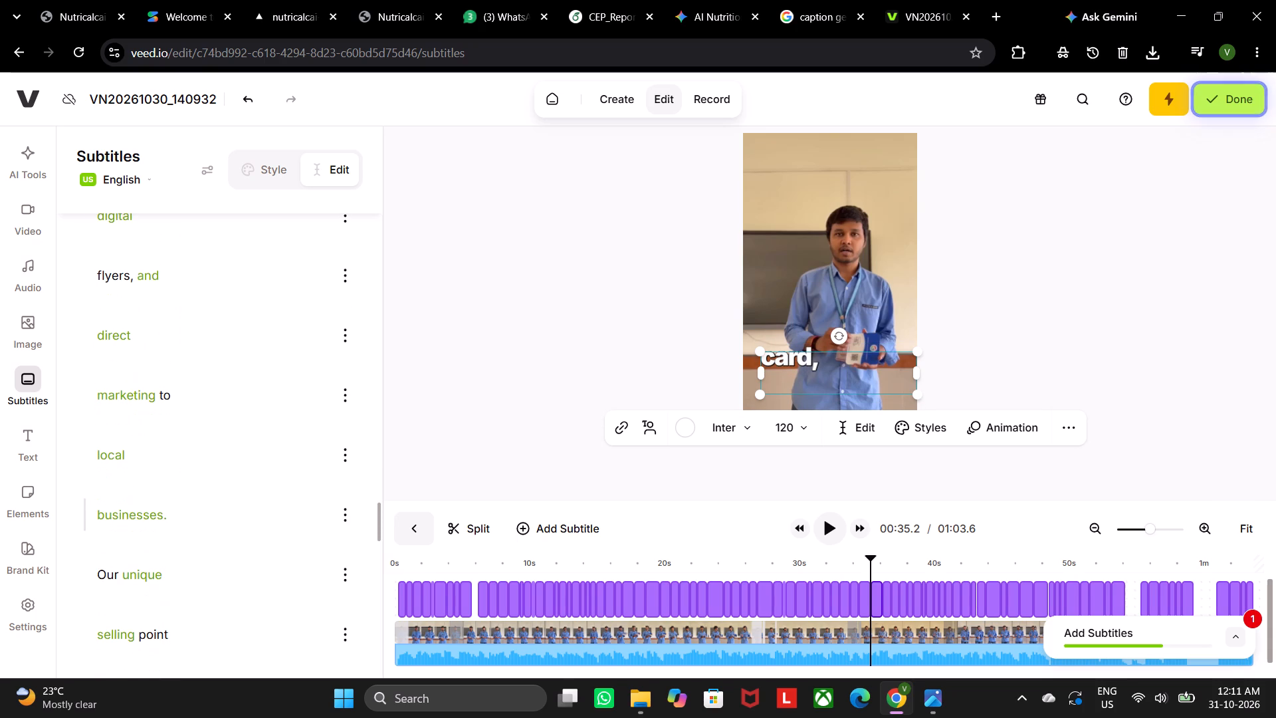
pyautogui.scroll(-3, 177, 529)
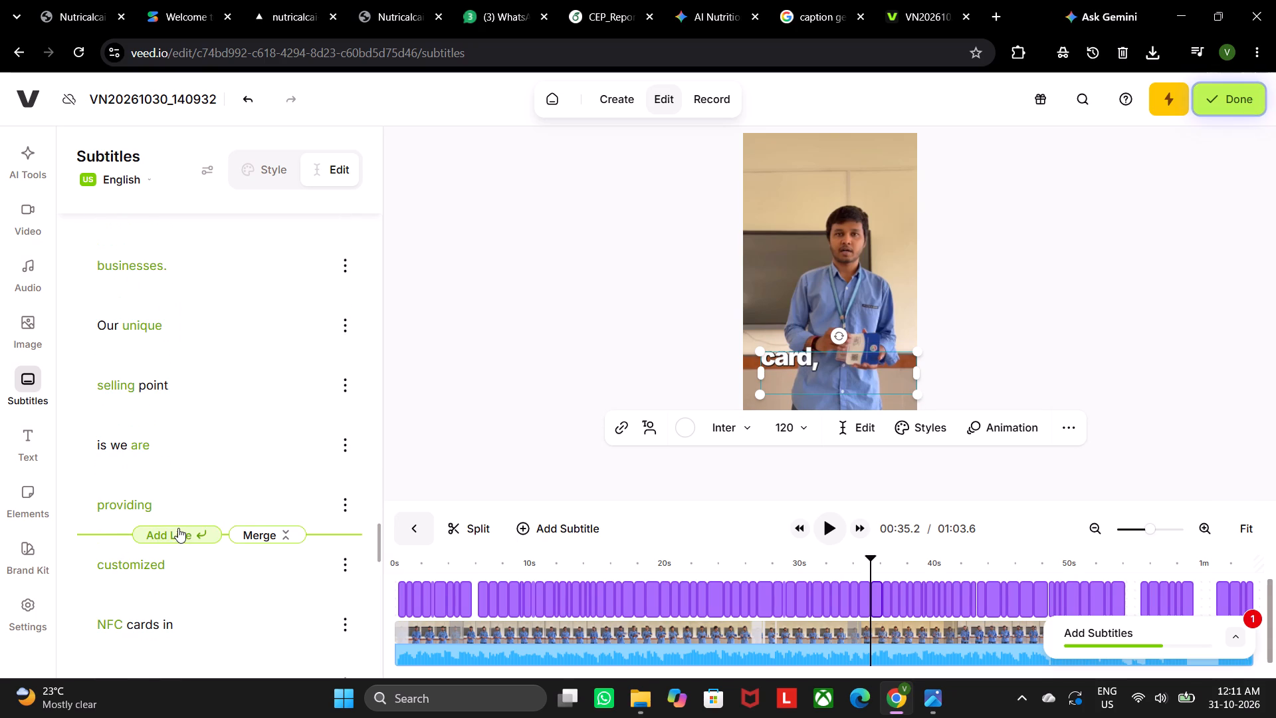
pyautogui.scroll(-5, 178, 528)
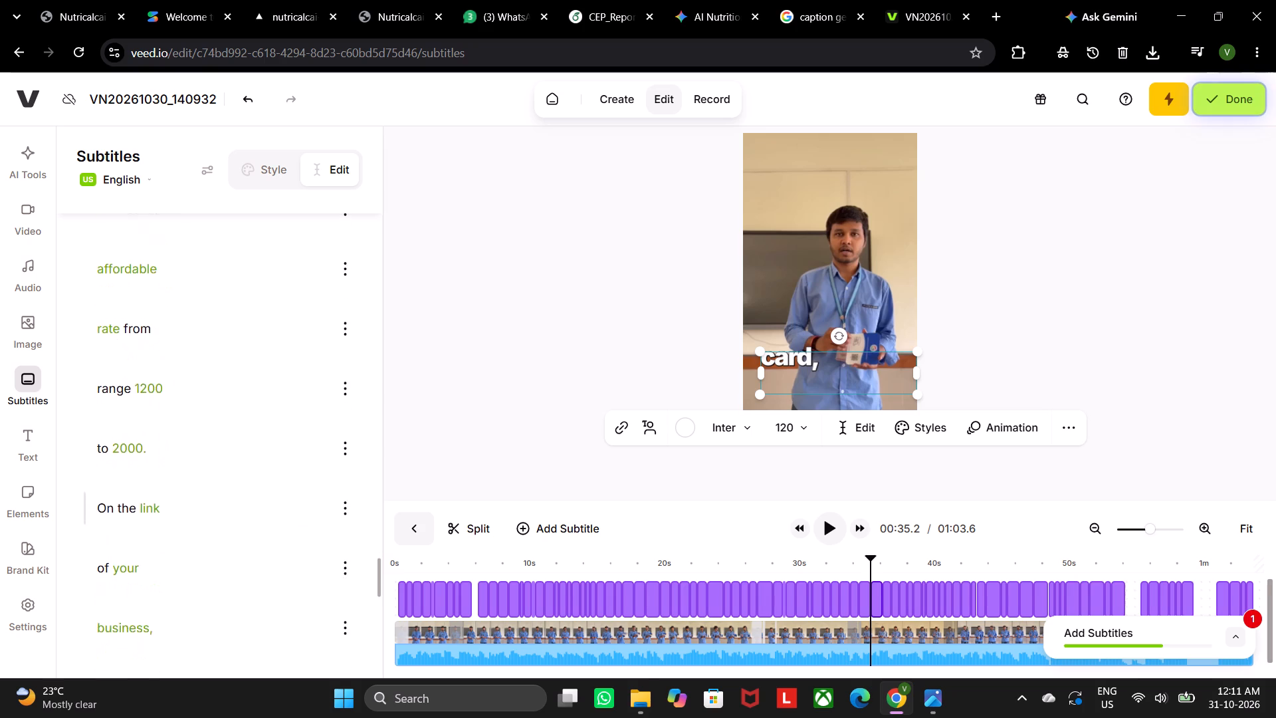
pyautogui.scroll(-1, 178, 528)
pyautogui.scroll(19, 178, 528)
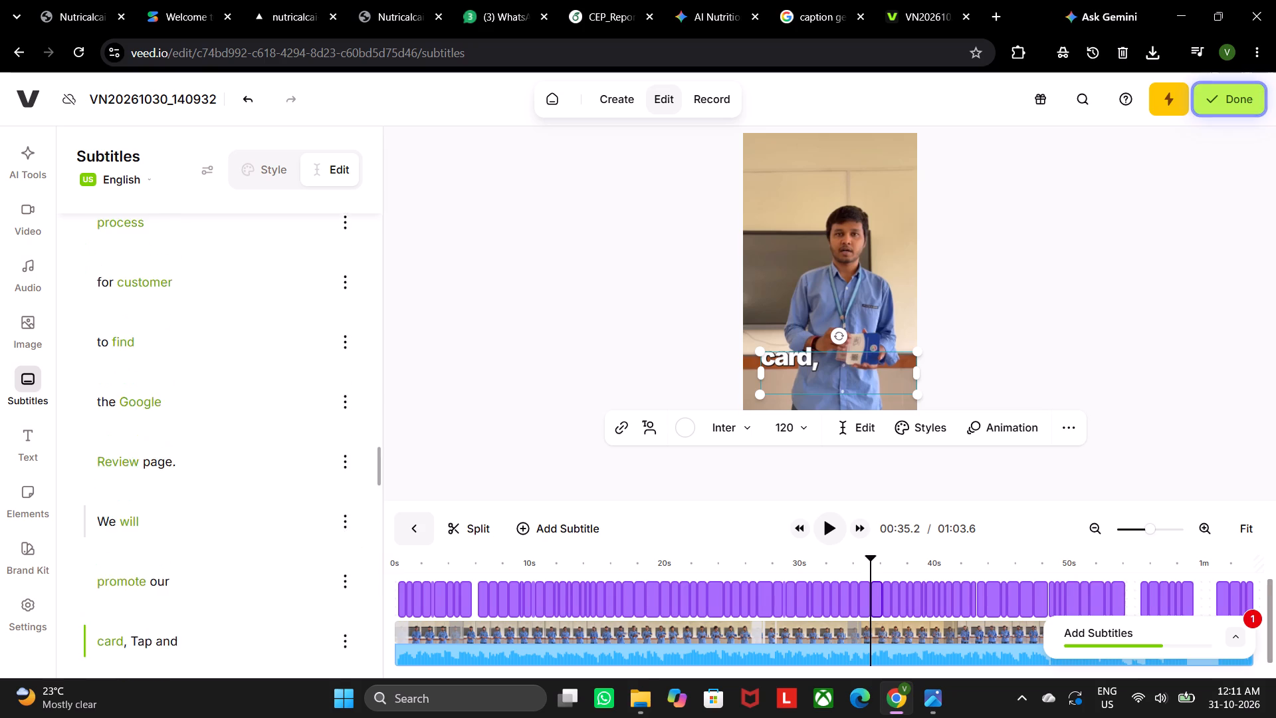
pyautogui.scroll(7, 179, 527)
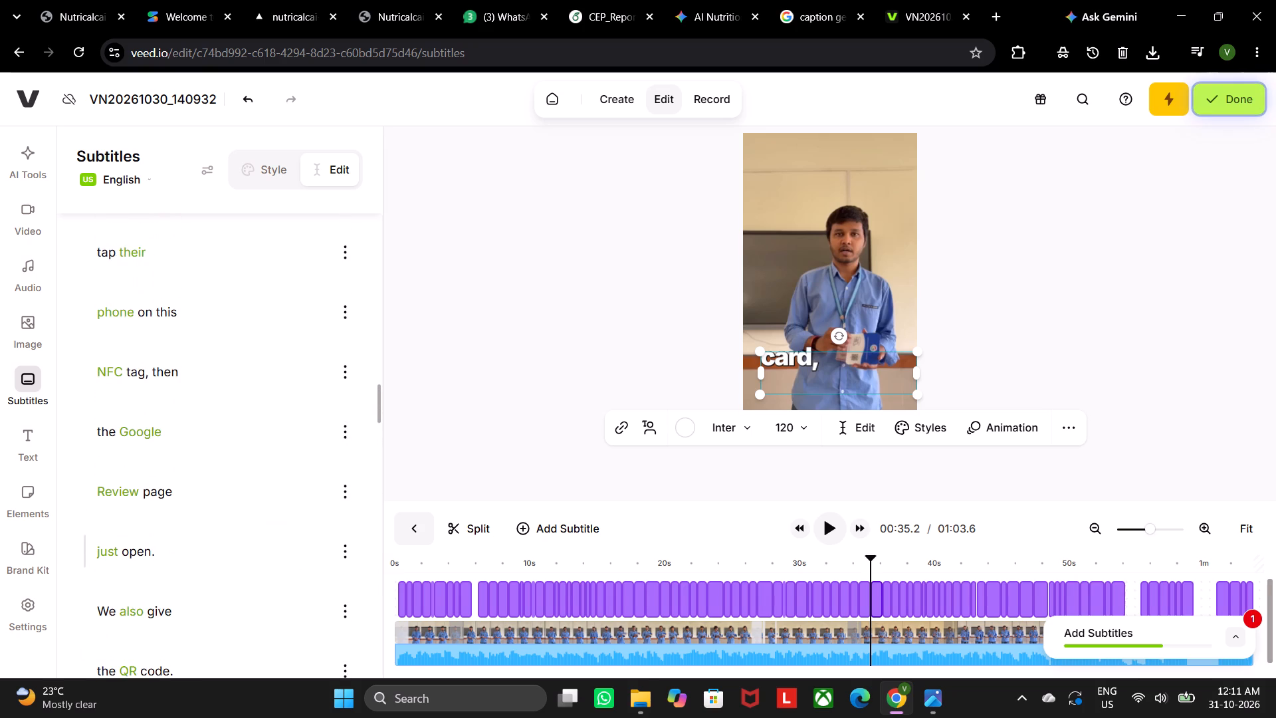
pyautogui.scroll(7, 179, 527)
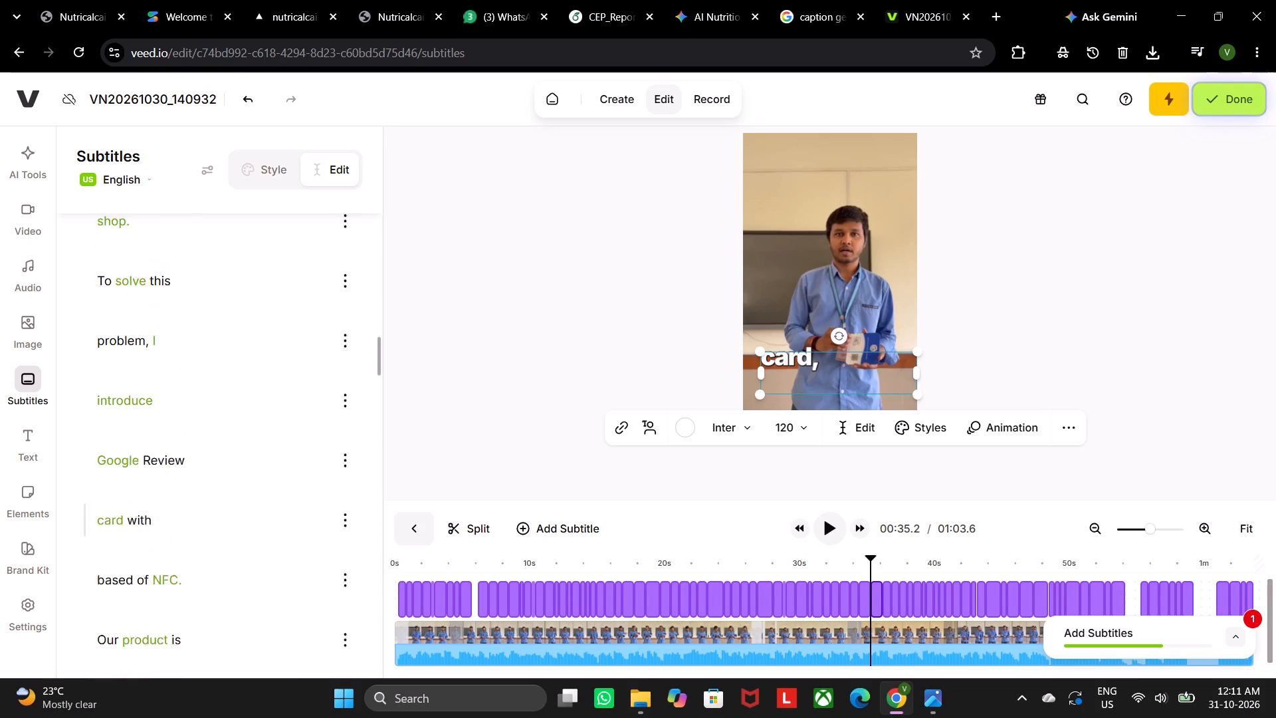
pyautogui.scroll(5, 179, 527)
pyautogui.scroll(-5, 179, 527)
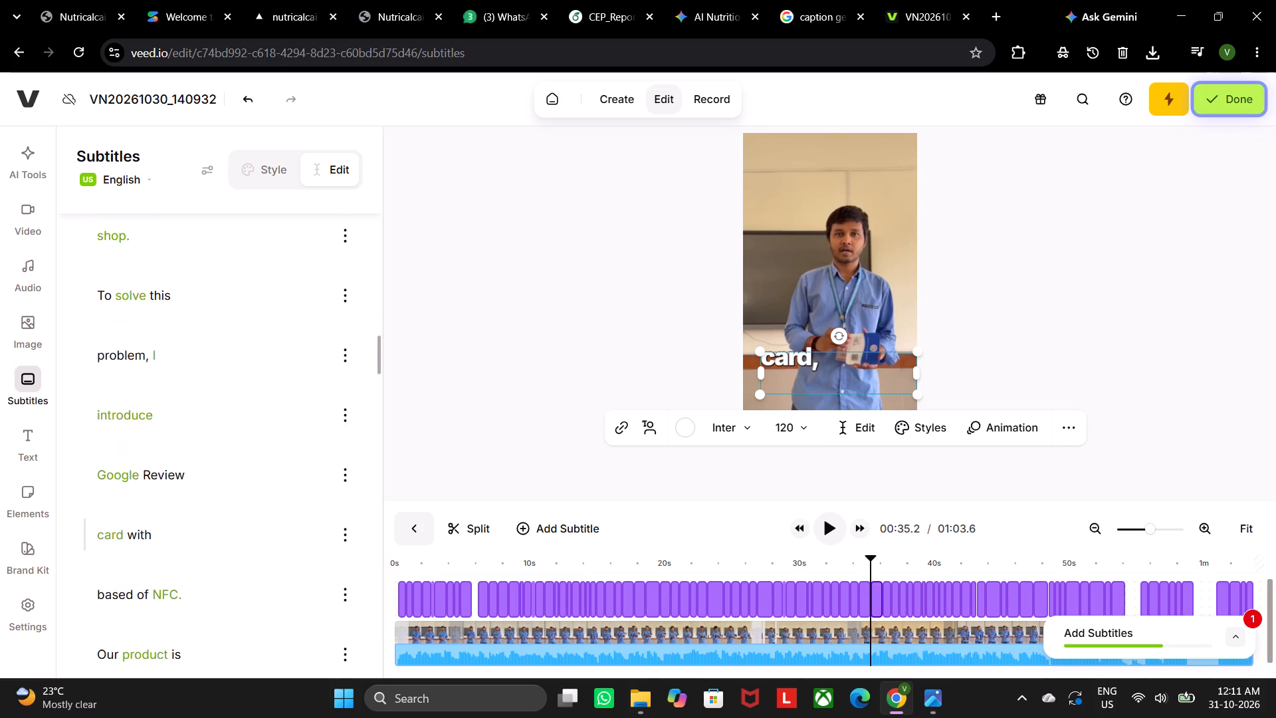
pyautogui.scroll(-2, 179, 527)
pyautogui.scroll(10, 179, 527)
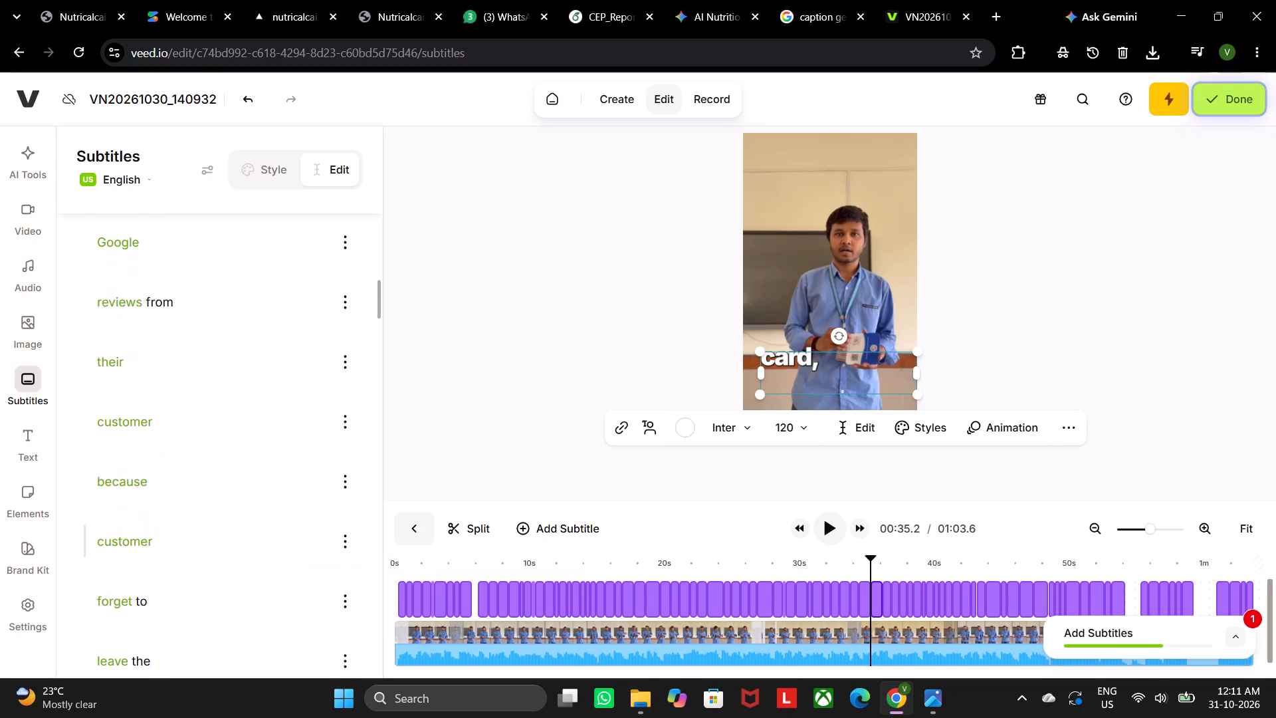
pyautogui.scroll(9, 179, 527)
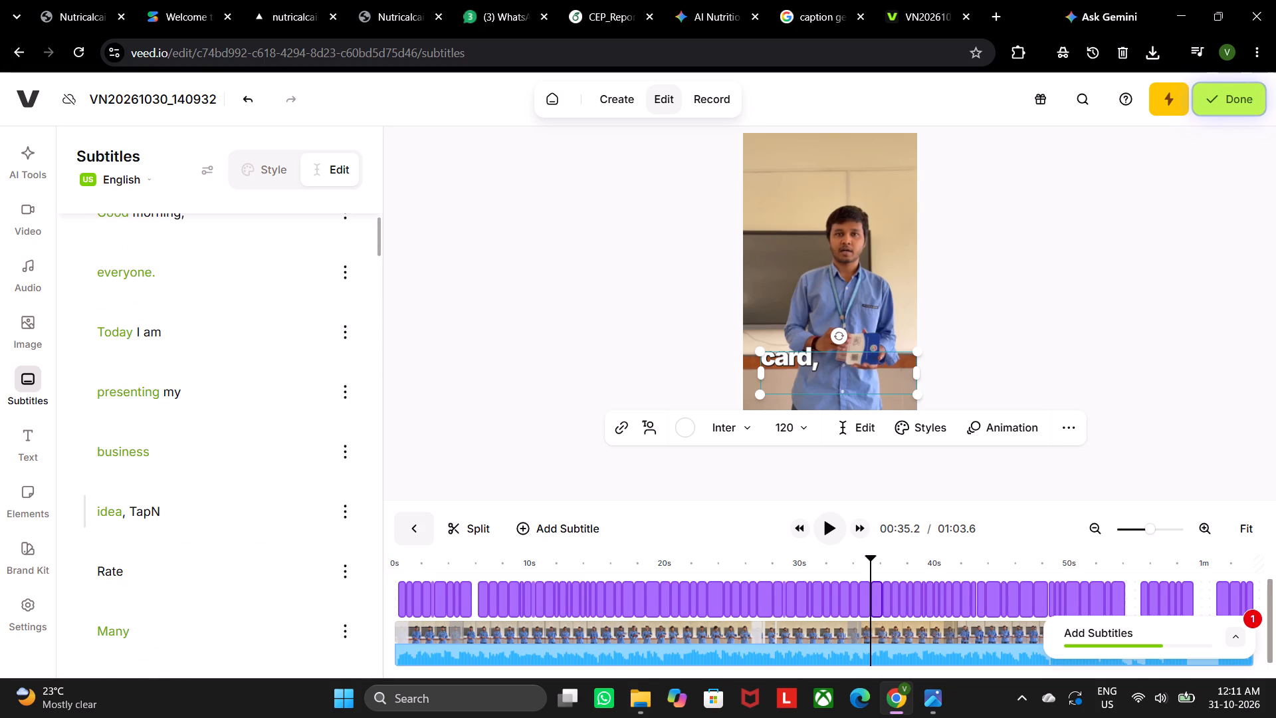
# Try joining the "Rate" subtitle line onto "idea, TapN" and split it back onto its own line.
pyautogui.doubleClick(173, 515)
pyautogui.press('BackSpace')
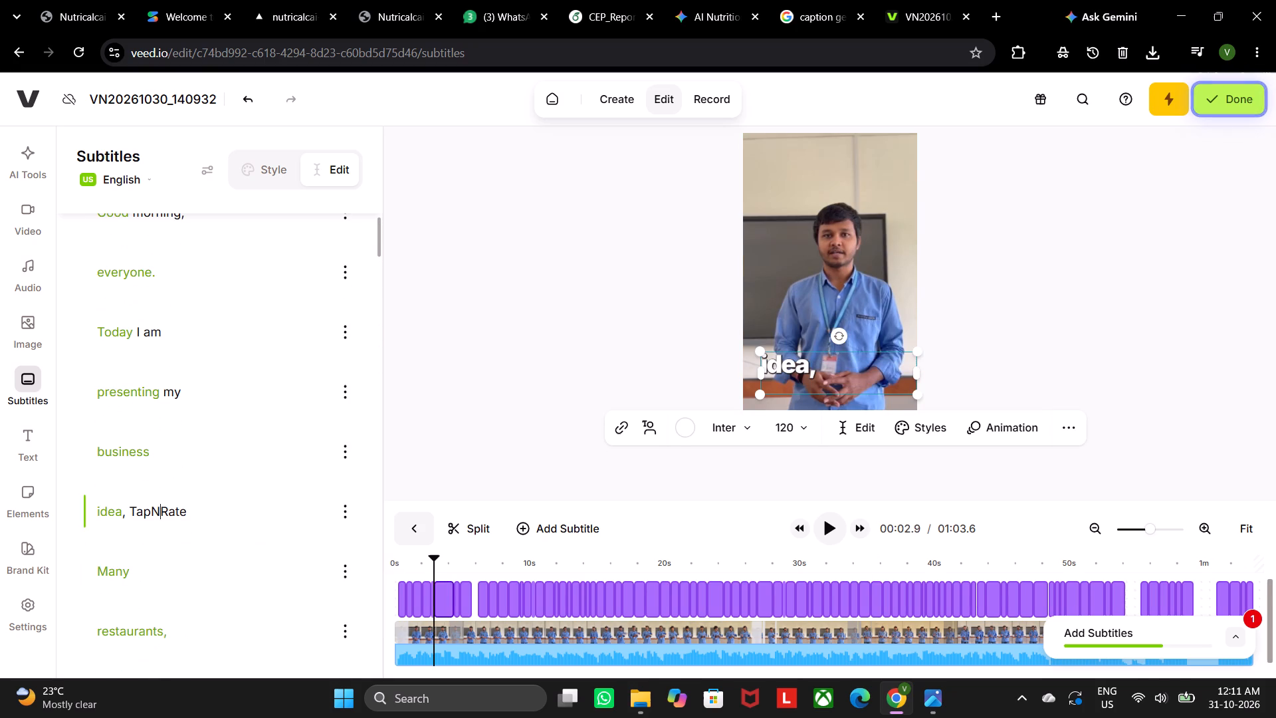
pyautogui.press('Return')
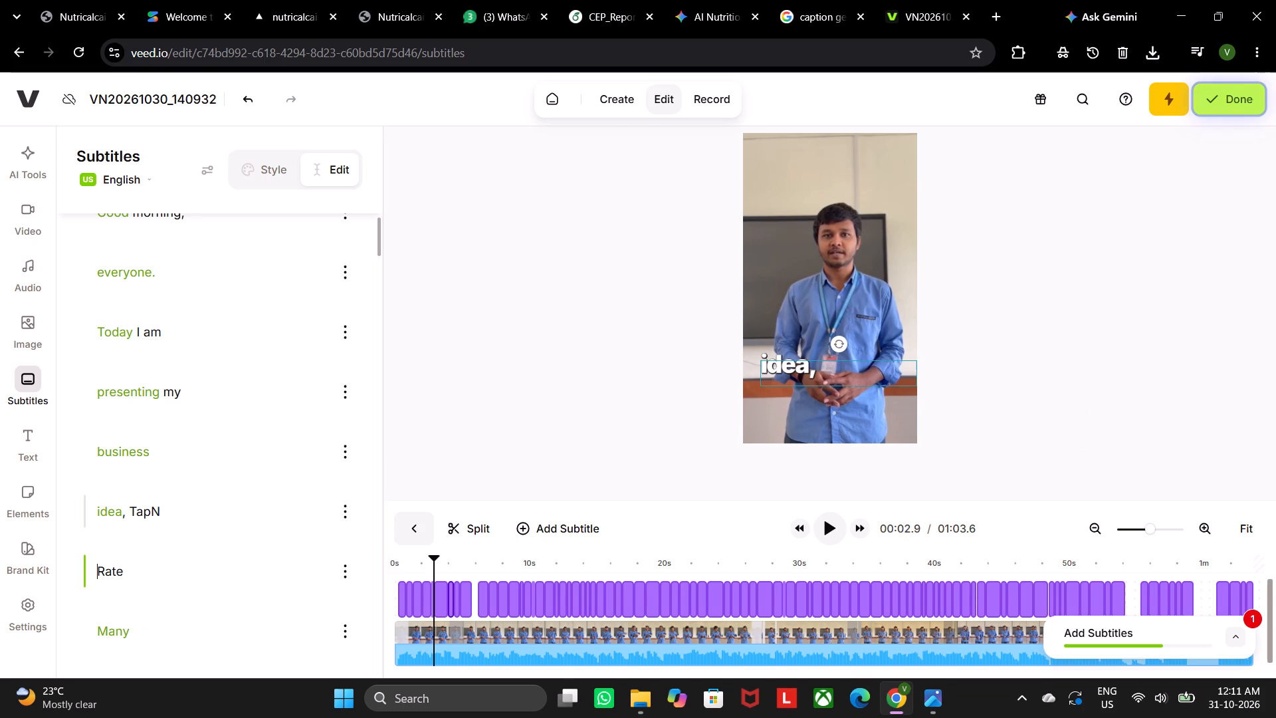
# Change the "idea, TapN" subtitle line to read "idea, Tap and".
pyautogui.click(172, 503)
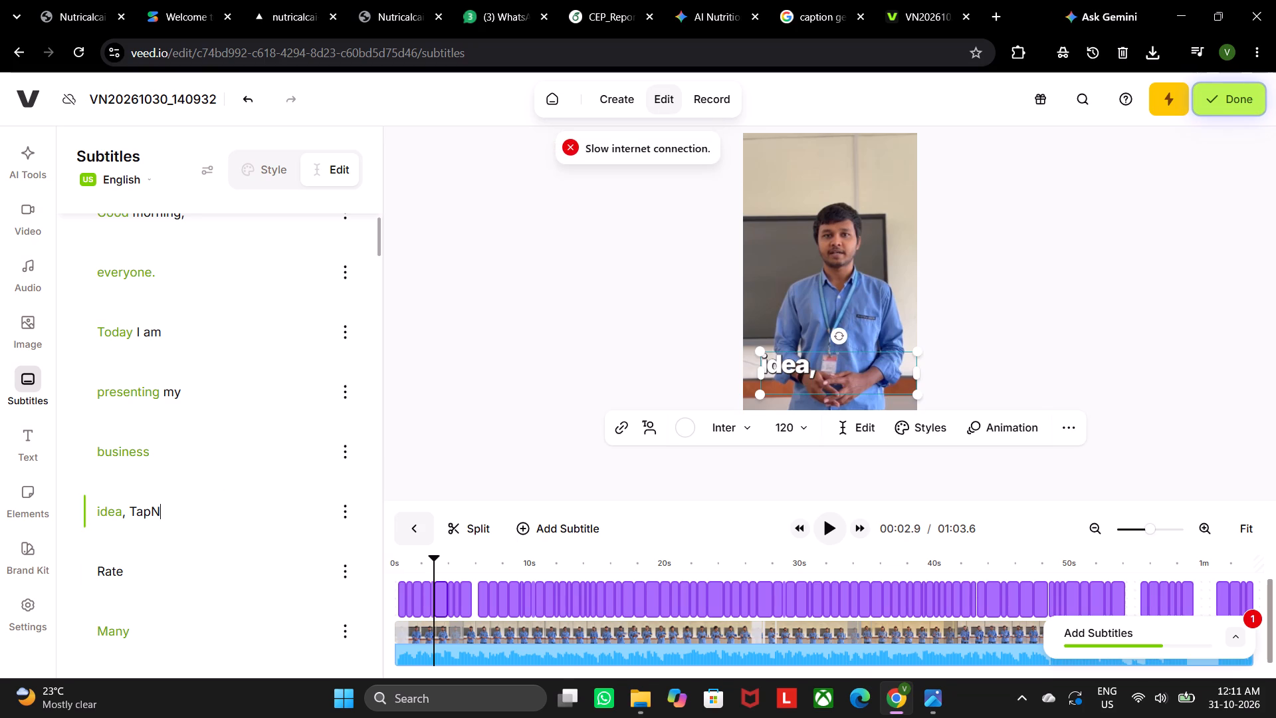
pyautogui.press('BackSpace')
pyautogui.press('space')
pyautogui.write('and')
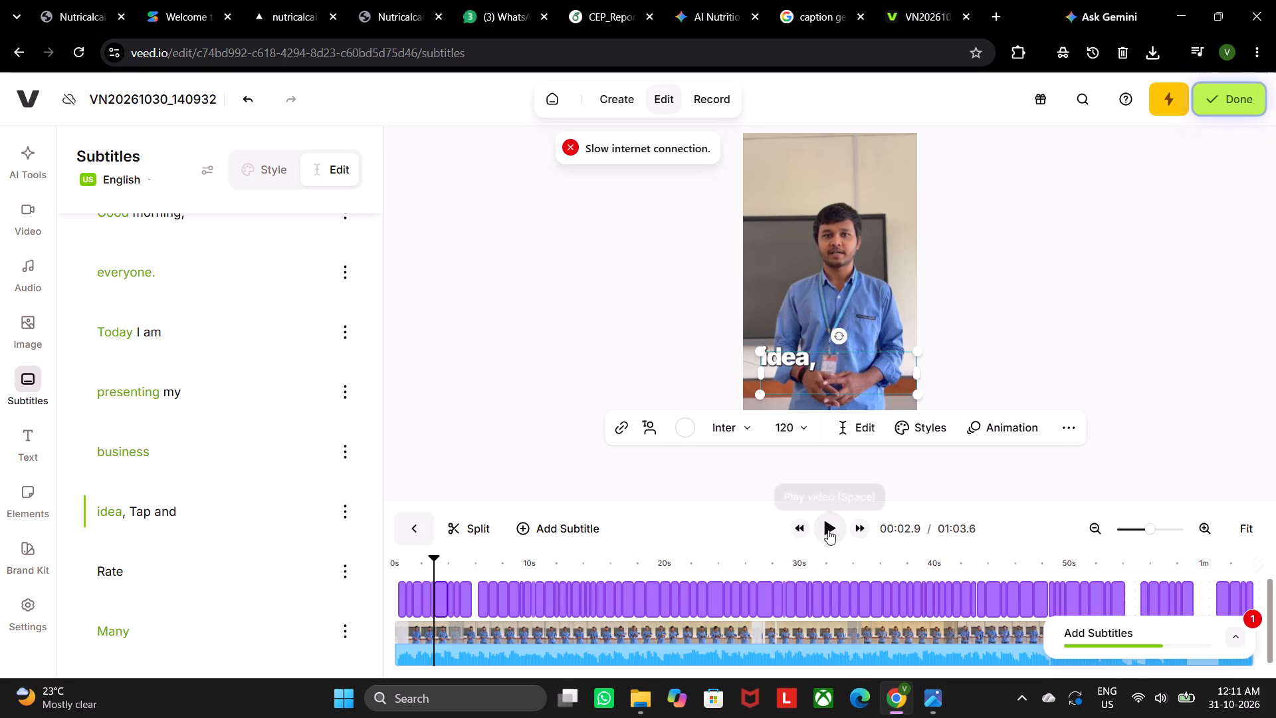
# Play the video to check the captions, skipping ahead to about 47 s and pausing at the "just tap." caption.
pyautogui.click(829, 529)
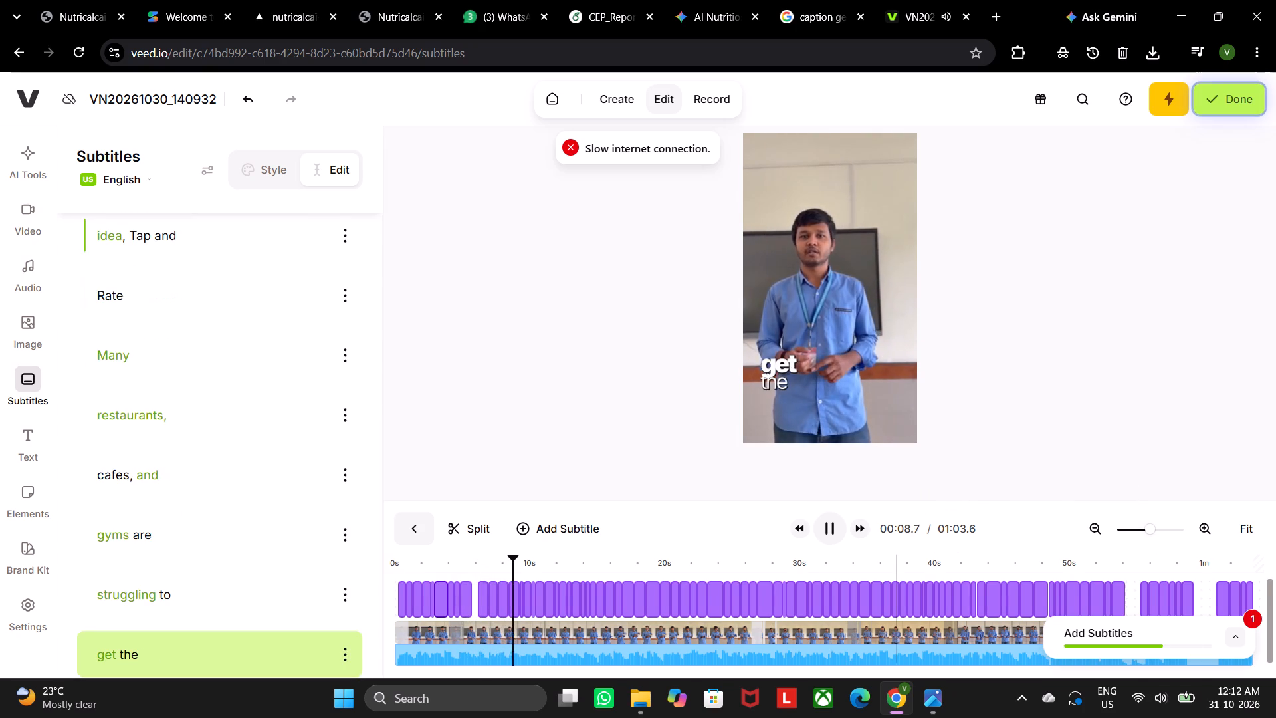
pyautogui.click(1202, 586)
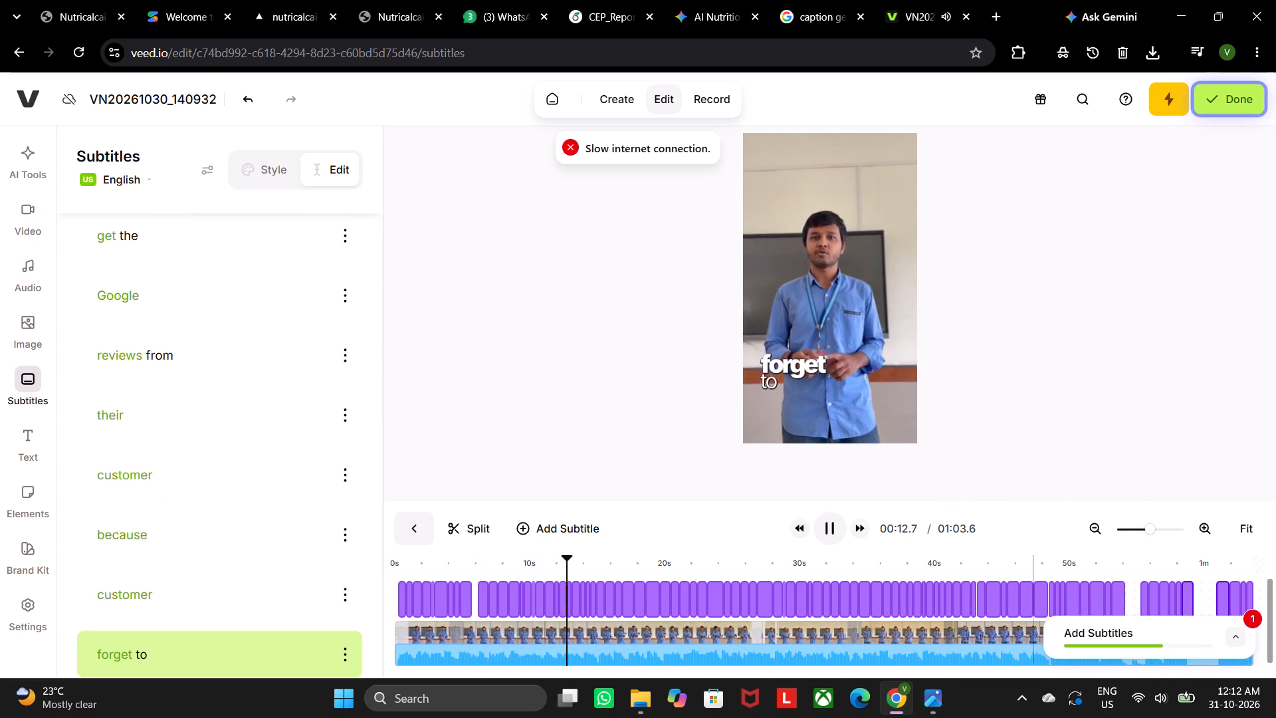
pyautogui.click(1033, 569)
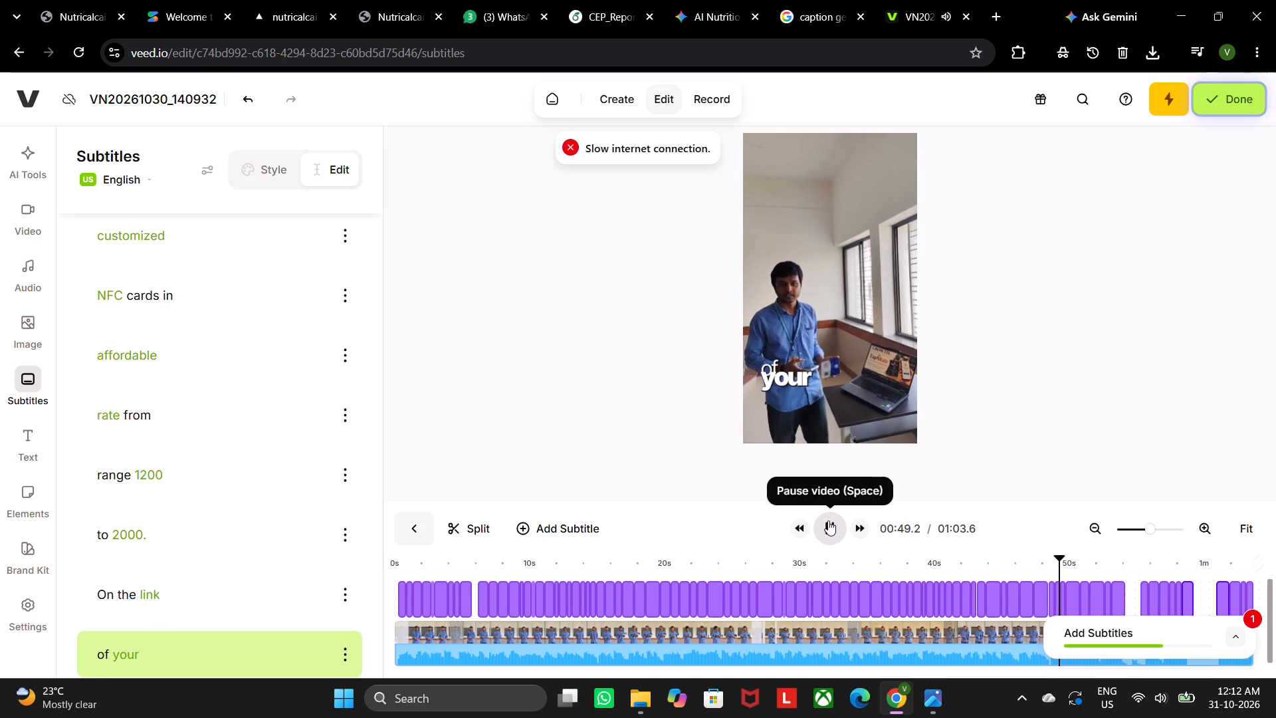
pyautogui.click(828, 521)
pyautogui.click(828, 521)
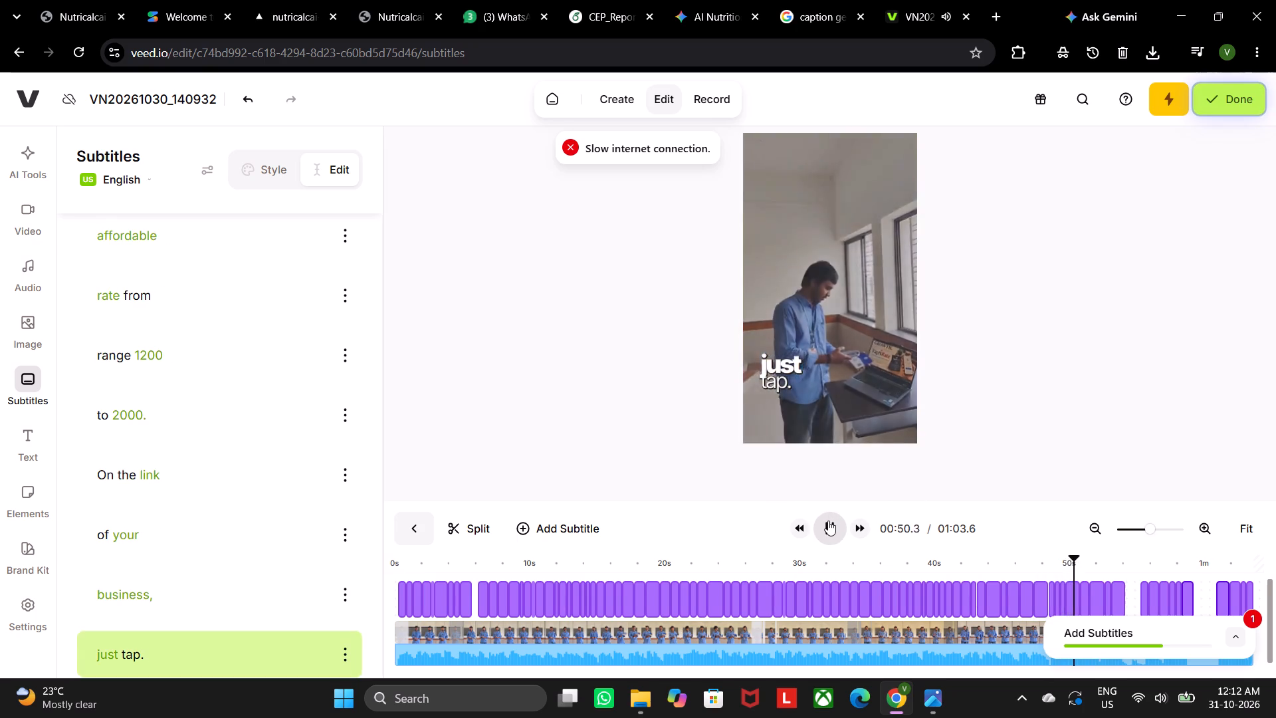
pyautogui.click(828, 521)
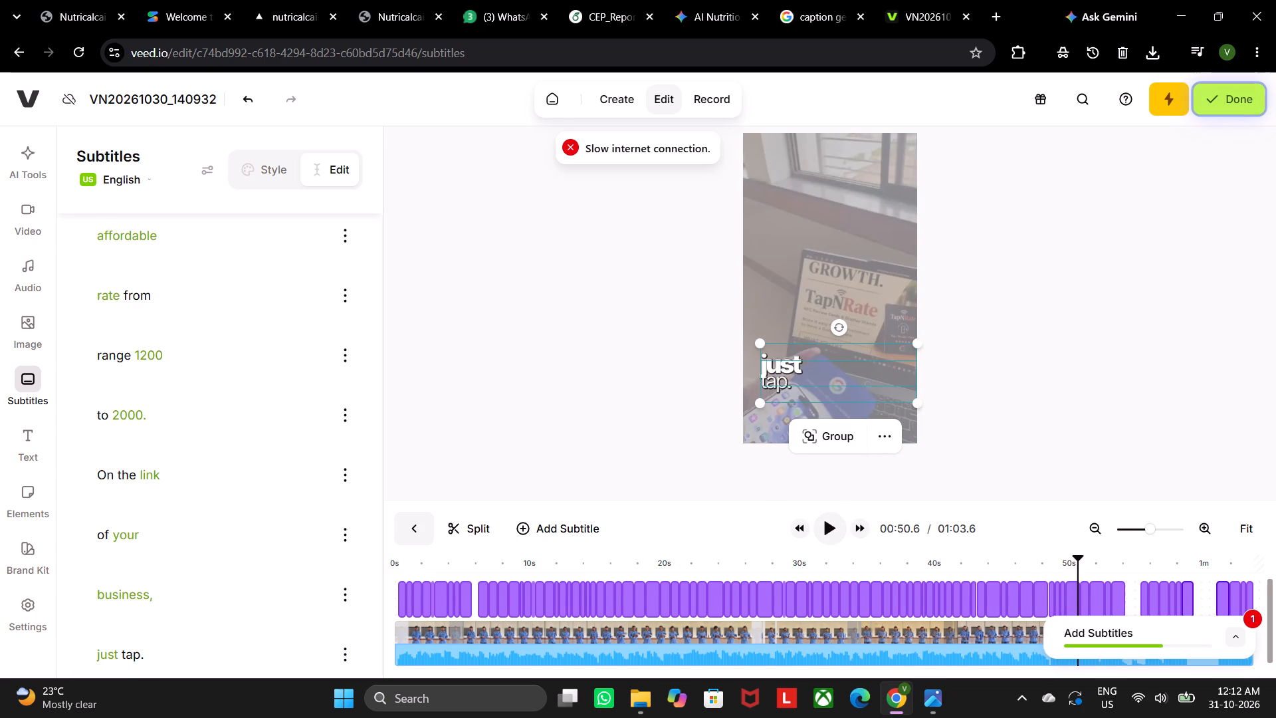
# Scrub the playhead between about 49.6 s and 51.1 s to check where the caption changes from "business," to "just tap.".
pyautogui.moveTo(1079, 570); pyautogui.dragTo(1074, 568)
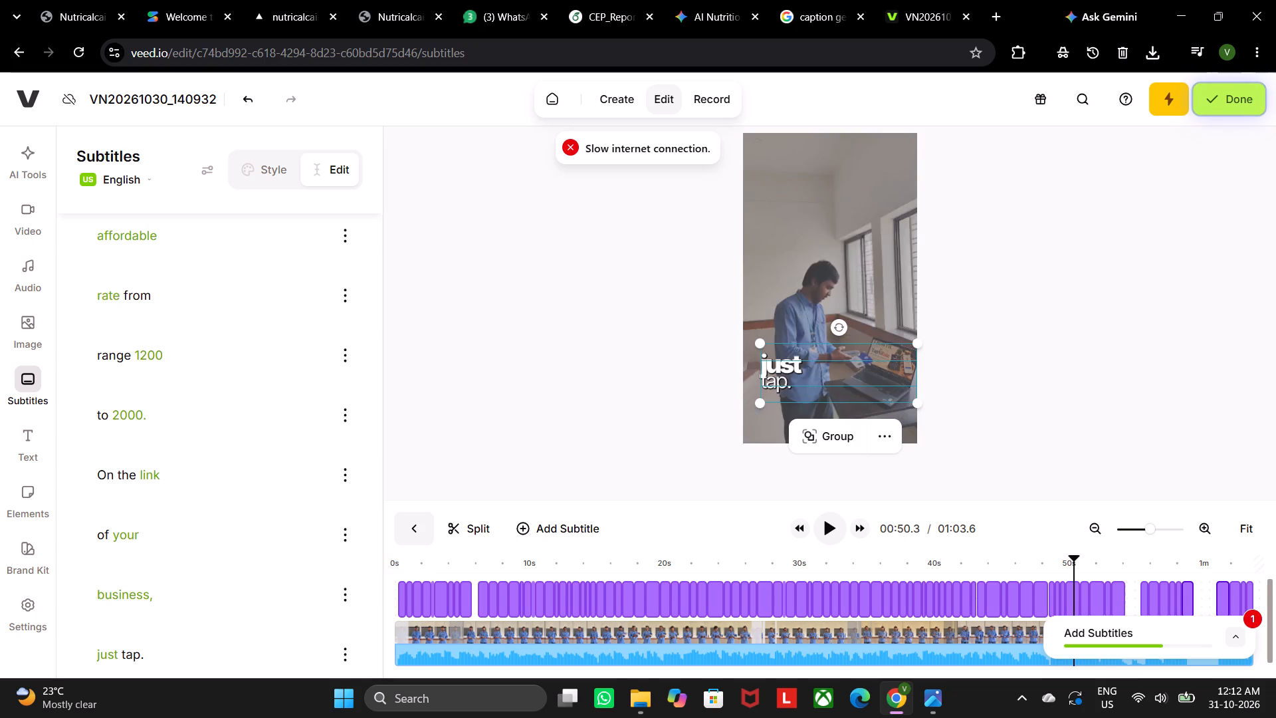
pyautogui.moveTo(1074, 568); pyautogui.dragTo(1077, 561)
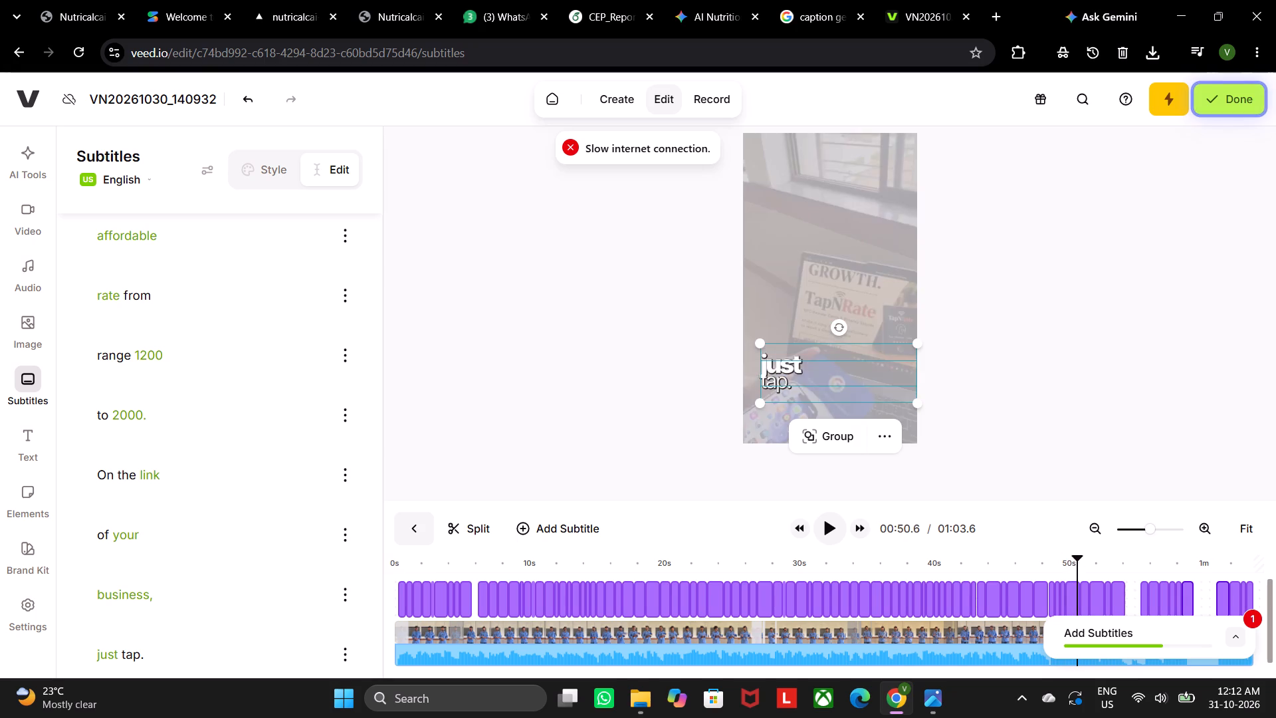
pyautogui.moveTo(1077, 561); pyautogui.dragTo(1084, 558)
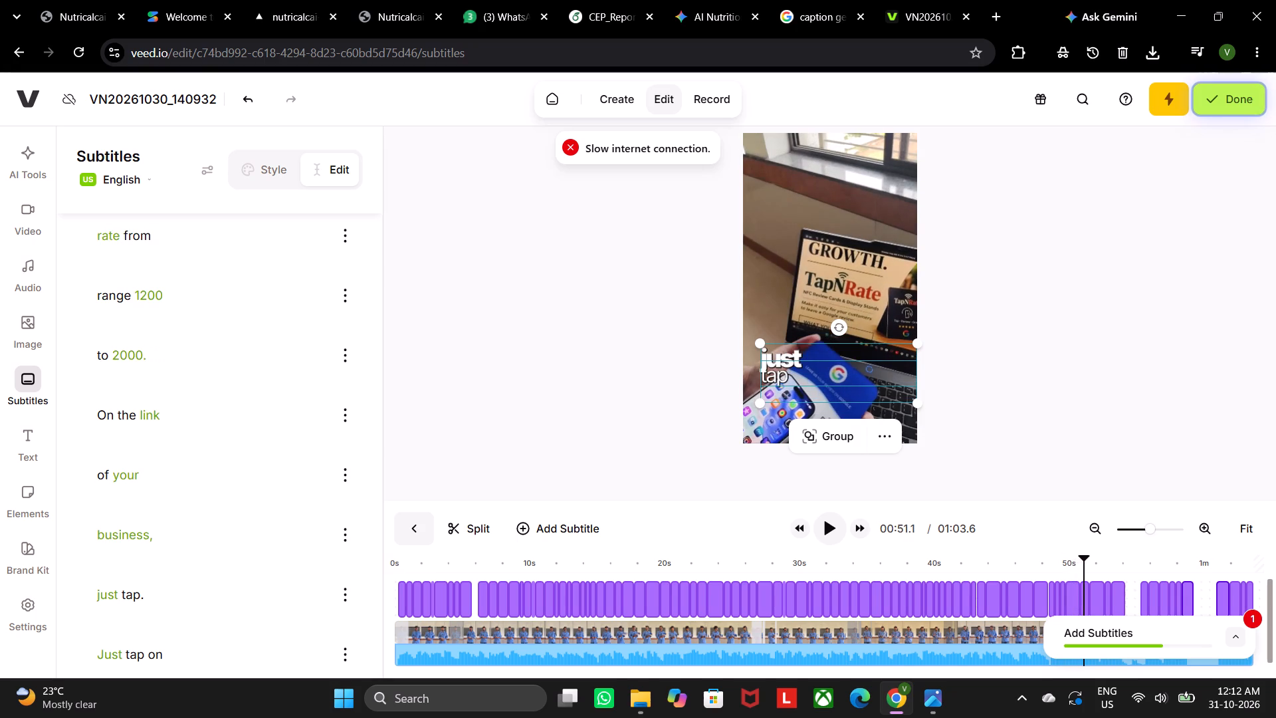
pyautogui.moveTo(1084, 558); pyautogui.dragTo(1064, 566)
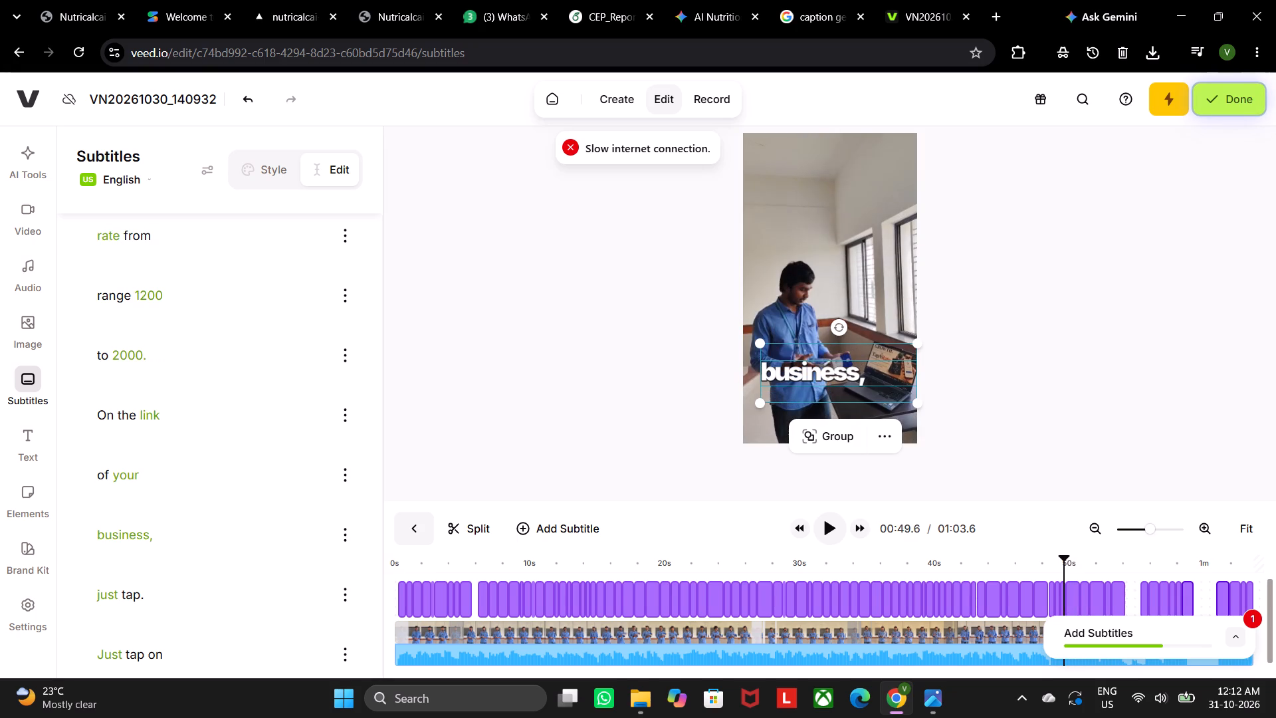
pyautogui.moveTo(1064, 566); pyautogui.dragTo(1067, 563)
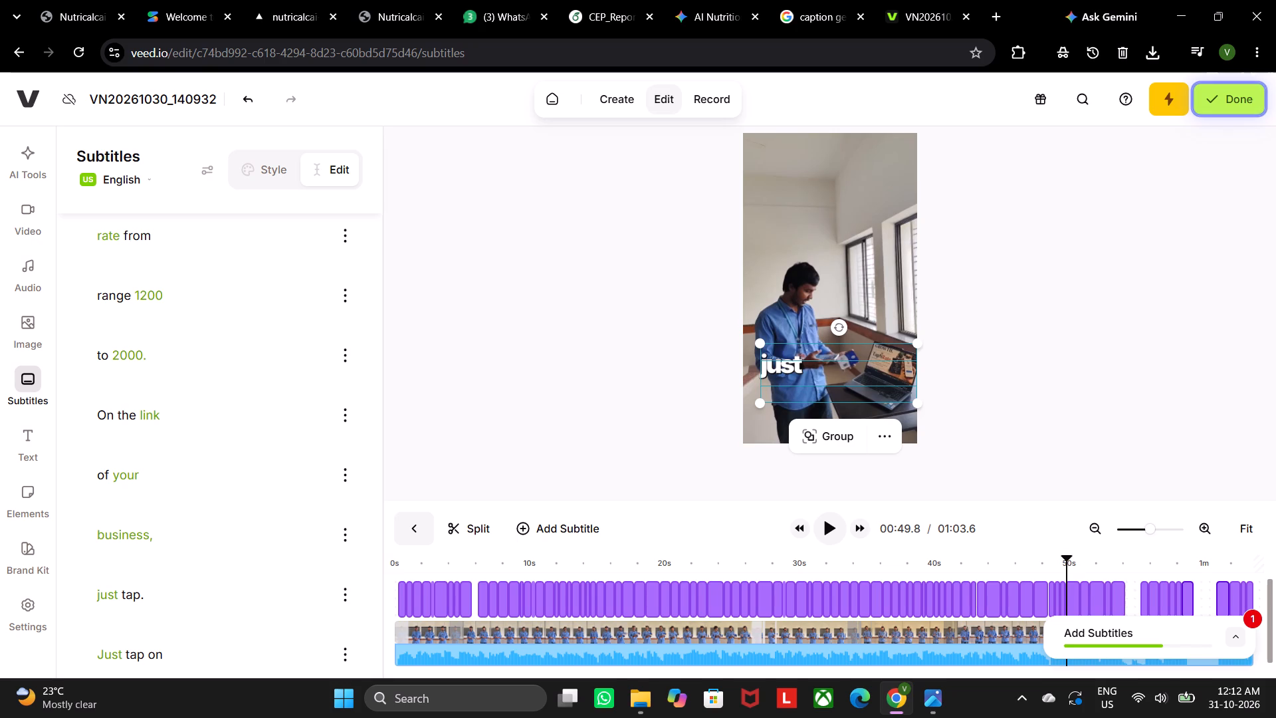
pyautogui.moveTo(1067, 563); pyautogui.dragTo(1064, 566)
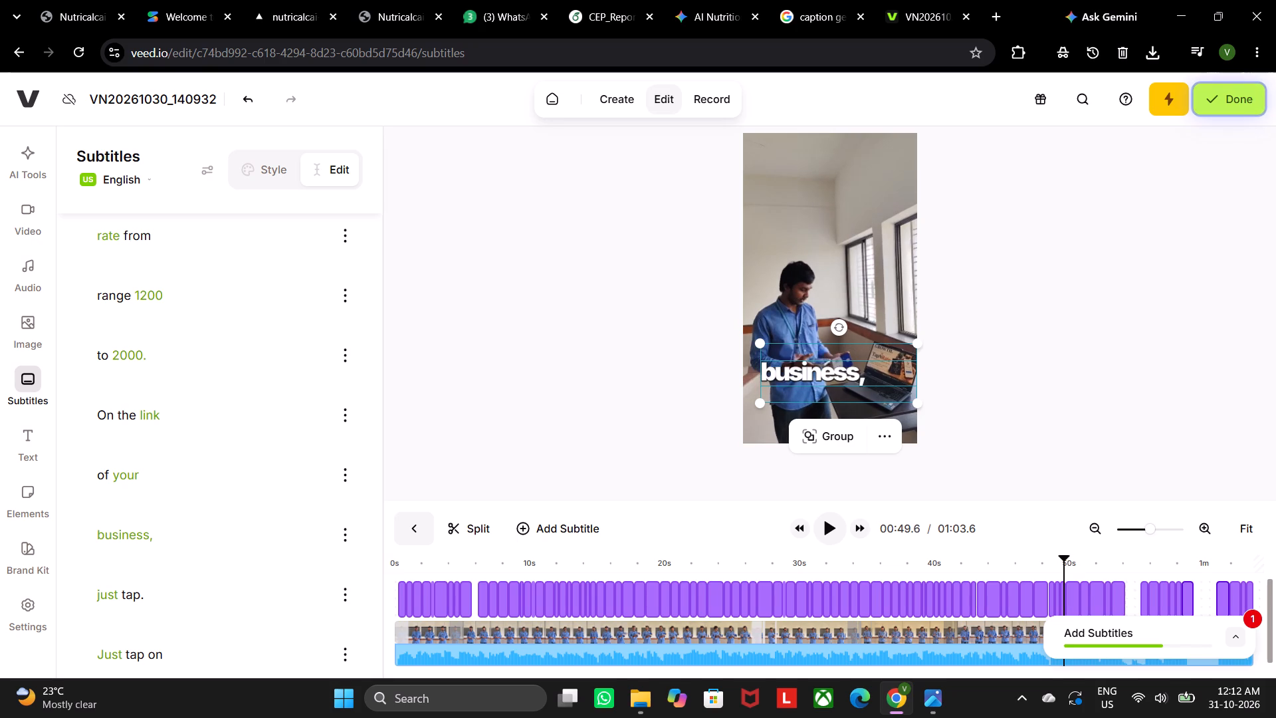
pyautogui.moveTo(1064, 566); pyautogui.dragTo(1065, 565)
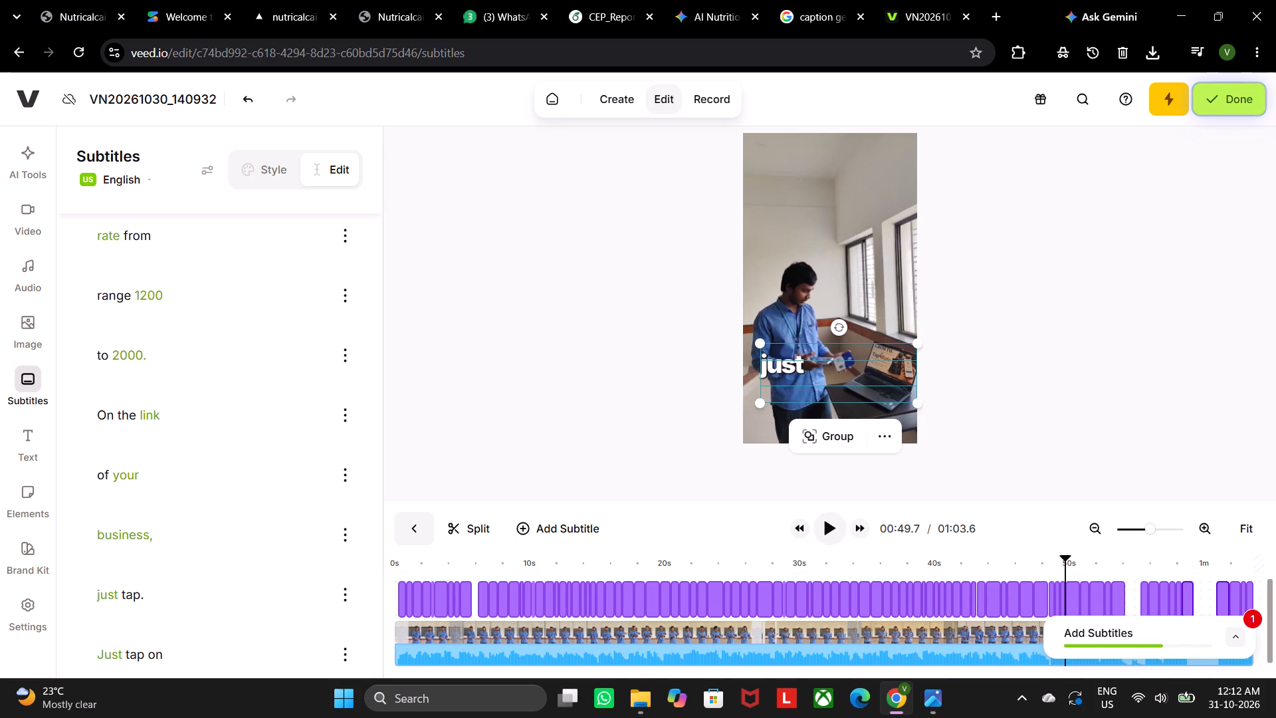
pyautogui.moveTo(1186, 622); pyautogui.dragTo(1193, 547)
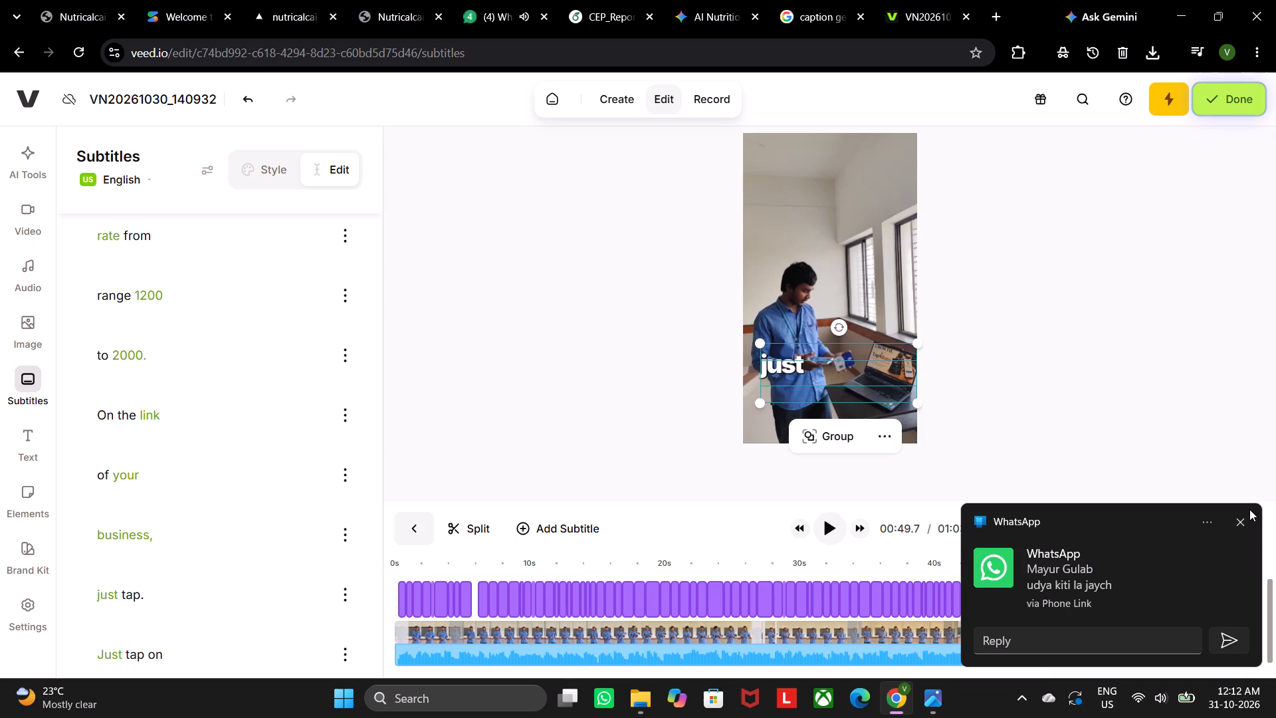
# Reply "8" to the incoming WhatsApp message from its notification.
pyautogui.click(1031, 635)
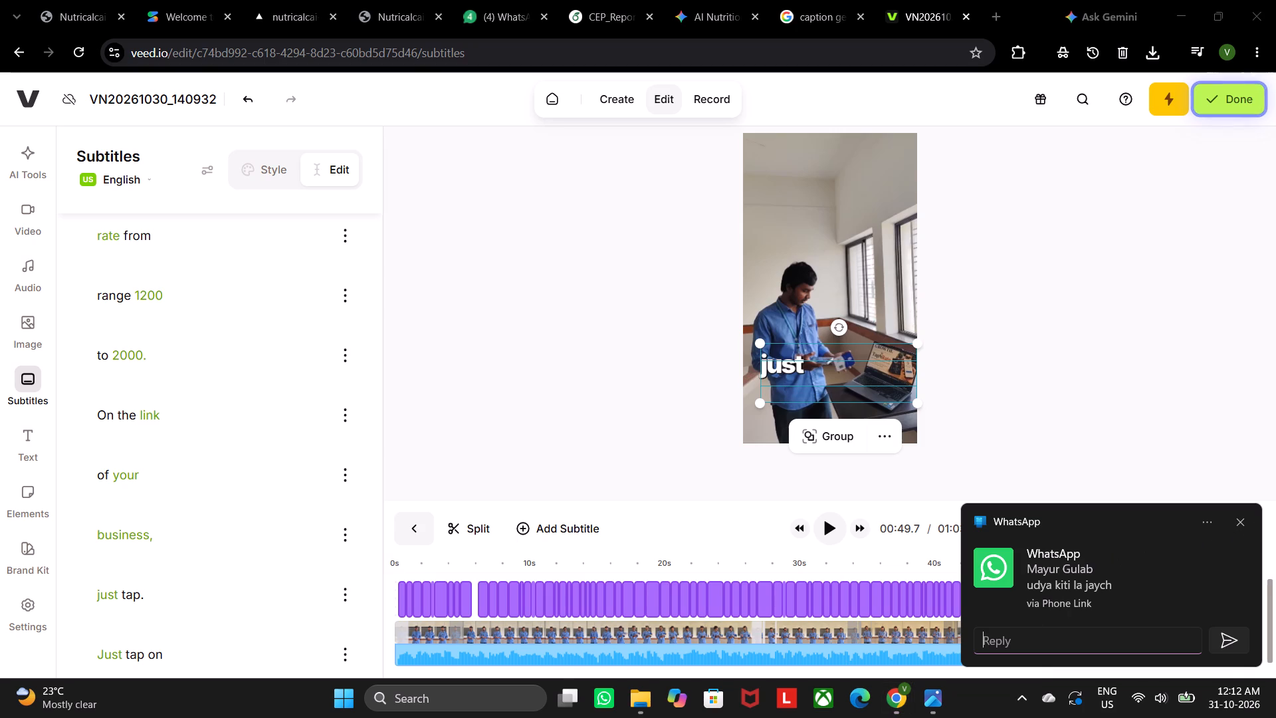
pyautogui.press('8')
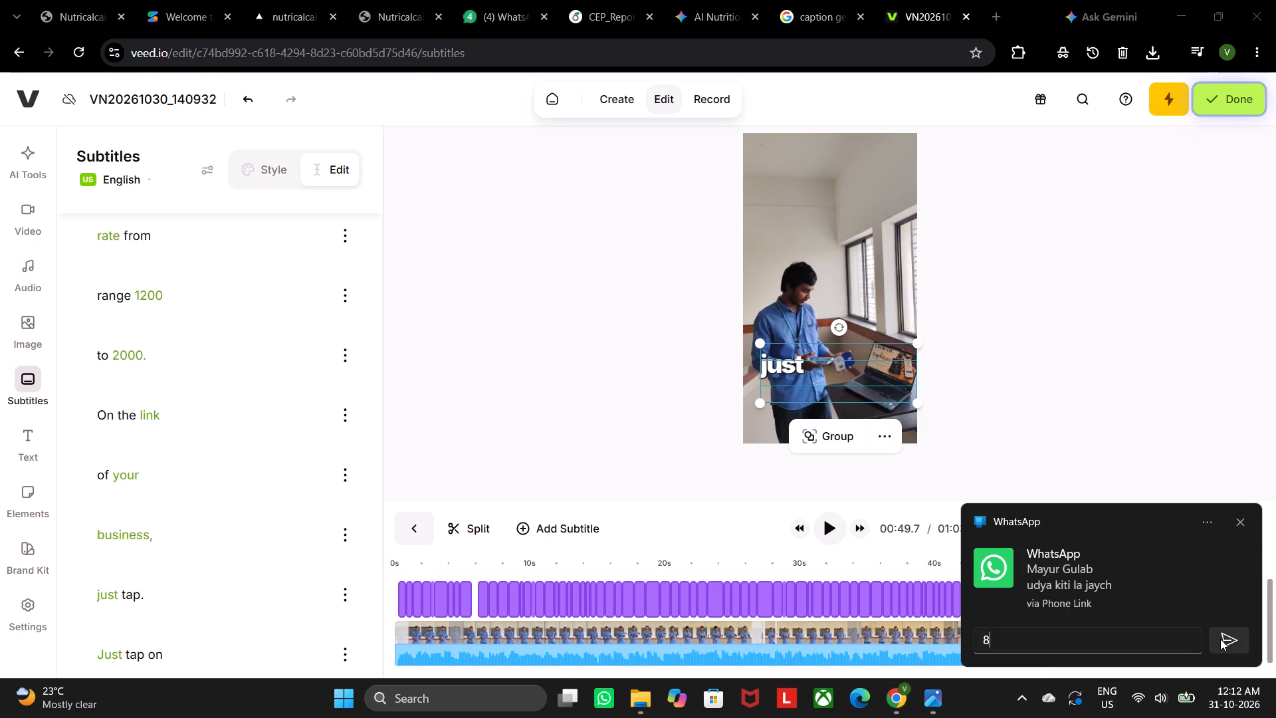
pyautogui.click(1220, 639)
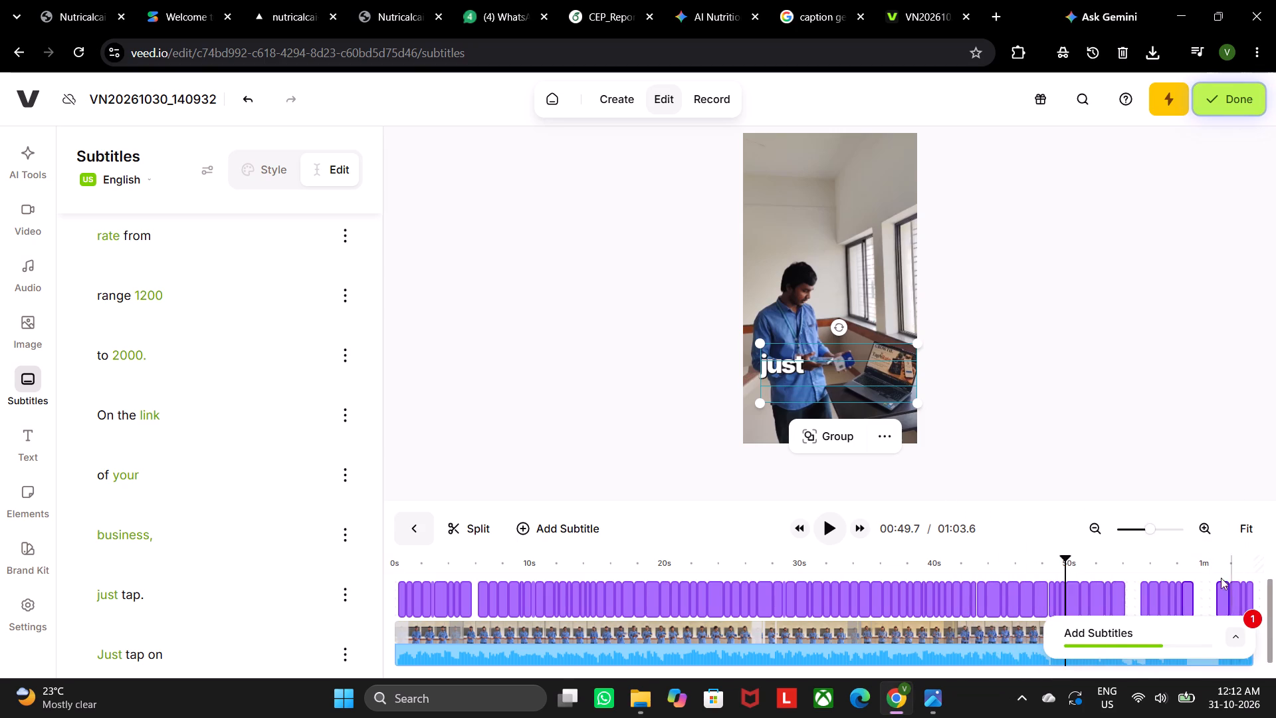
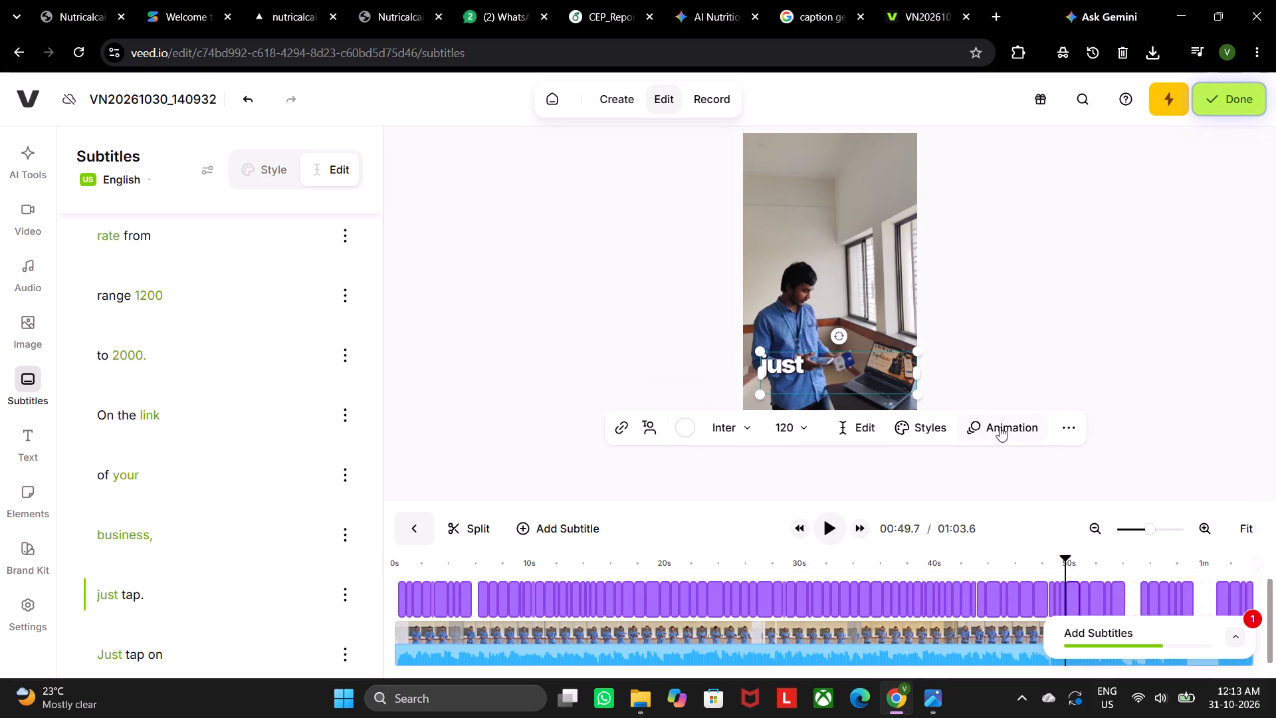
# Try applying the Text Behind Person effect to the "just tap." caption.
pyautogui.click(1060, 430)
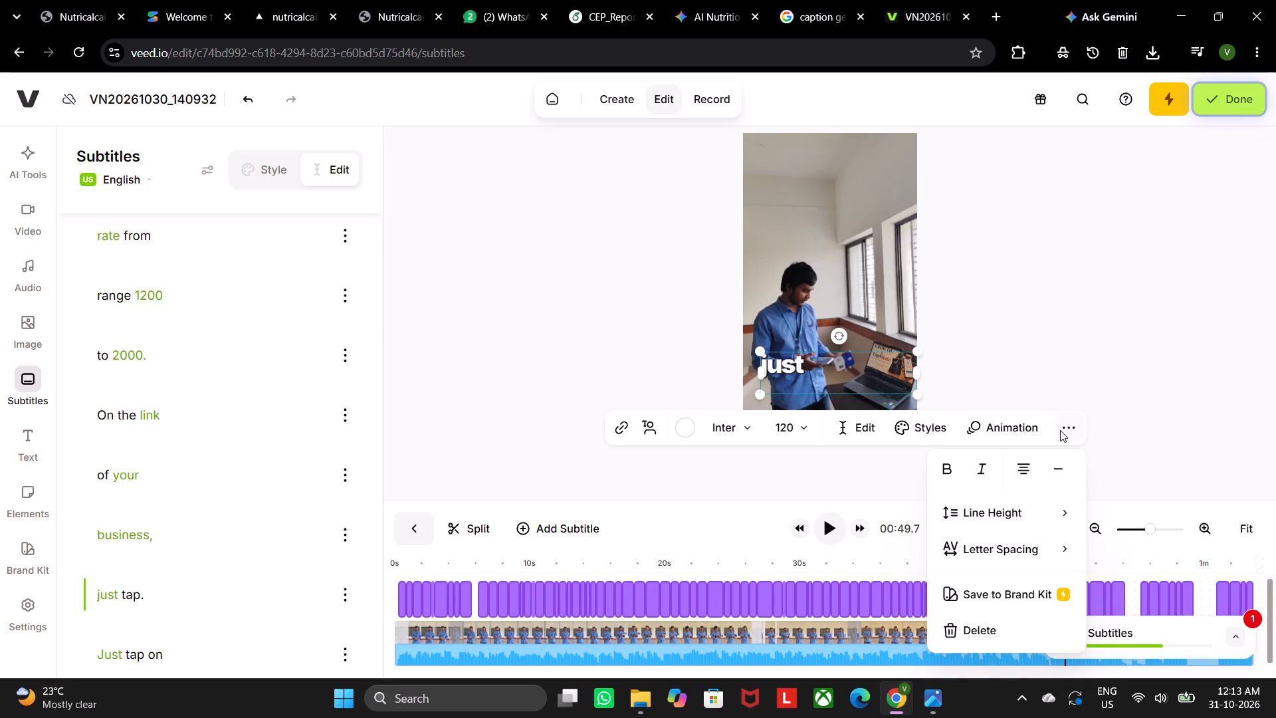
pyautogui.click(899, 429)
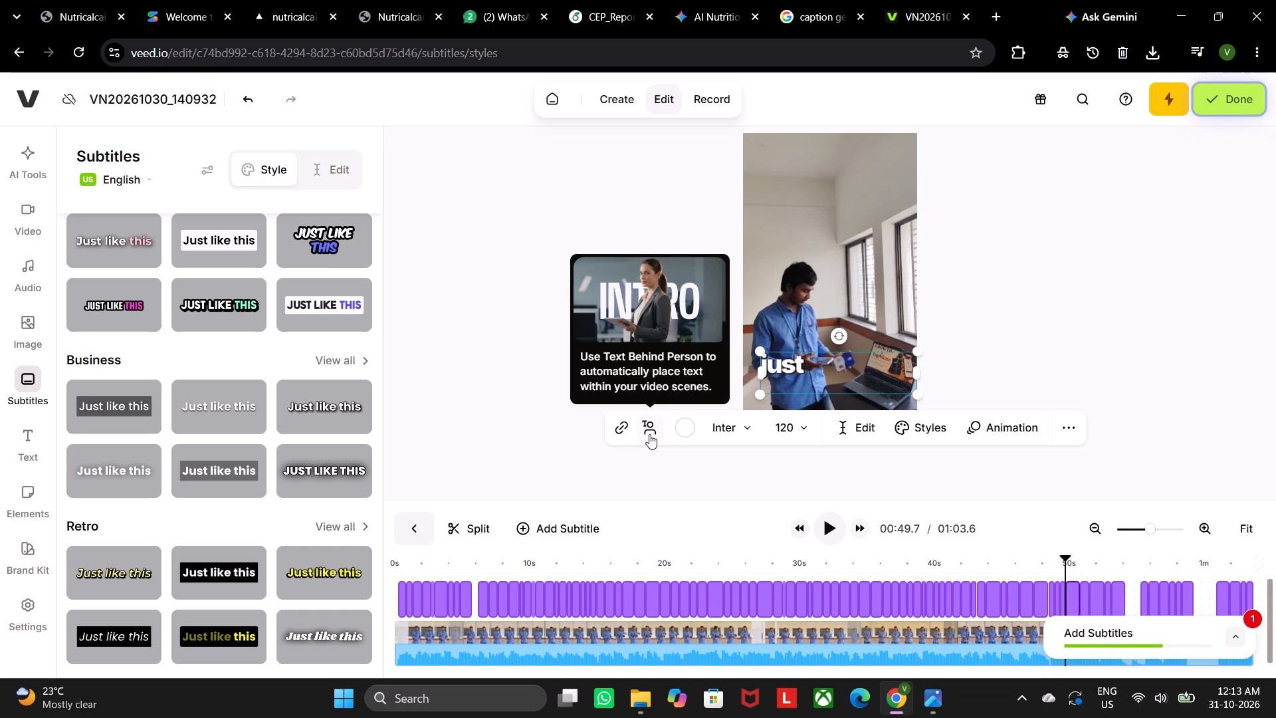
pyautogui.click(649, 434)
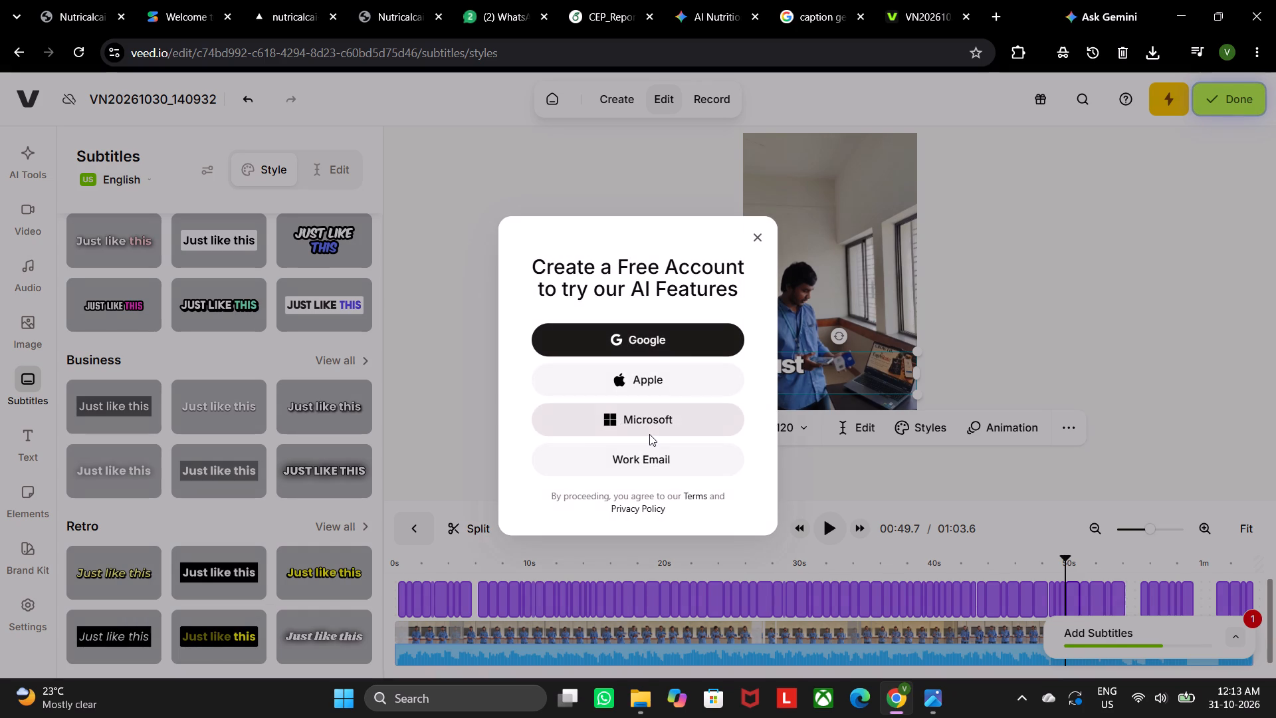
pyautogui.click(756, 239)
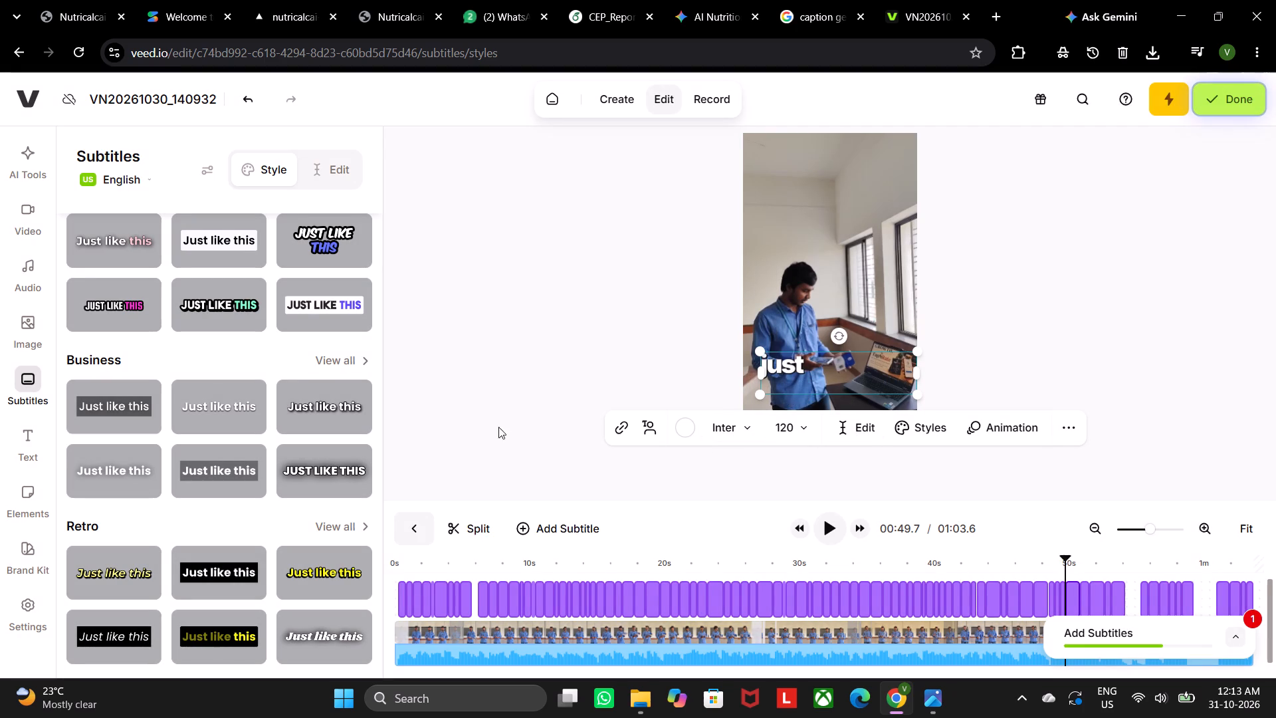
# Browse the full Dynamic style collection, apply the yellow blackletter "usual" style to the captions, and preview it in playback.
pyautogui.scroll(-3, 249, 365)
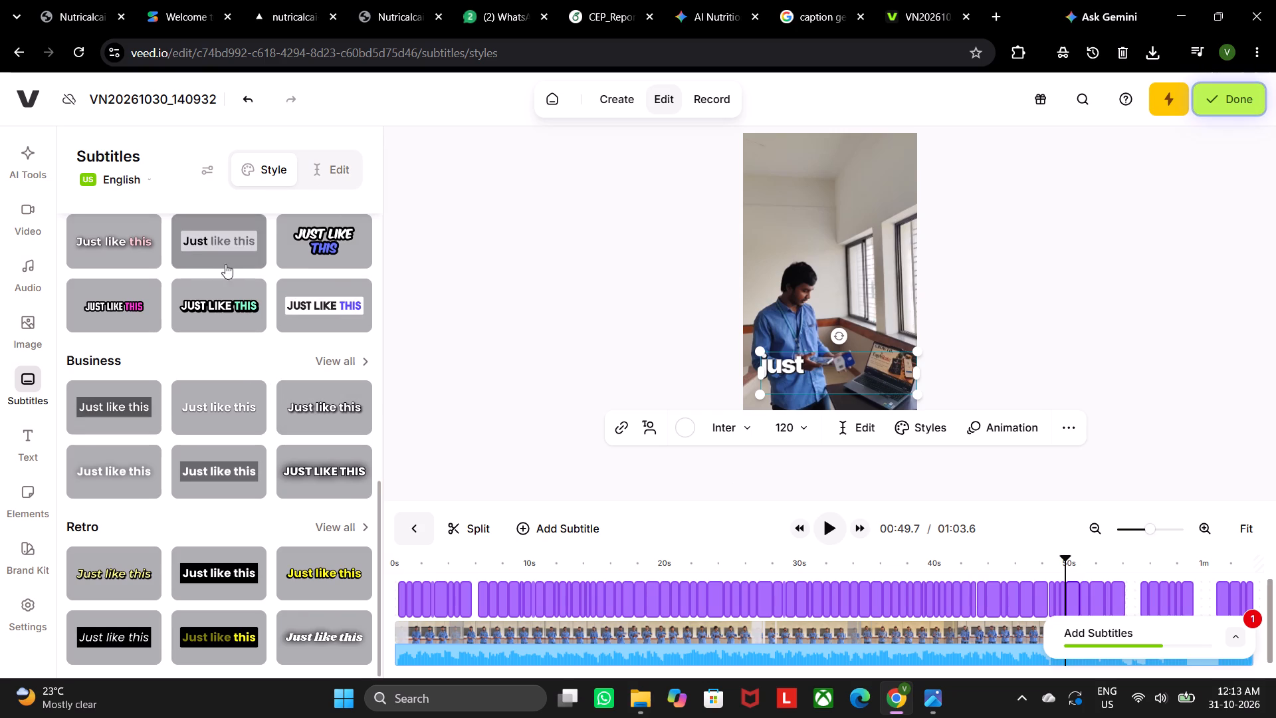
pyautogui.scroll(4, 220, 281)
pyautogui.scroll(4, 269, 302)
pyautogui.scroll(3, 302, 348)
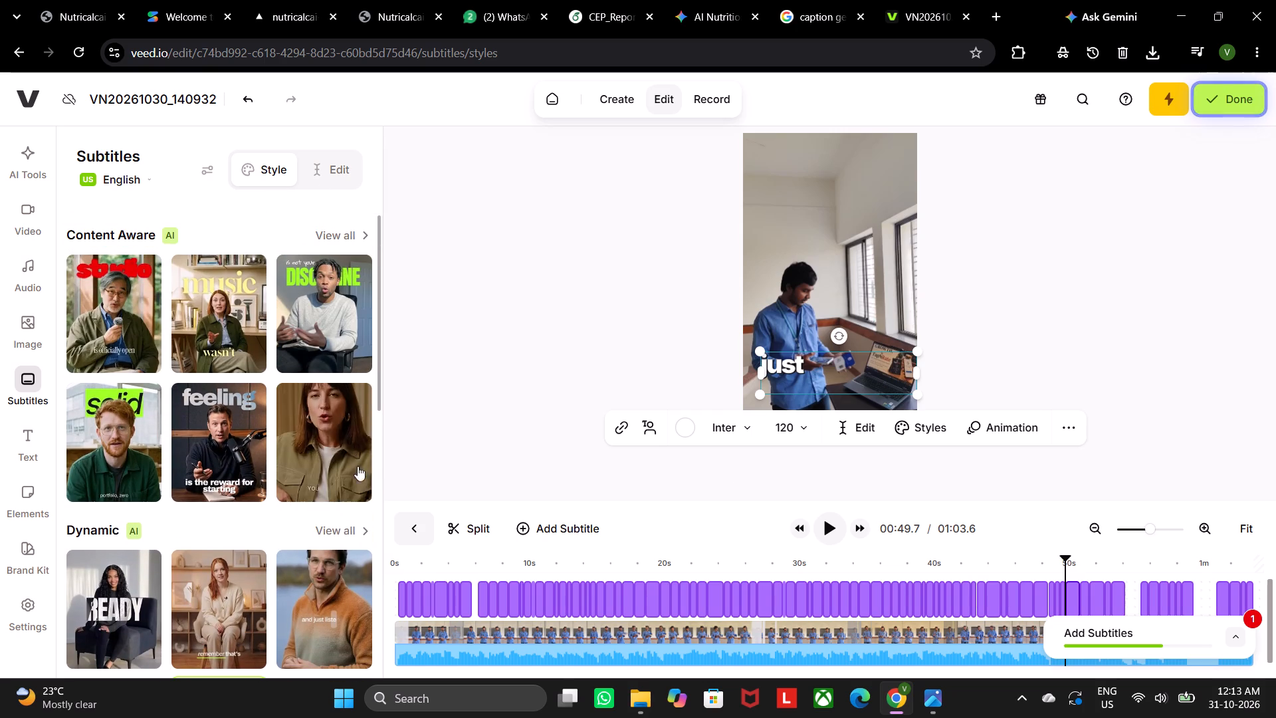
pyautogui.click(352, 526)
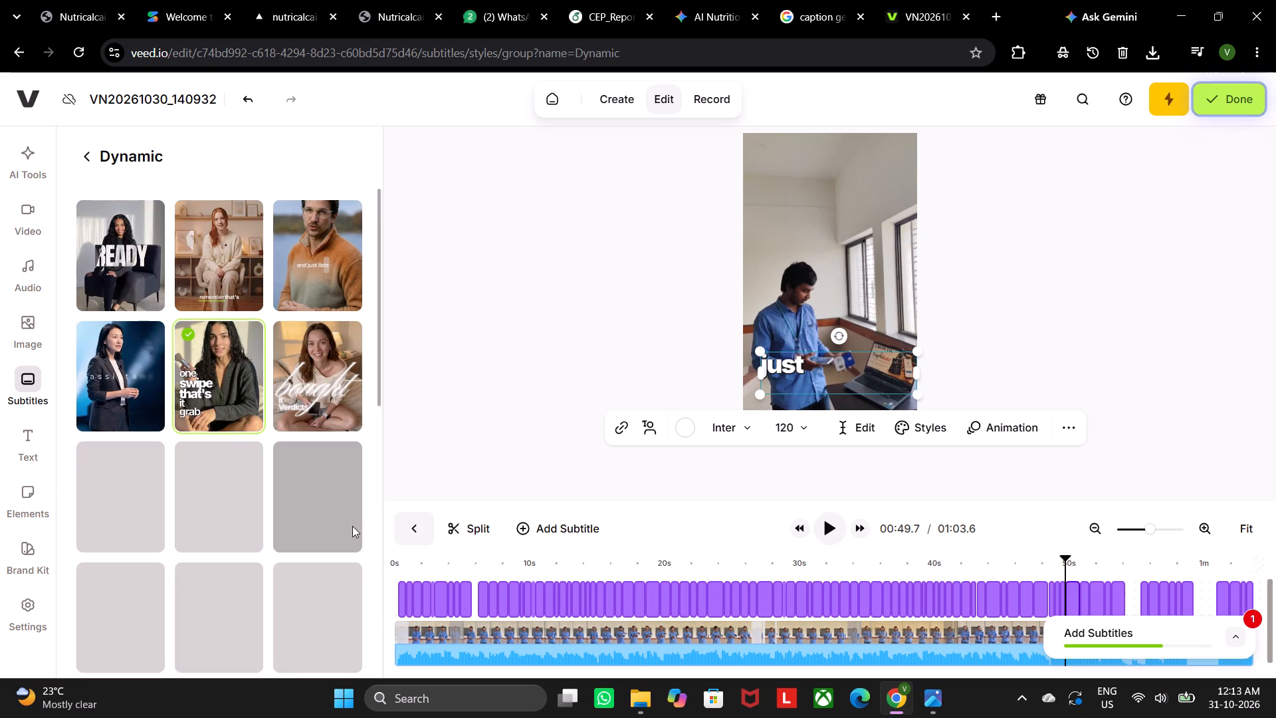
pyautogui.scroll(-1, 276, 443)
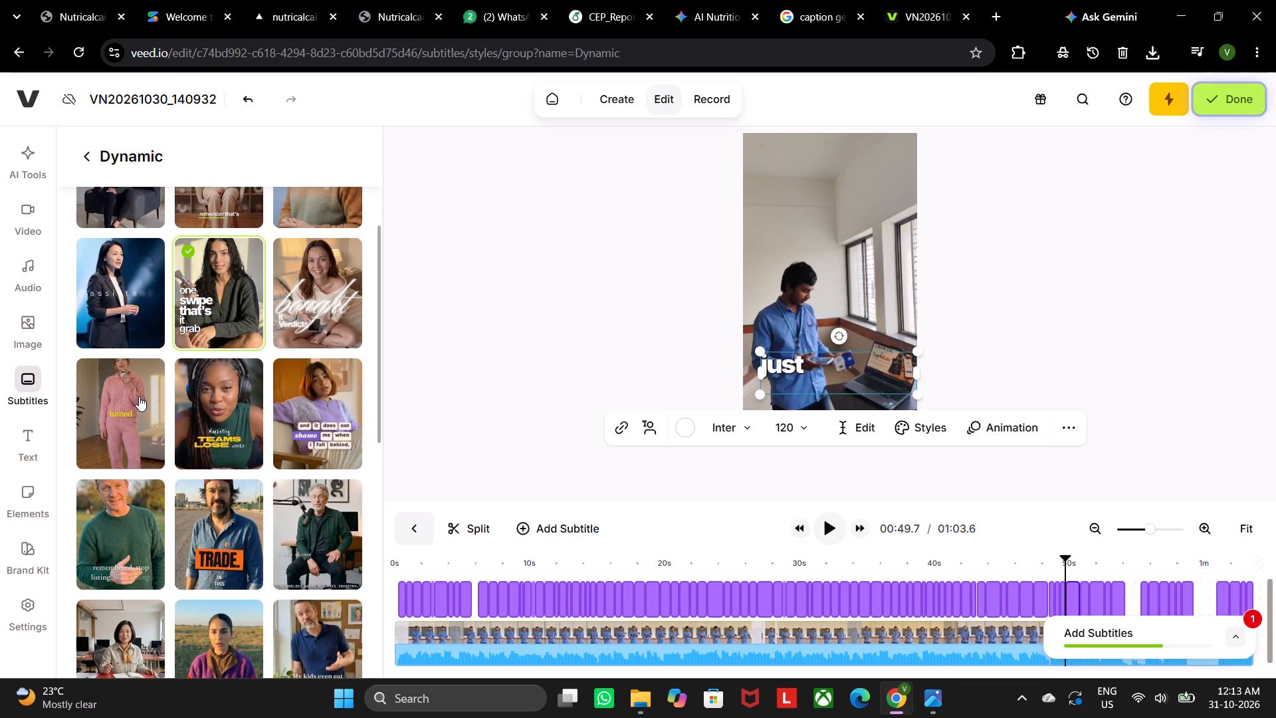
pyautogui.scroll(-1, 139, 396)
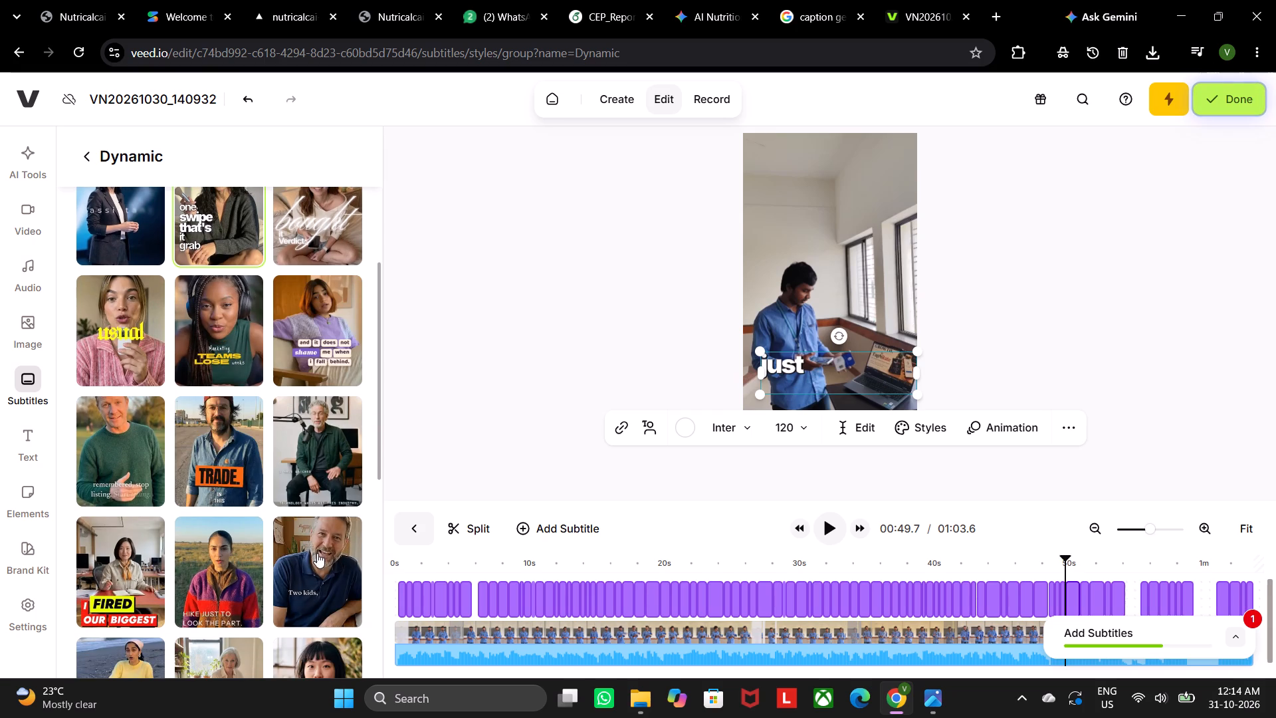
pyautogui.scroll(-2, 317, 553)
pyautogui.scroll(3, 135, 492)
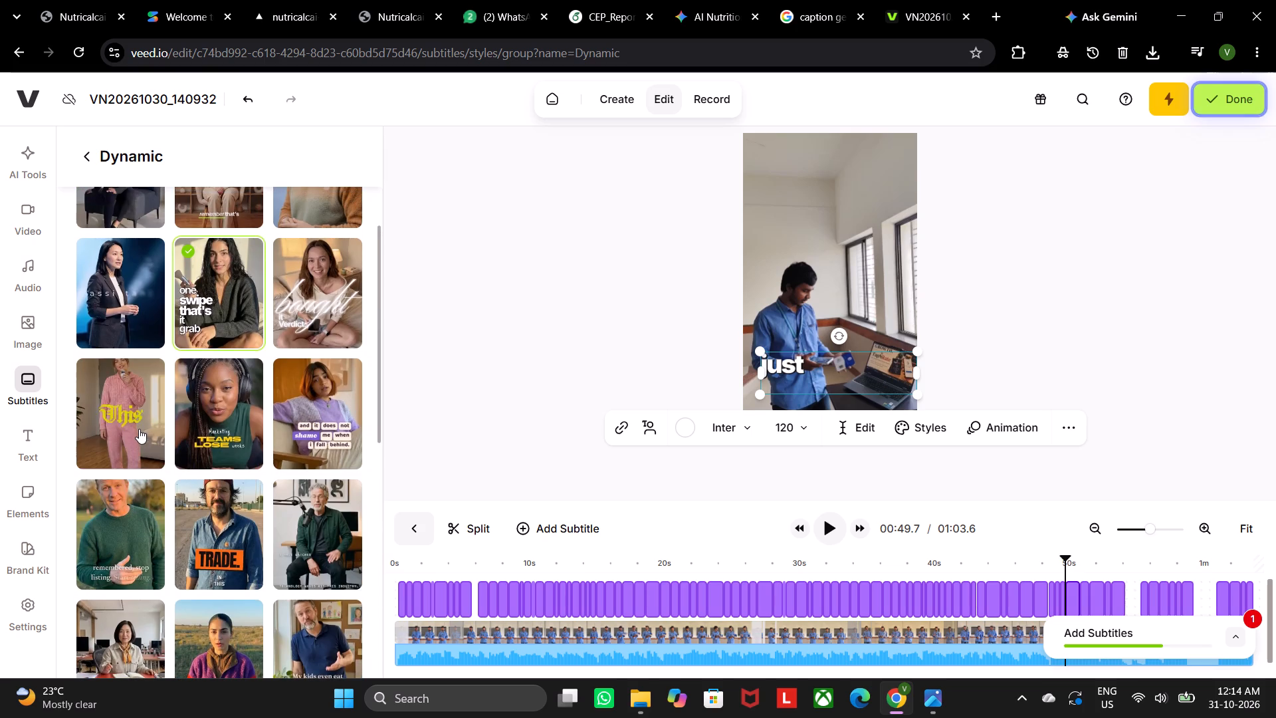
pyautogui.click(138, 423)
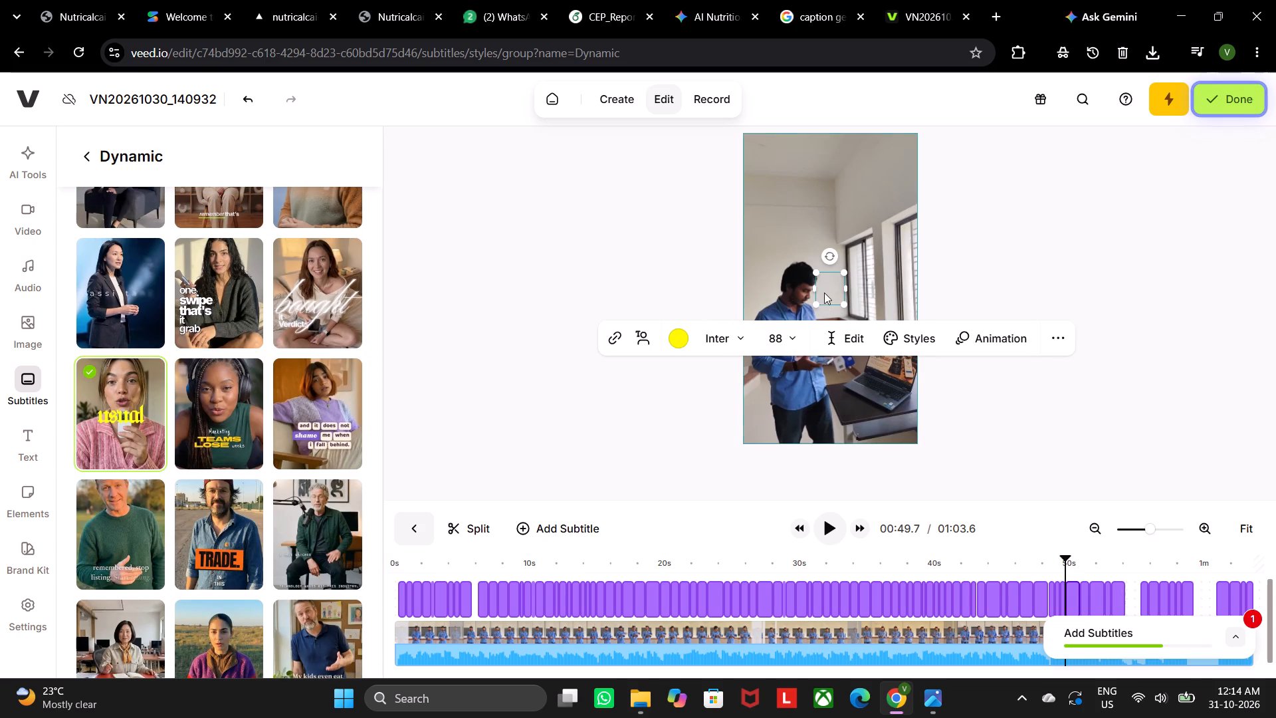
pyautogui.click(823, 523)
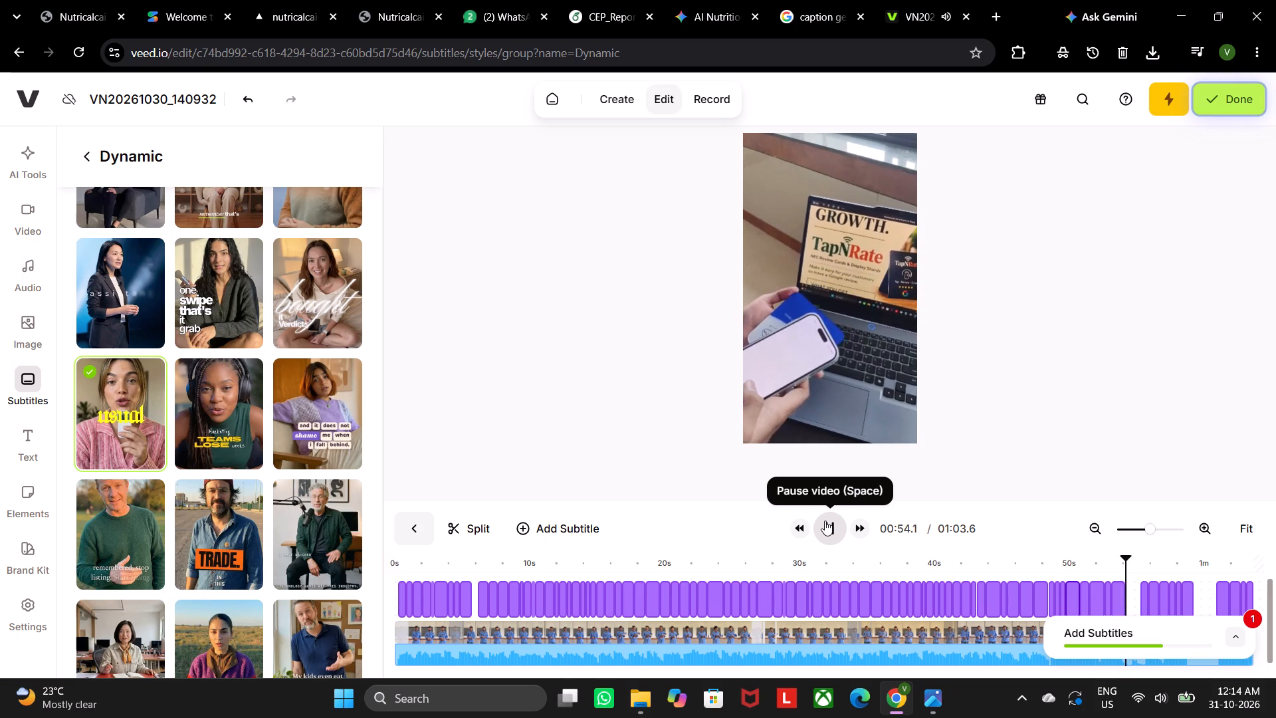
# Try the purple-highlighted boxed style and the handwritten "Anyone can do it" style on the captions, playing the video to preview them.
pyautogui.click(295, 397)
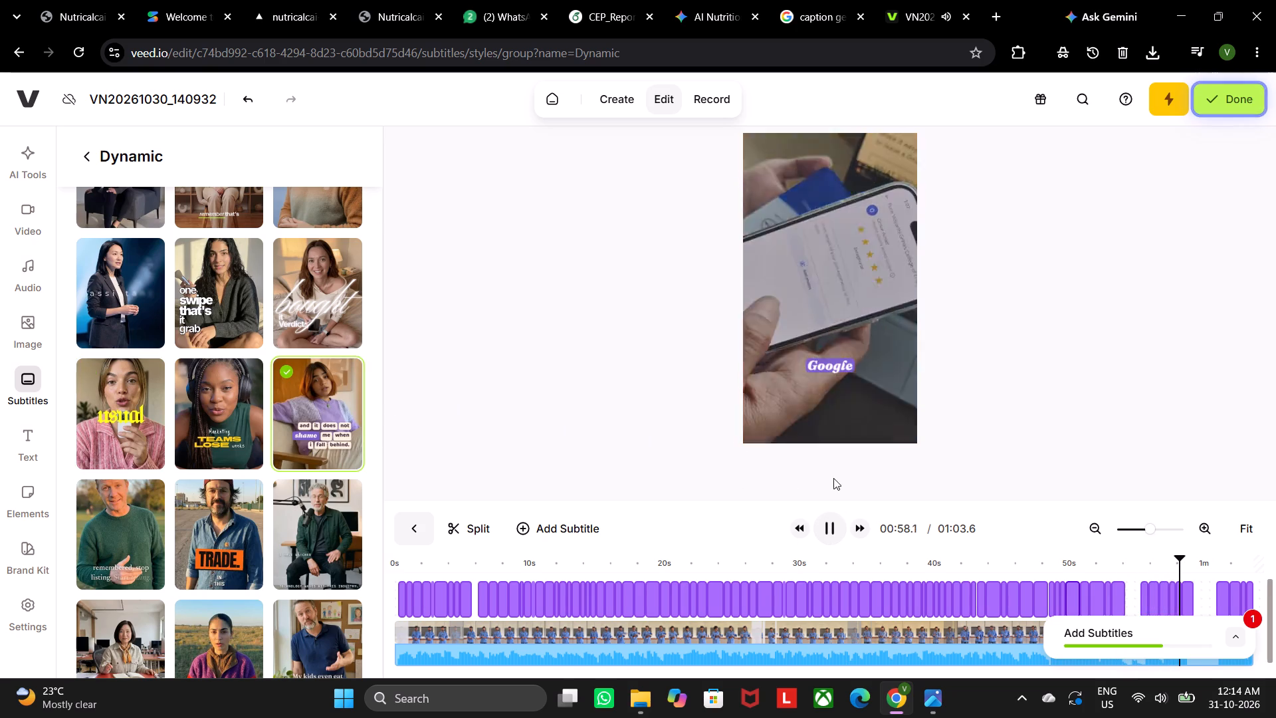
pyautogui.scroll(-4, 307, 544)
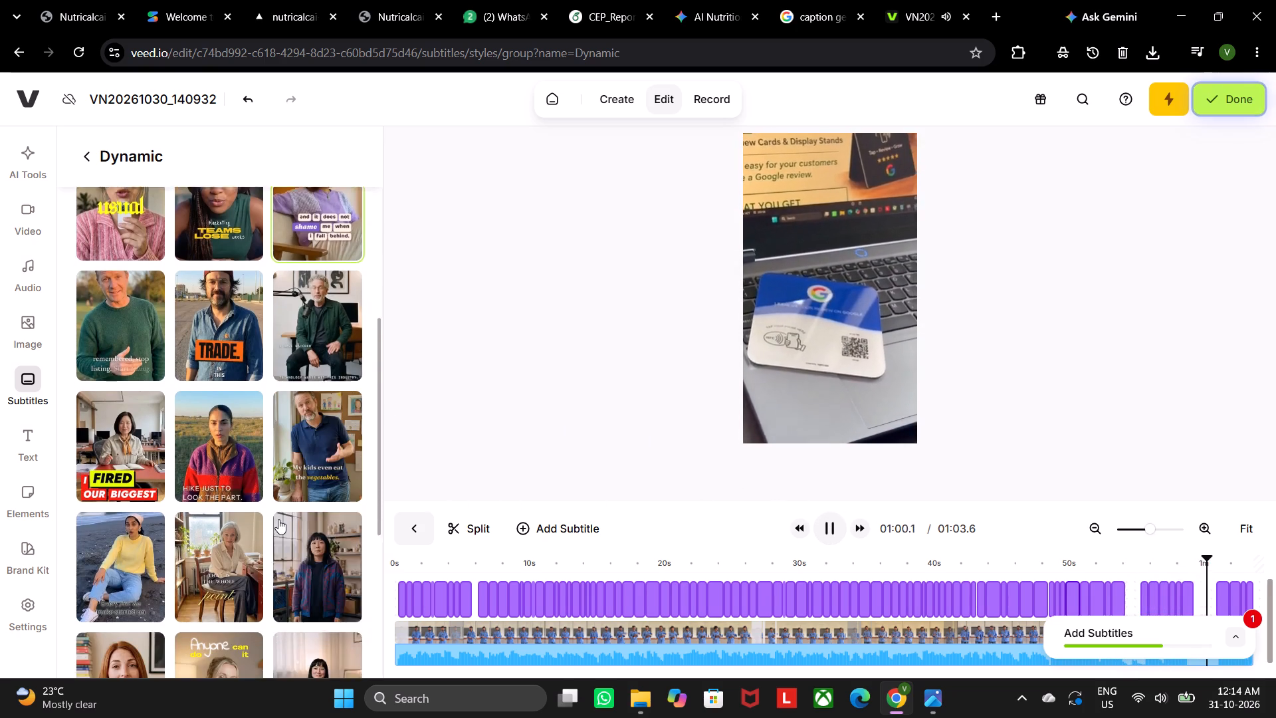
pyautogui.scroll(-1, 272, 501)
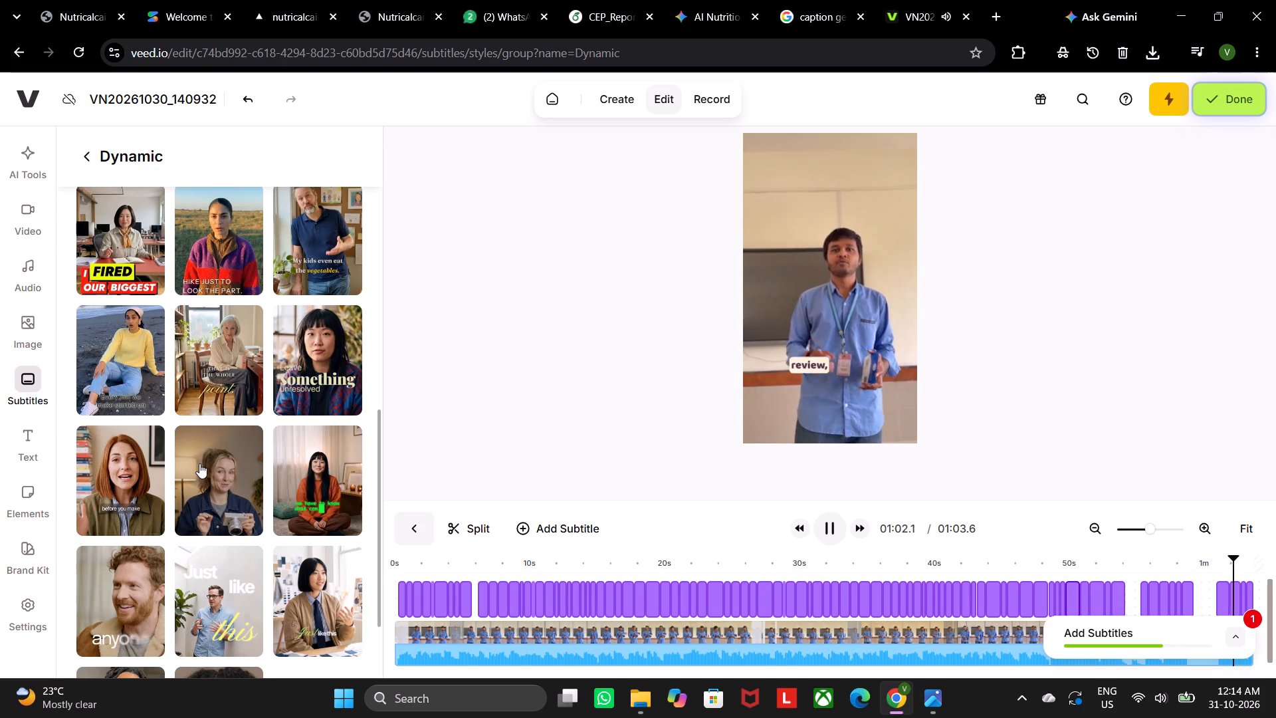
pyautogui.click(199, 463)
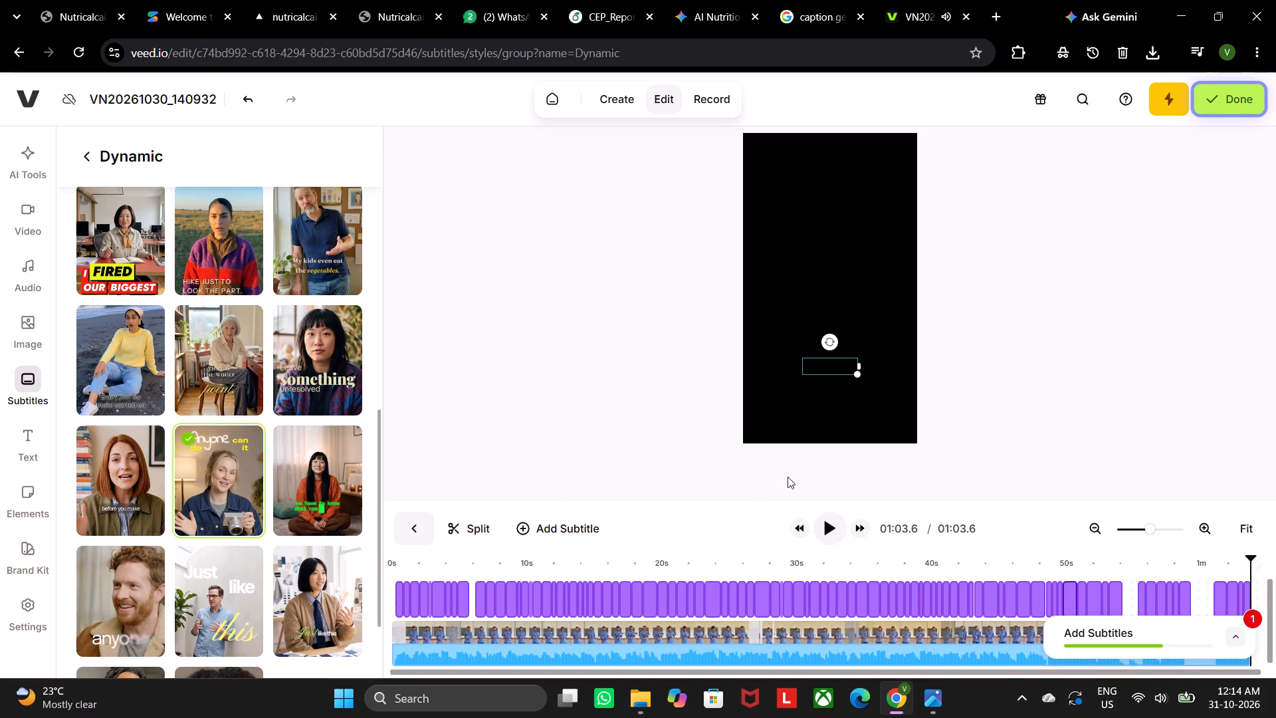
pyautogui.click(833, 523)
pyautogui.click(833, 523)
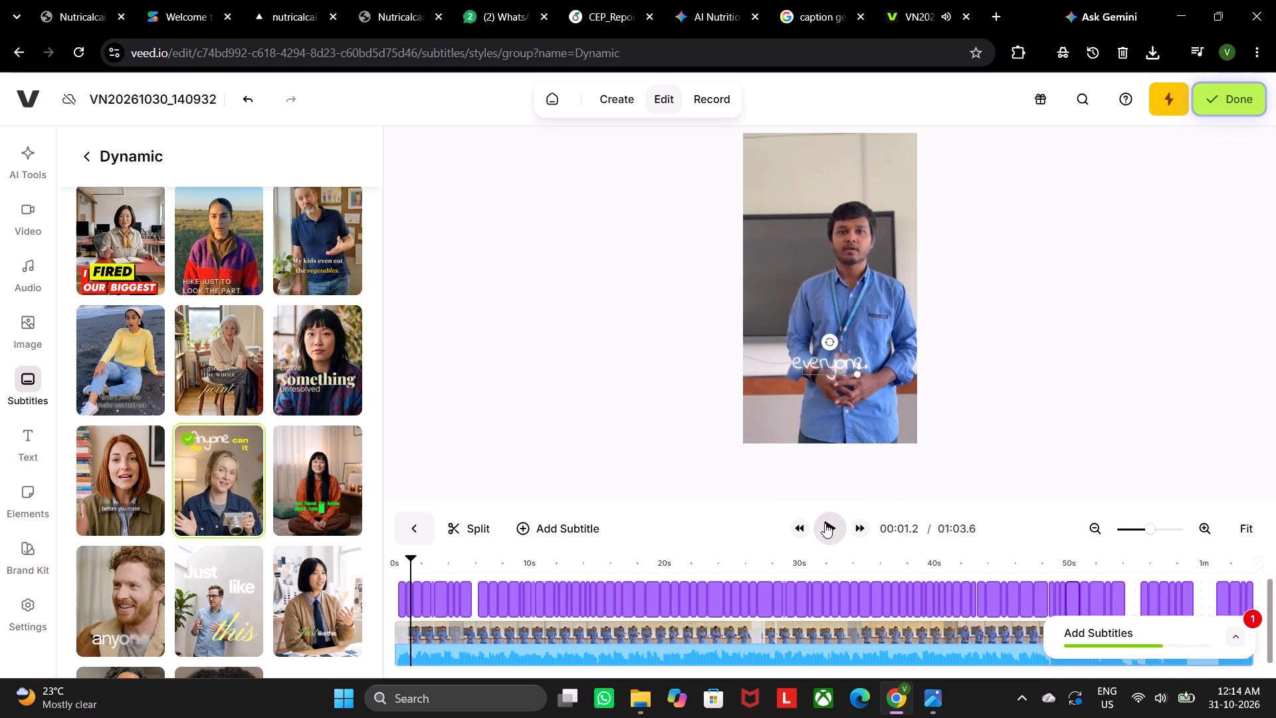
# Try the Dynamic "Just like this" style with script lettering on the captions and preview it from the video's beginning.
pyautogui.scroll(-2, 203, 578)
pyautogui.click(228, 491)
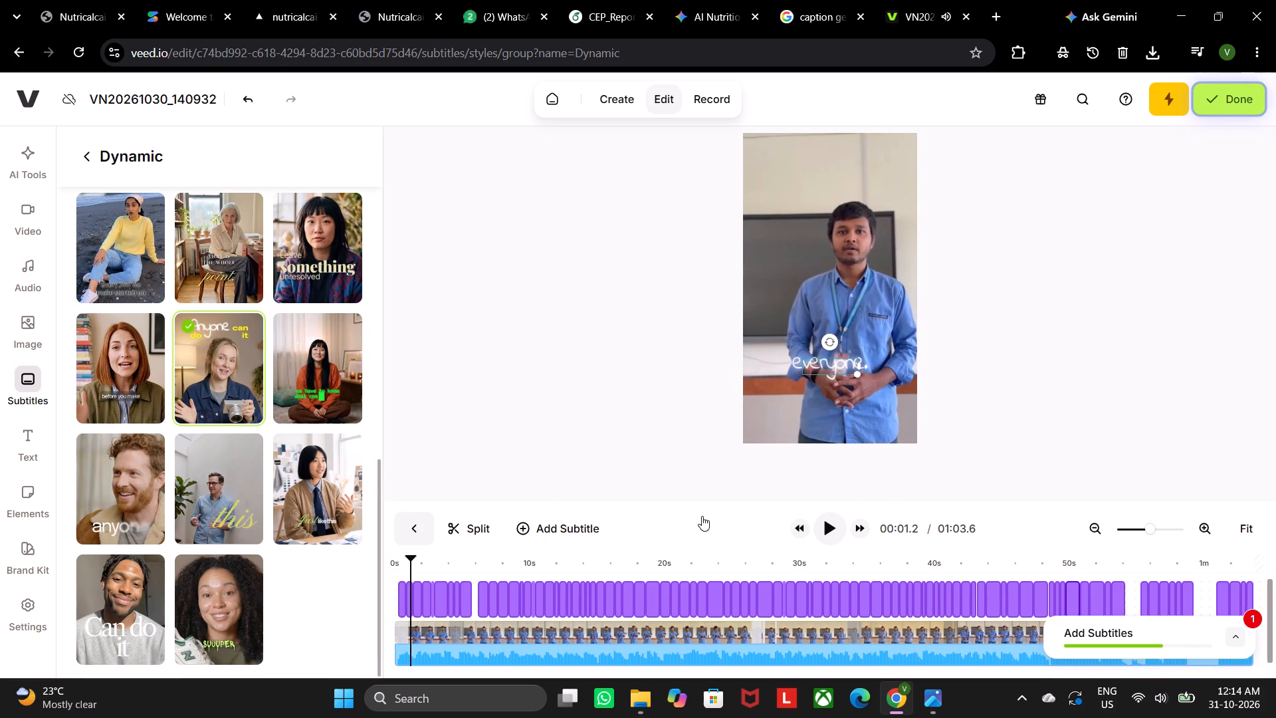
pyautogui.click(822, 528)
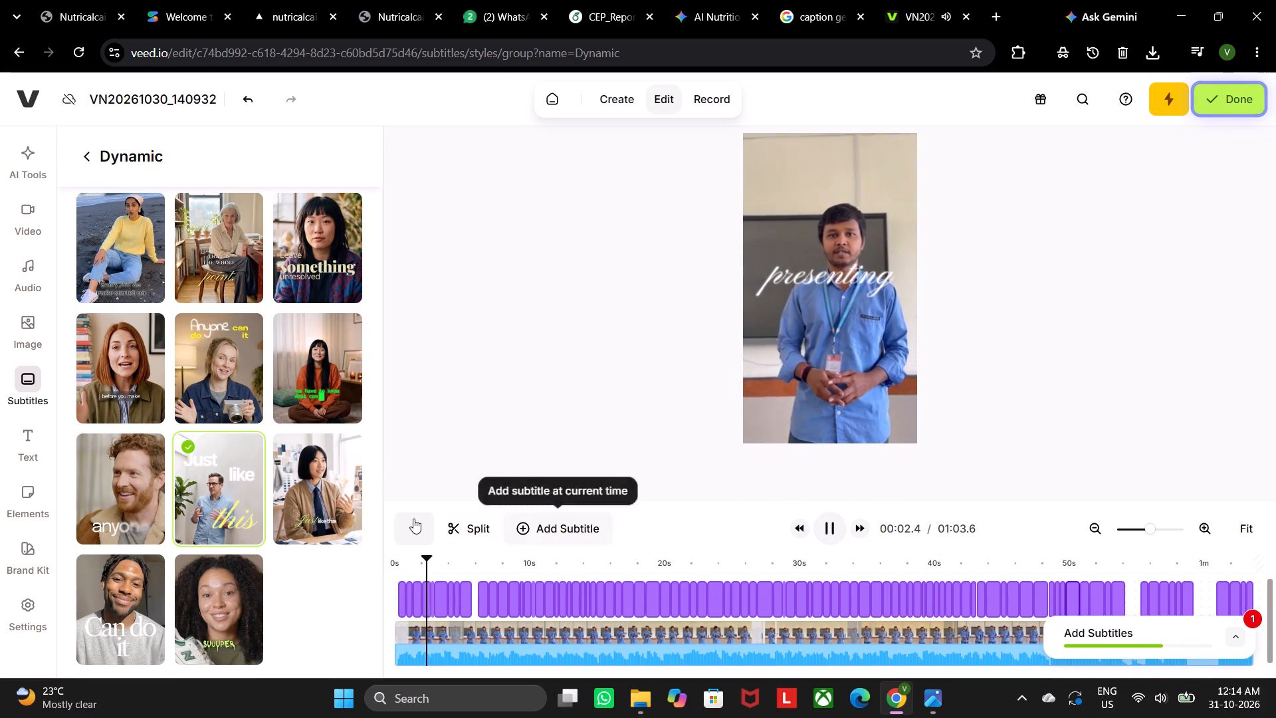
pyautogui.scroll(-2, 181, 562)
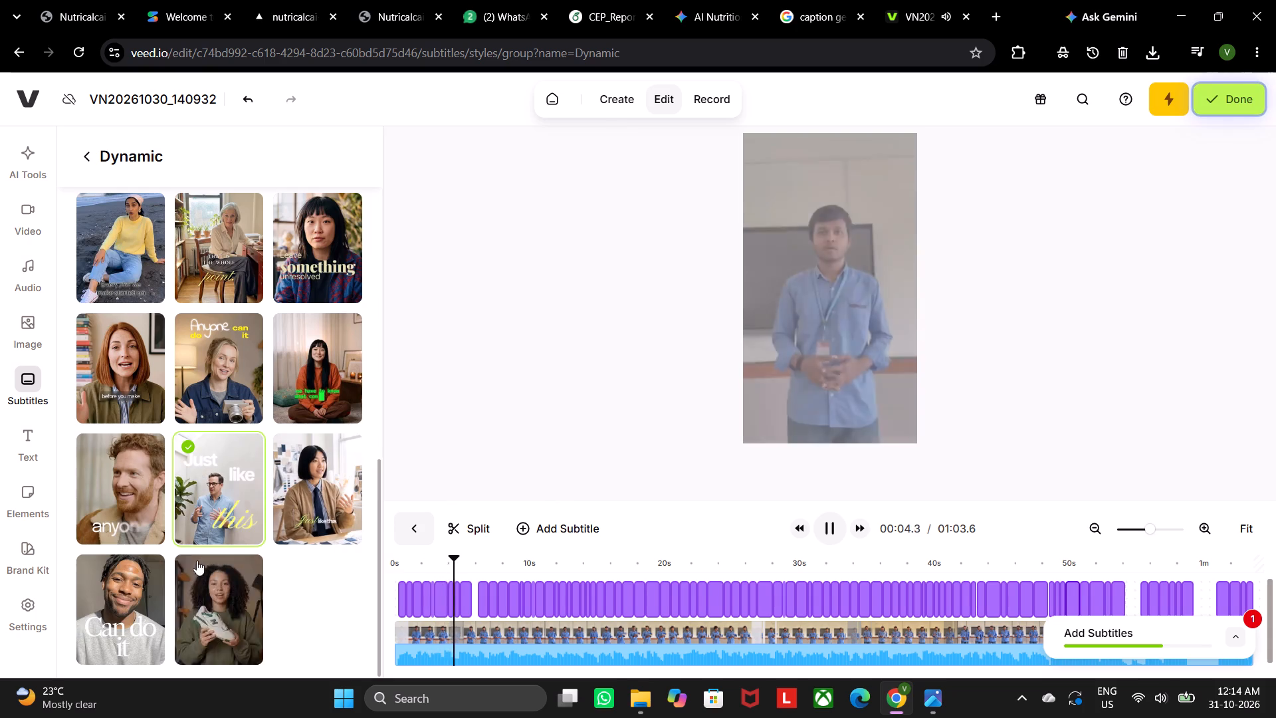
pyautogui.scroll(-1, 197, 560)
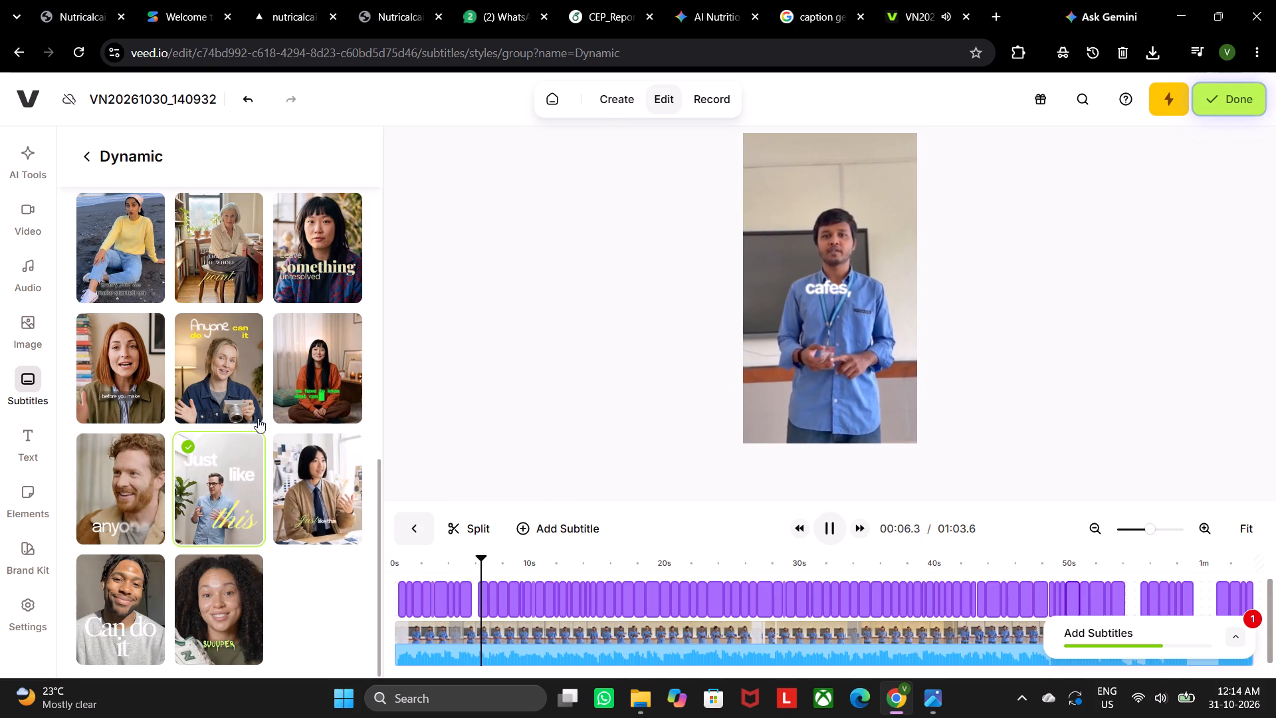
# Apply the Dynamic "I FIRED OUR BIGGEST" style with yellow and red word boxes to the captions.
pyautogui.scroll(4, 215, 419)
pyautogui.doubleClick(126, 461)
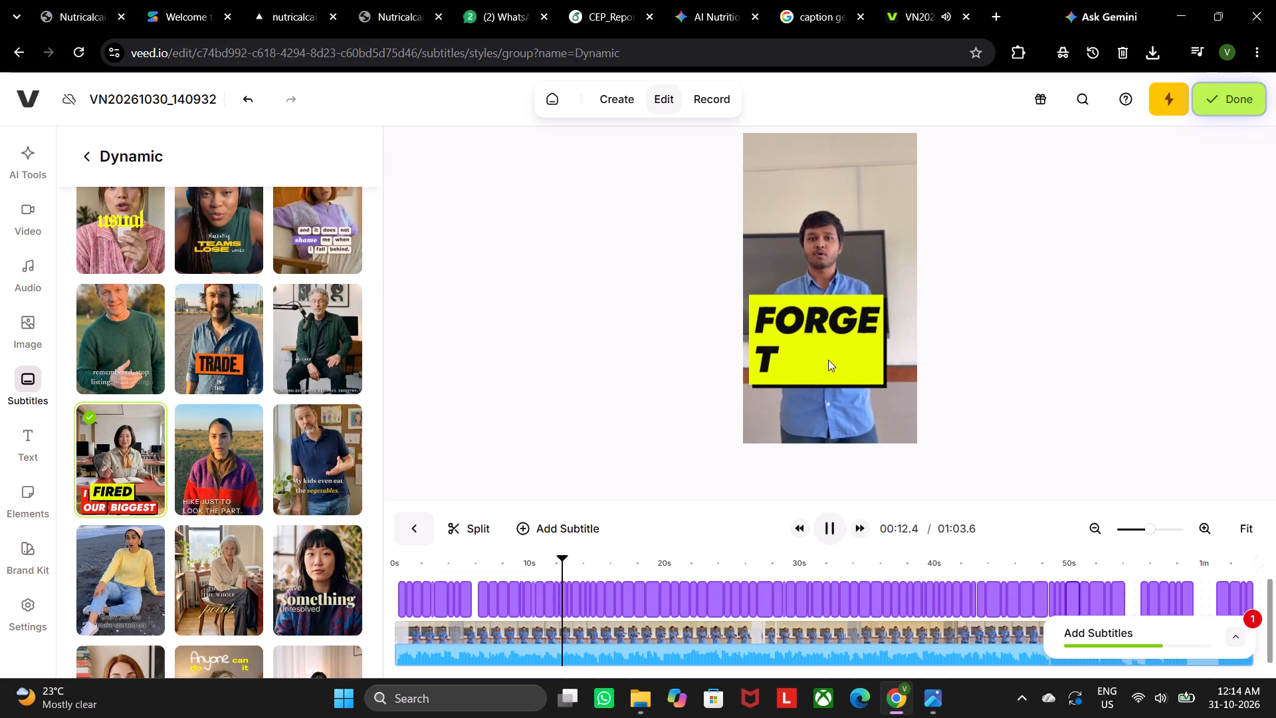
# Shrink the captions to about size 78, widen their box so "FORGET" fits one line, and move them lower on the video.
pyautogui.click(828, 360)
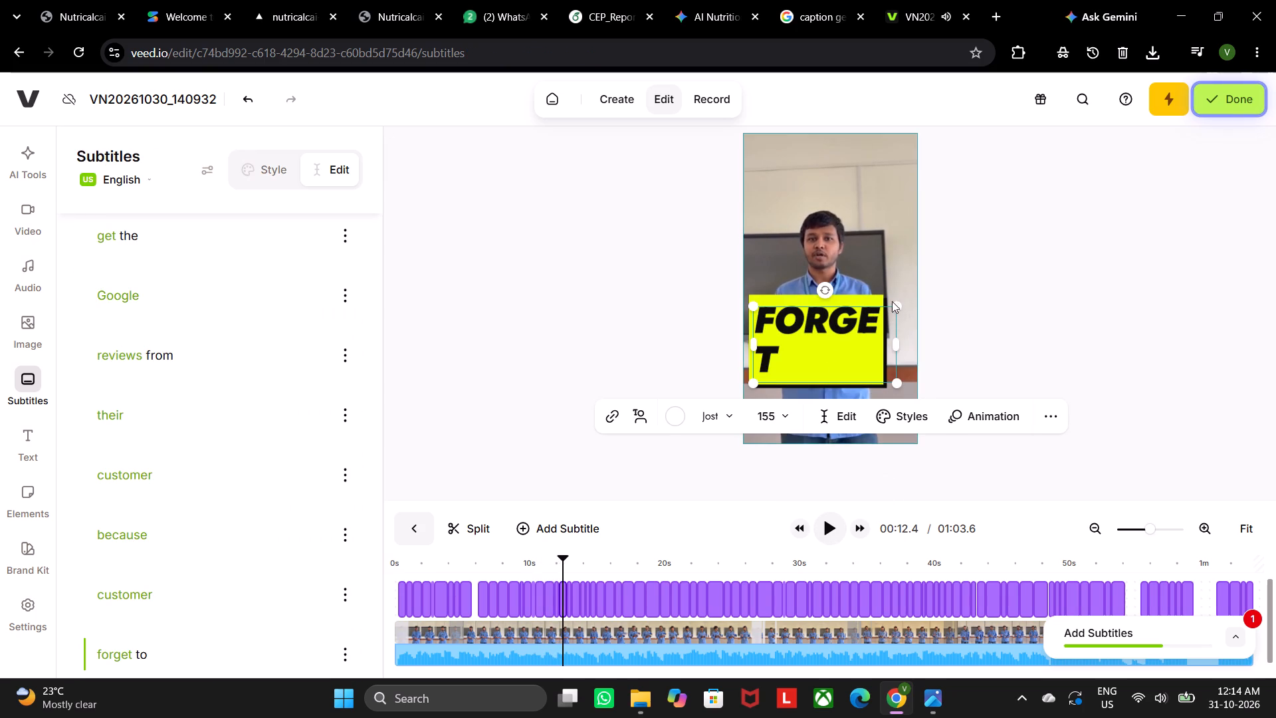
pyautogui.moveTo(899, 308); pyautogui.dragTo(851, 364)
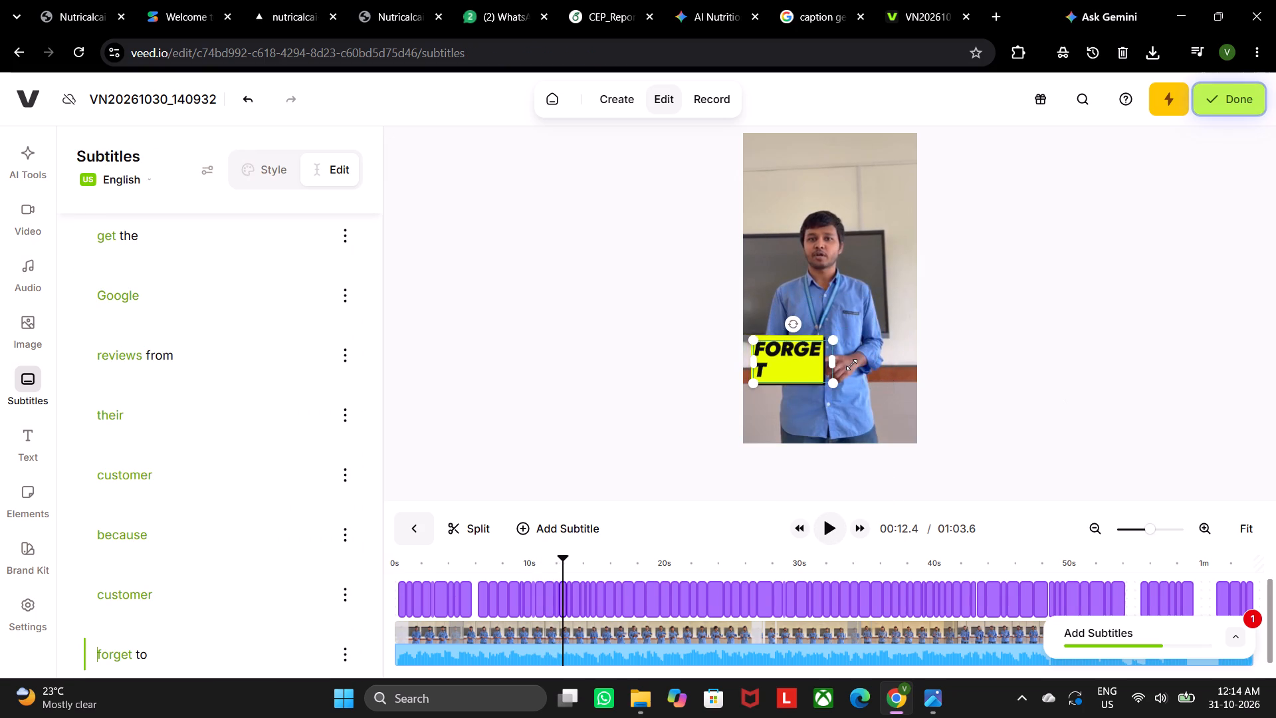
pyautogui.moveTo(851, 364); pyautogui.dragTo(849, 366)
pyautogui.moveTo(823, 361); pyautogui.dragTo(841, 355)
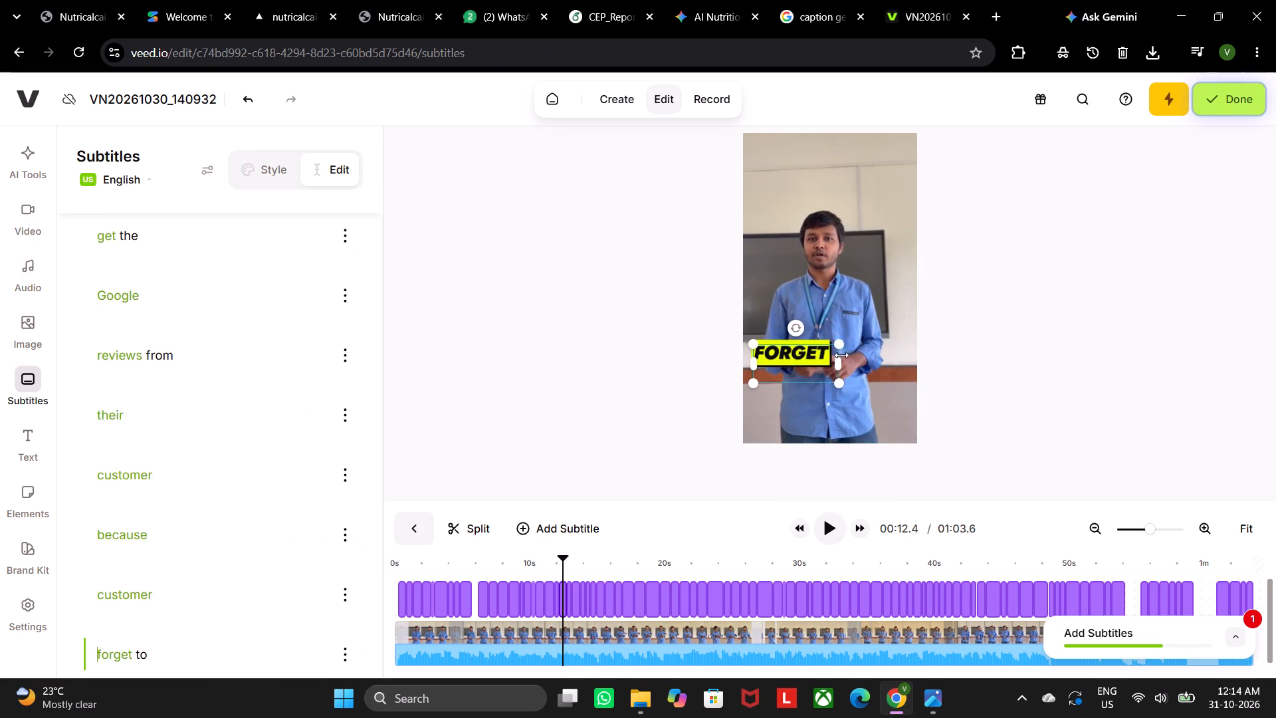
pyautogui.moveTo(841, 355); pyautogui.dragTo(860, 352)
pyautogui.moveTo(833, 365); pyautogui.dragTo(839, 406)
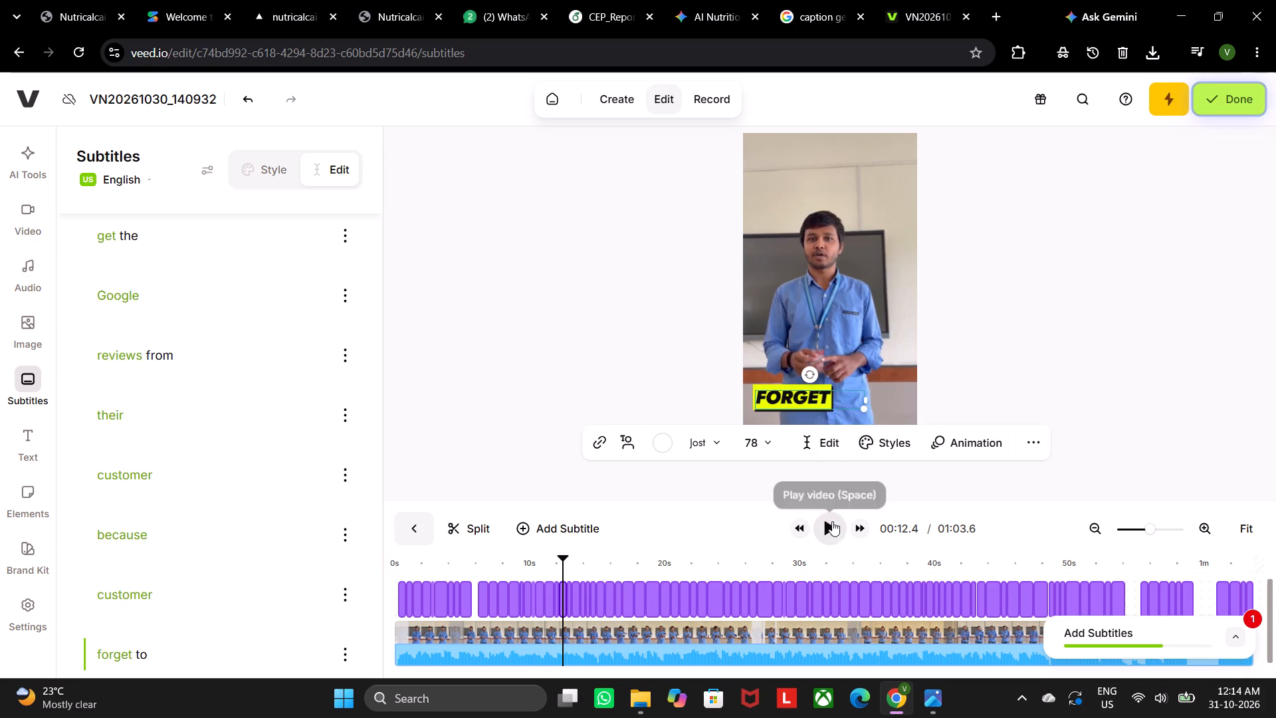
# Play the video to check the restyled captions, pausing at the "just tap." caption around 50 s.
pyautogui.click(834, 523)
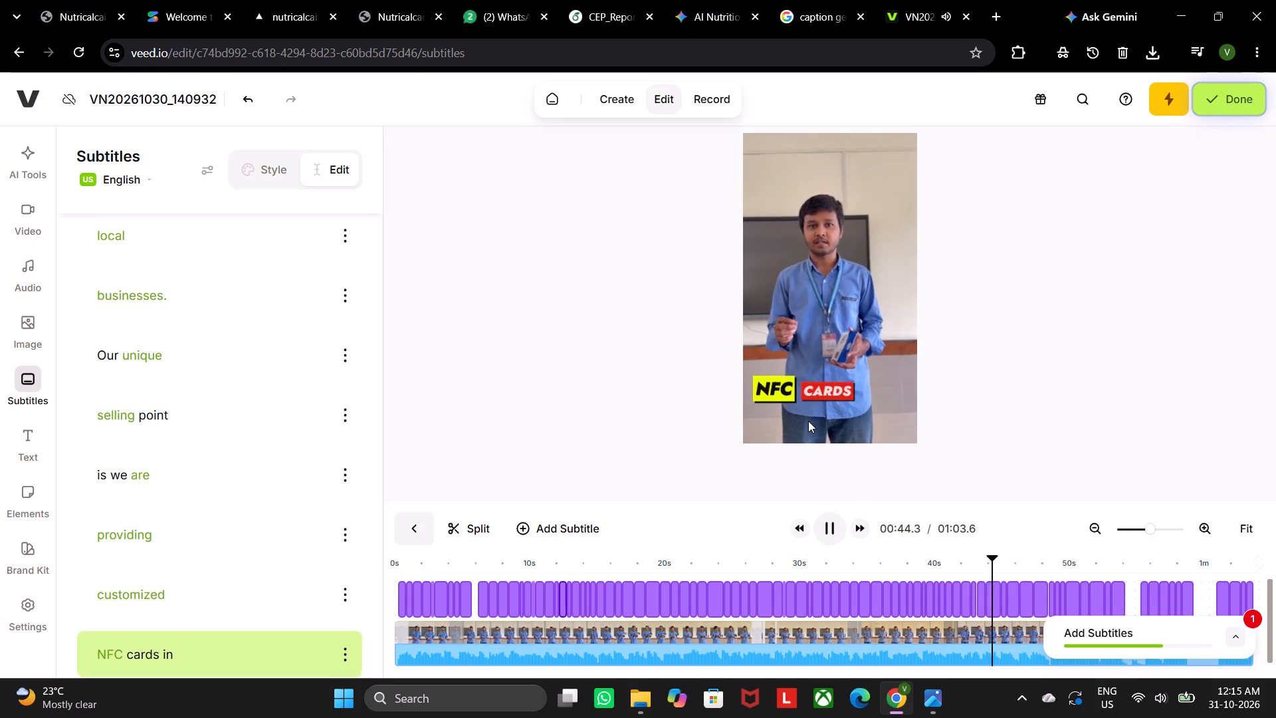
pyautogui.click(833, 522)
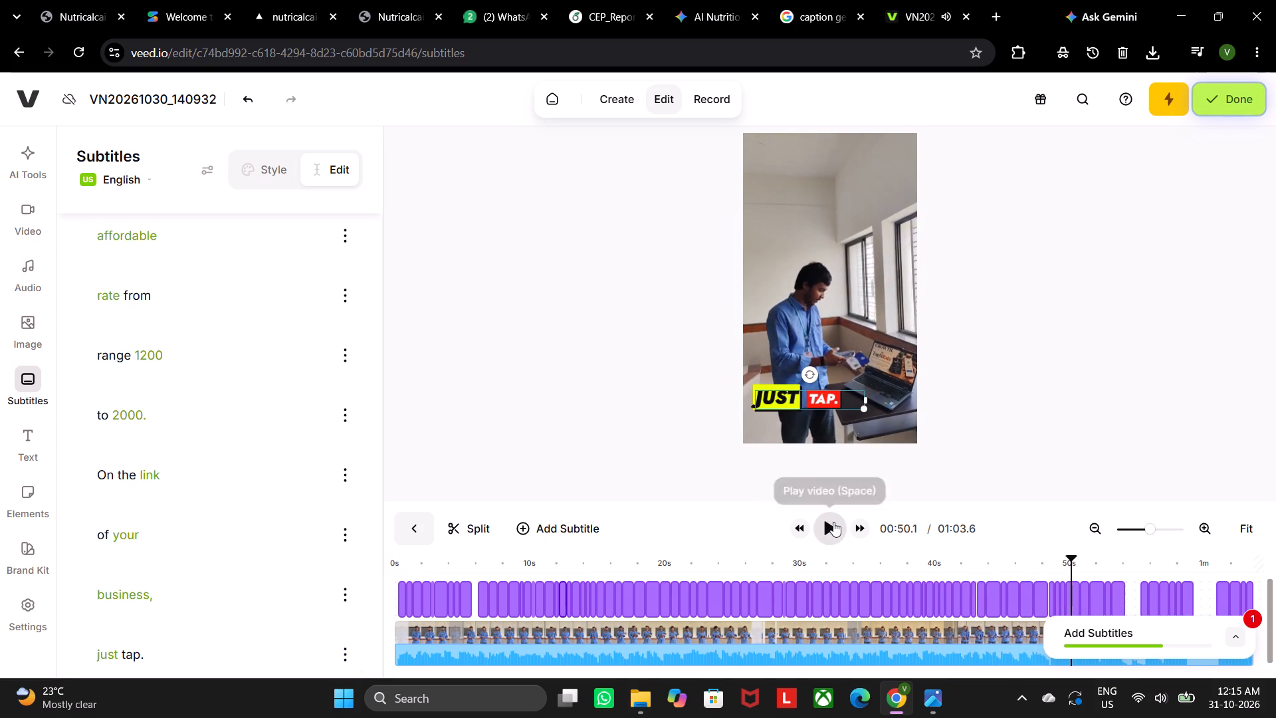
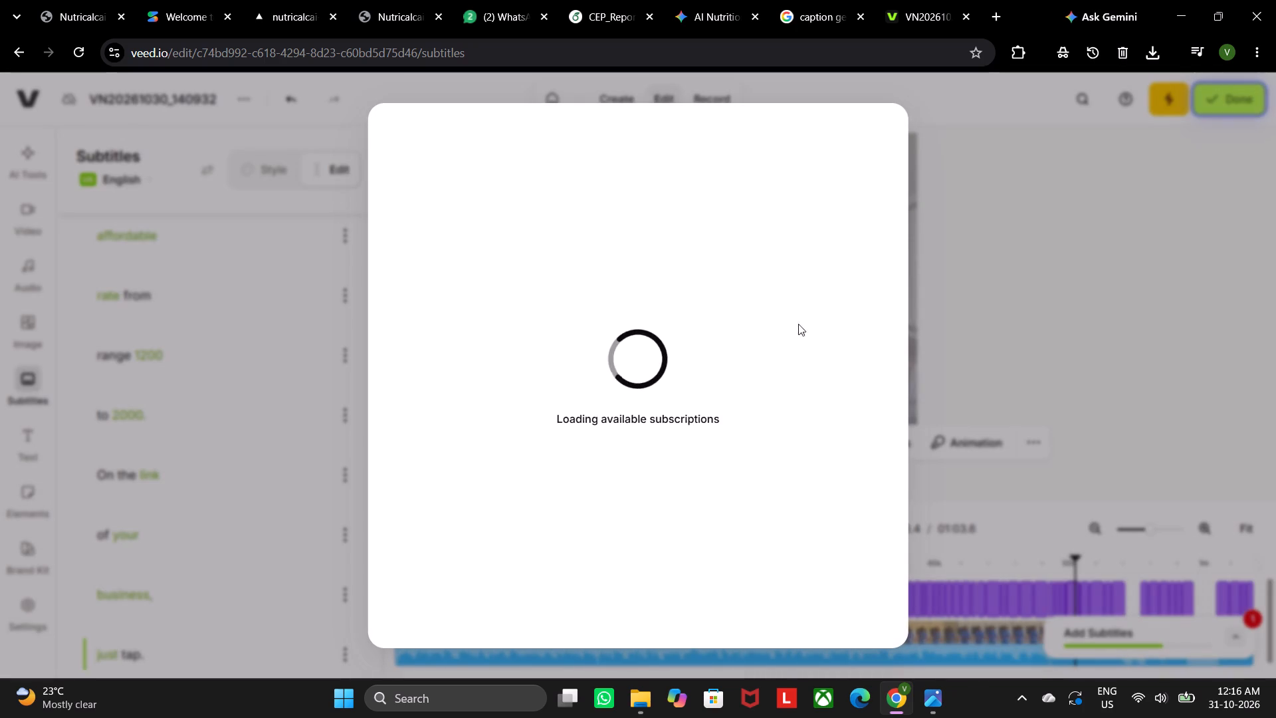
# Dismiss the subscription upgrade offer and refresh the project.
pyautogui.moveTo(699, 112); pyautogui.dragTo(699, 111)
pyautogui.moveTo(699, 111); pyautogui.dragTo(591, 205)
pyautogui.moveTo(952, 173); pyautogui.dragTo(958, 151)
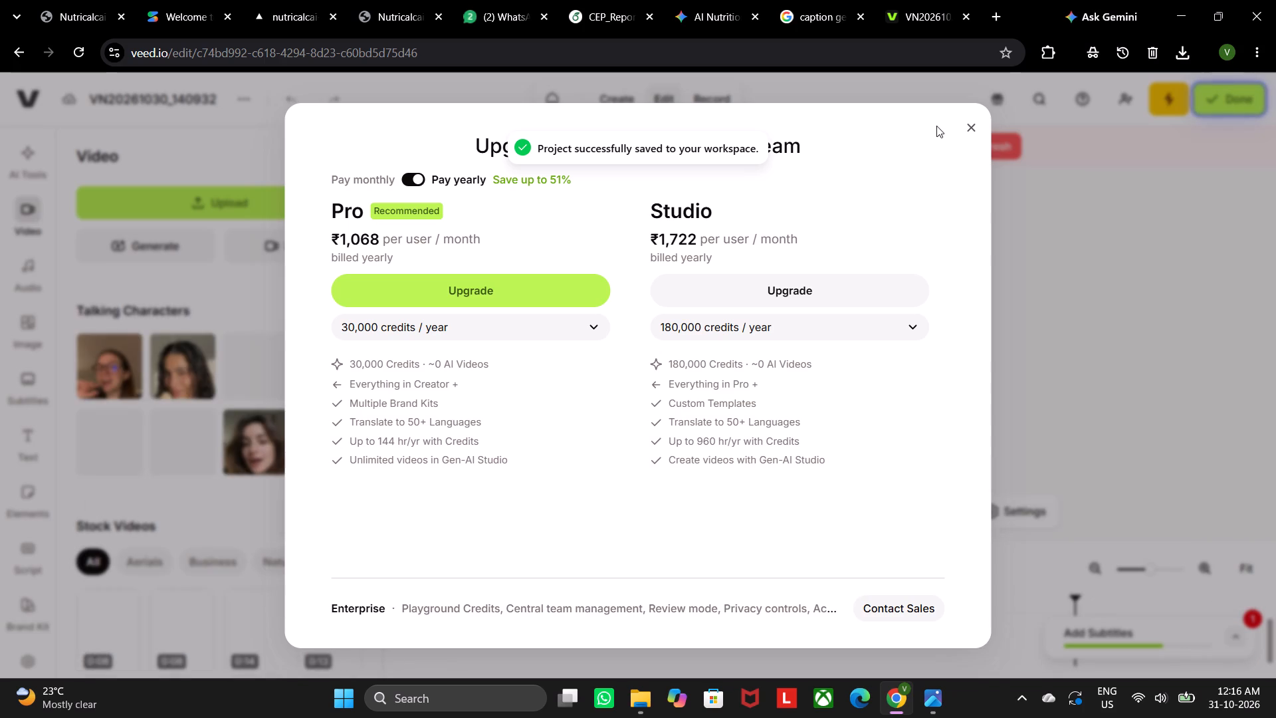
pyautogui.click(970, 127)
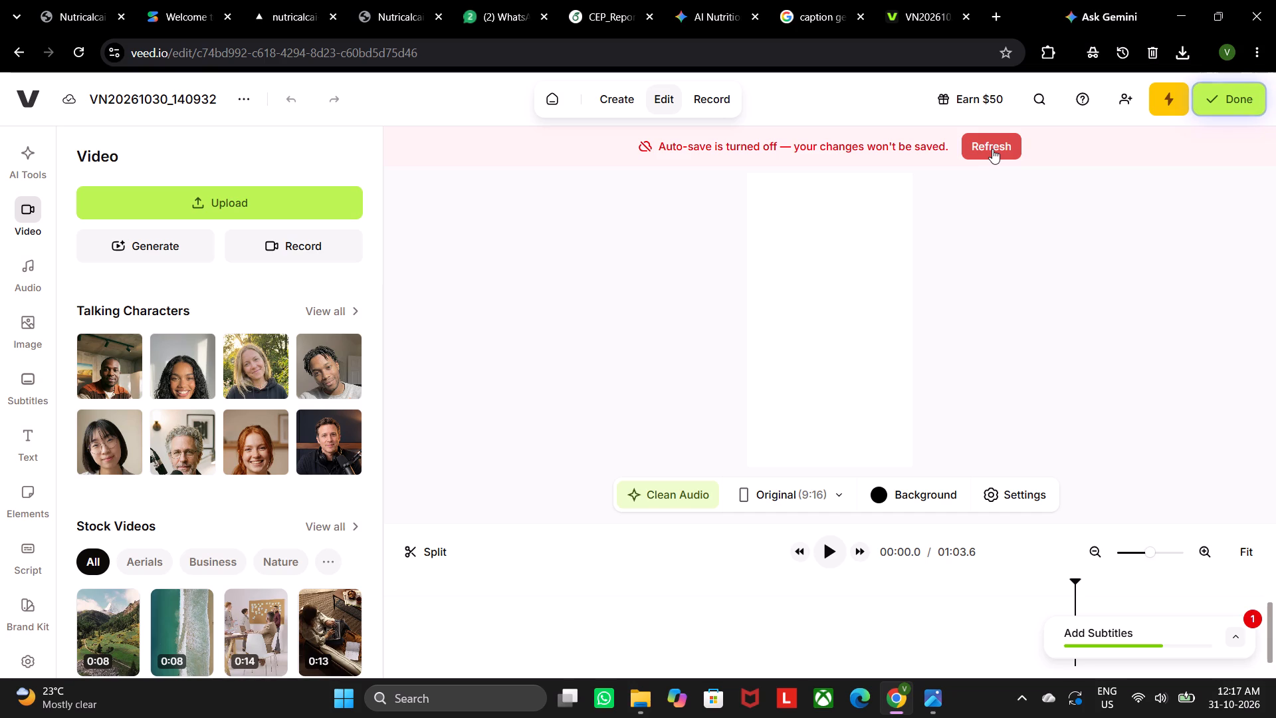
pyautogui.click(992, 149)
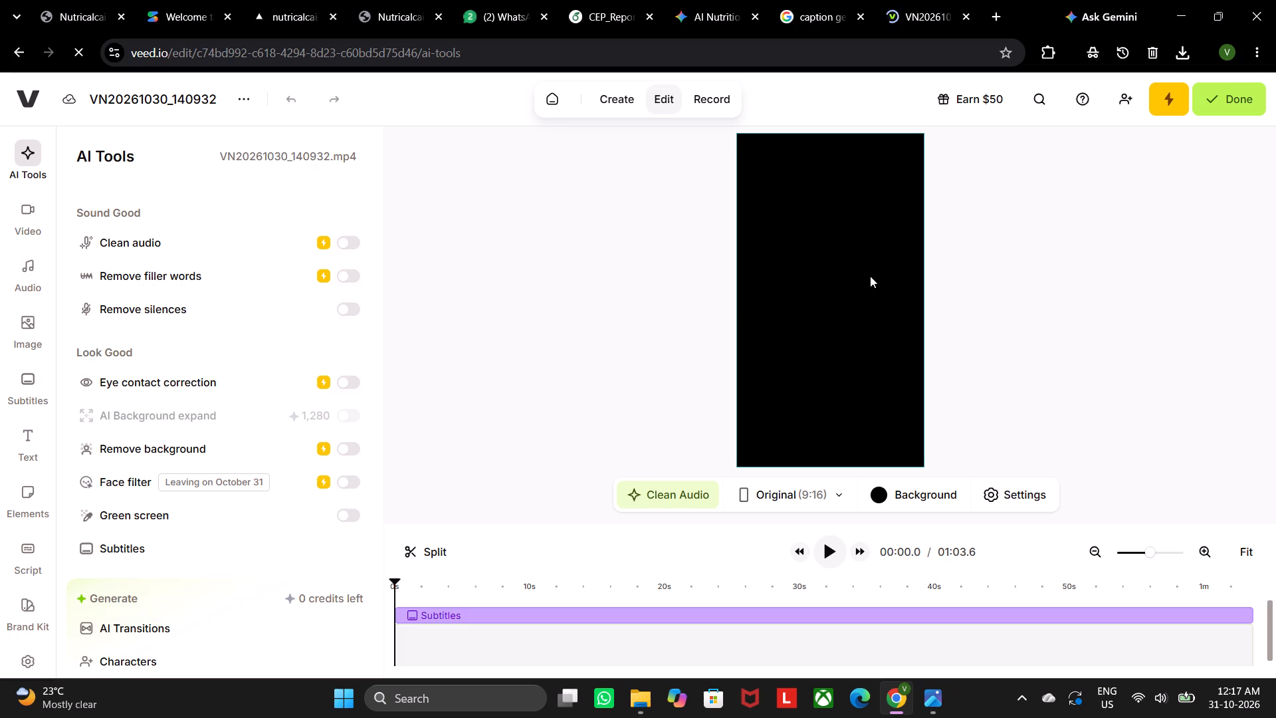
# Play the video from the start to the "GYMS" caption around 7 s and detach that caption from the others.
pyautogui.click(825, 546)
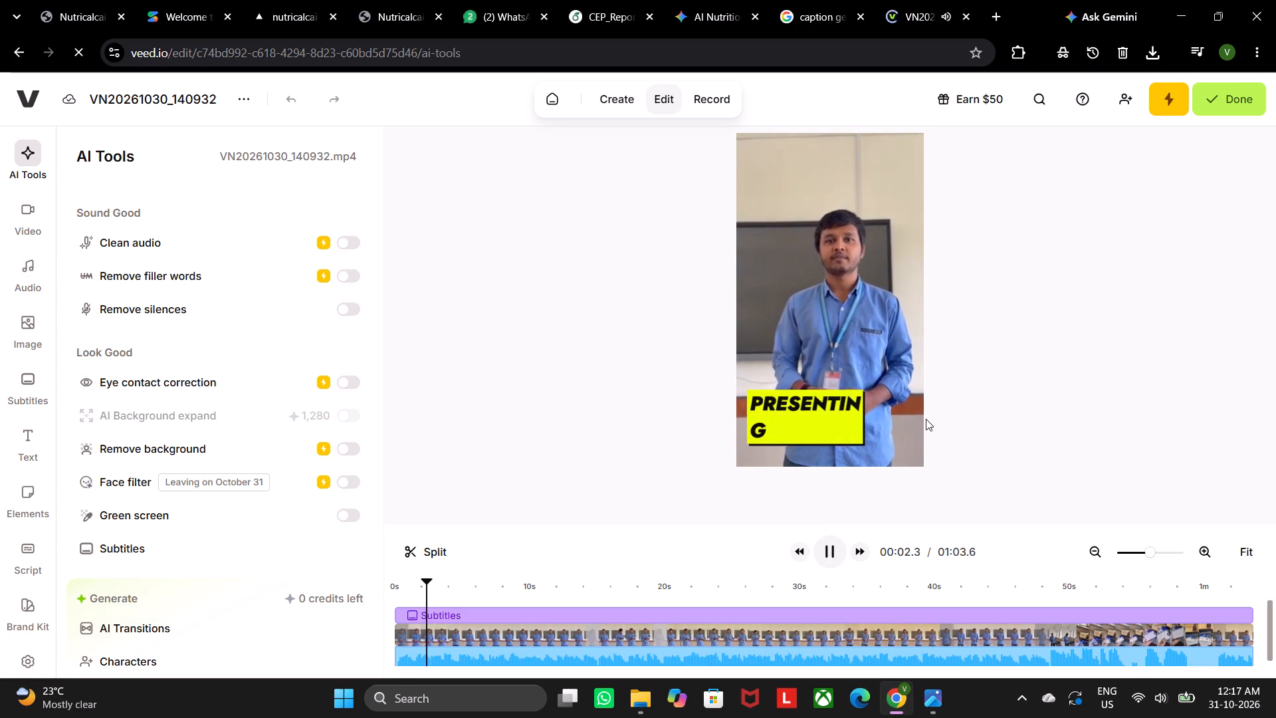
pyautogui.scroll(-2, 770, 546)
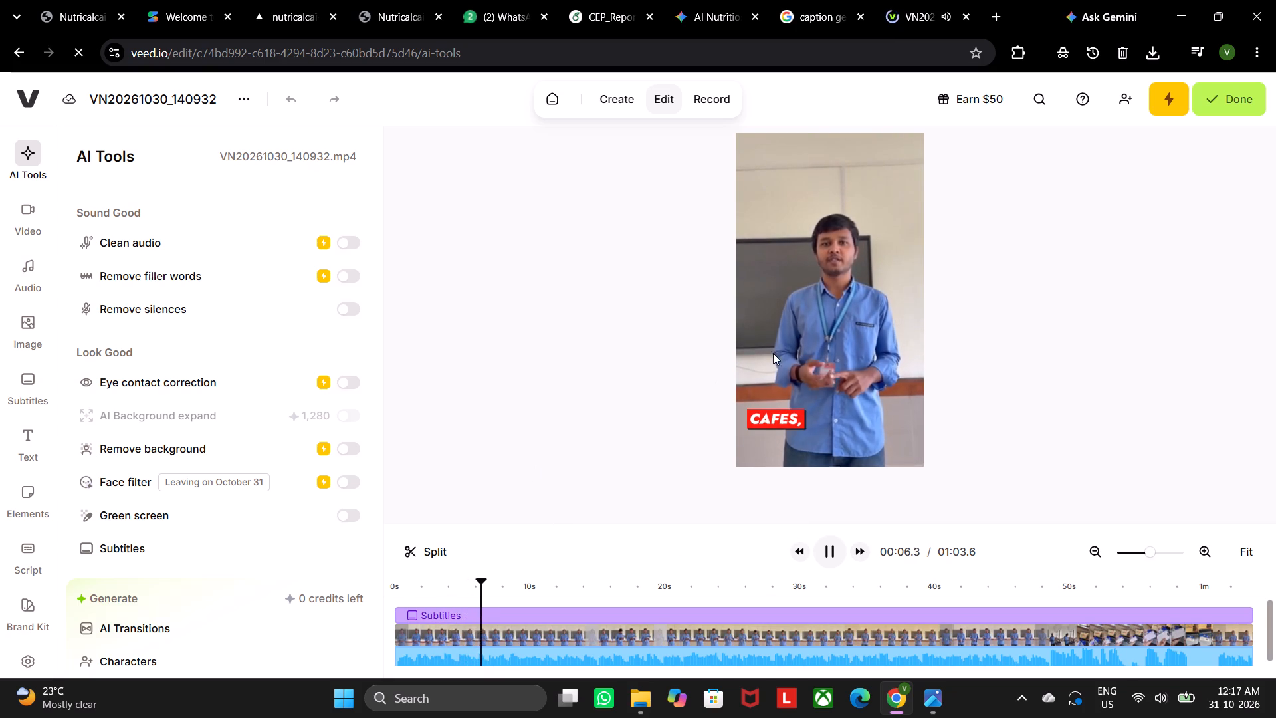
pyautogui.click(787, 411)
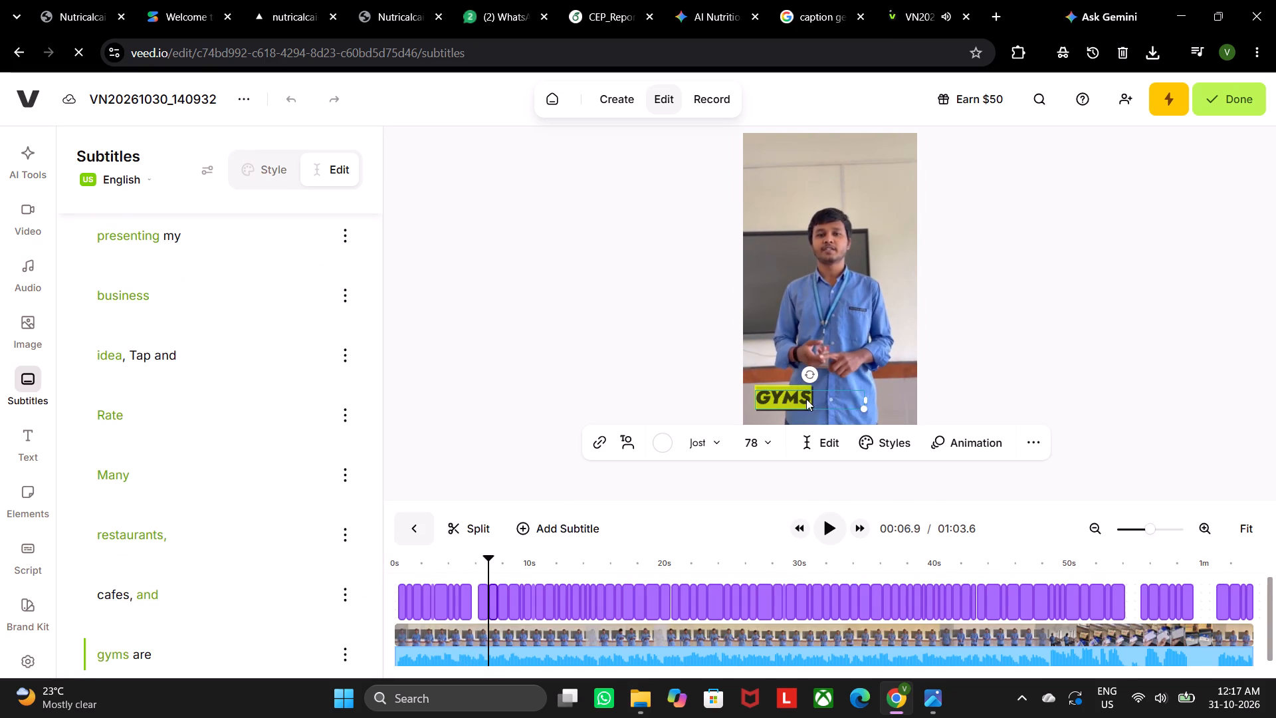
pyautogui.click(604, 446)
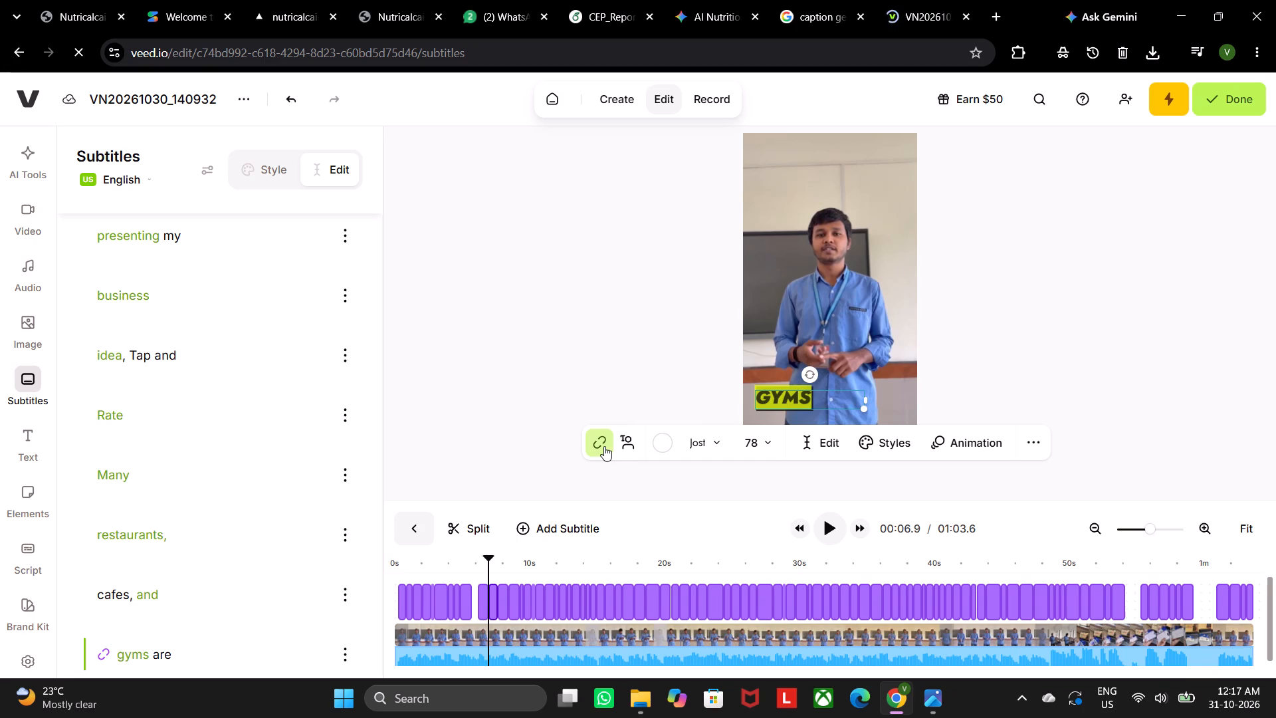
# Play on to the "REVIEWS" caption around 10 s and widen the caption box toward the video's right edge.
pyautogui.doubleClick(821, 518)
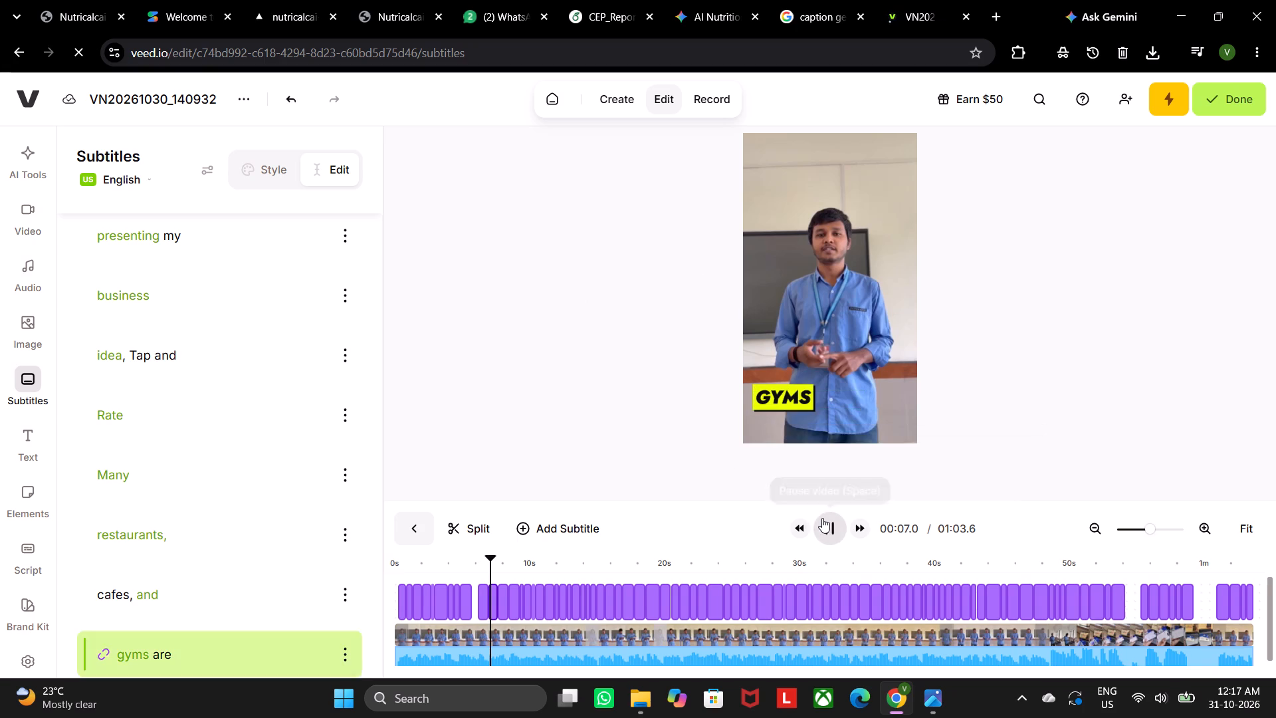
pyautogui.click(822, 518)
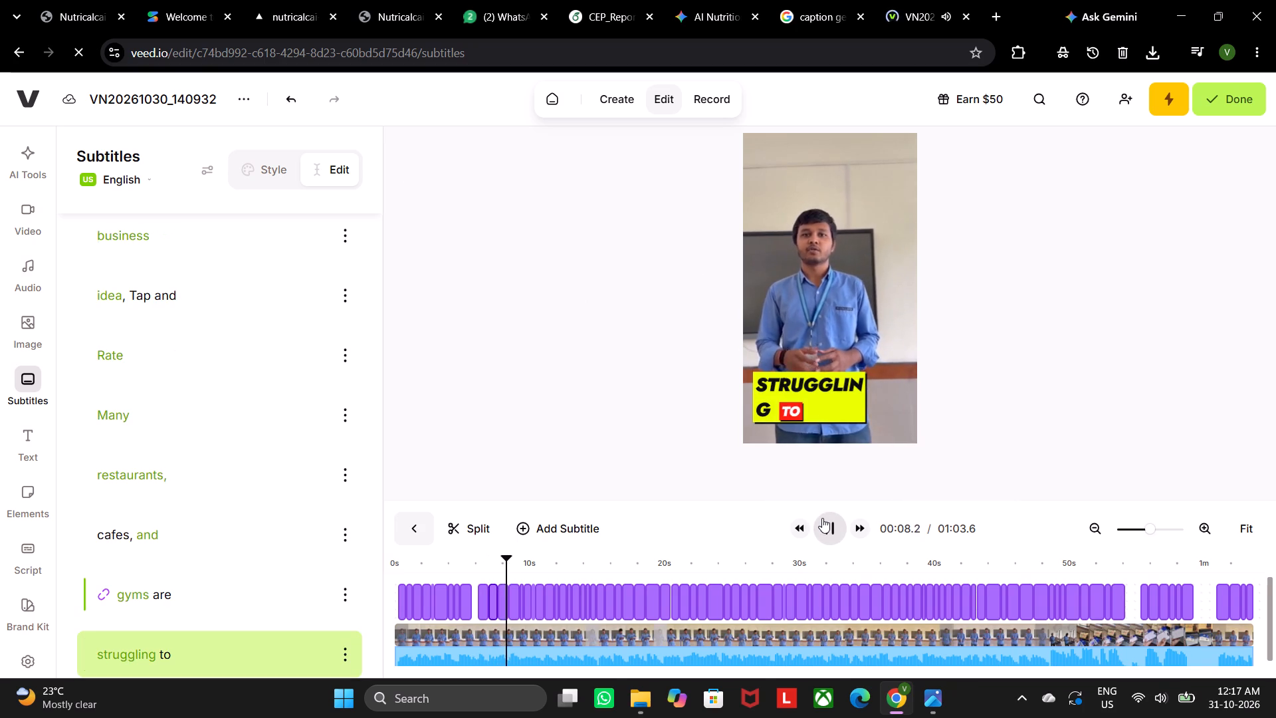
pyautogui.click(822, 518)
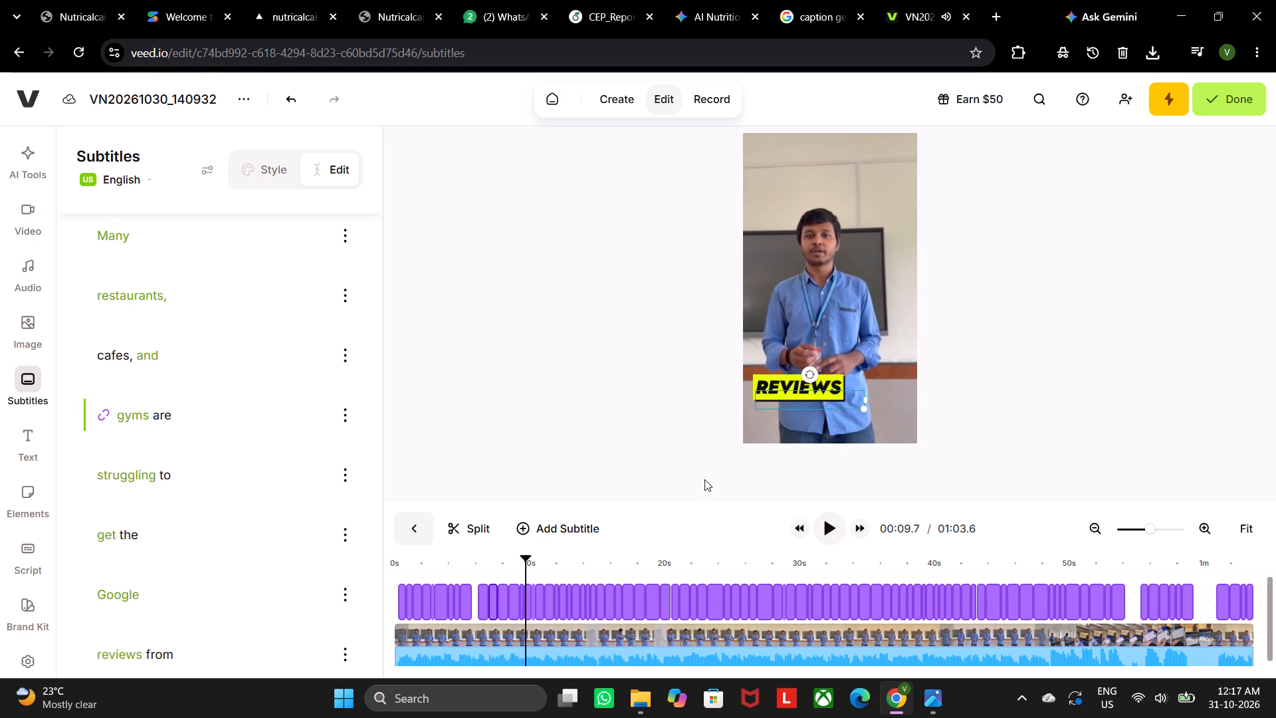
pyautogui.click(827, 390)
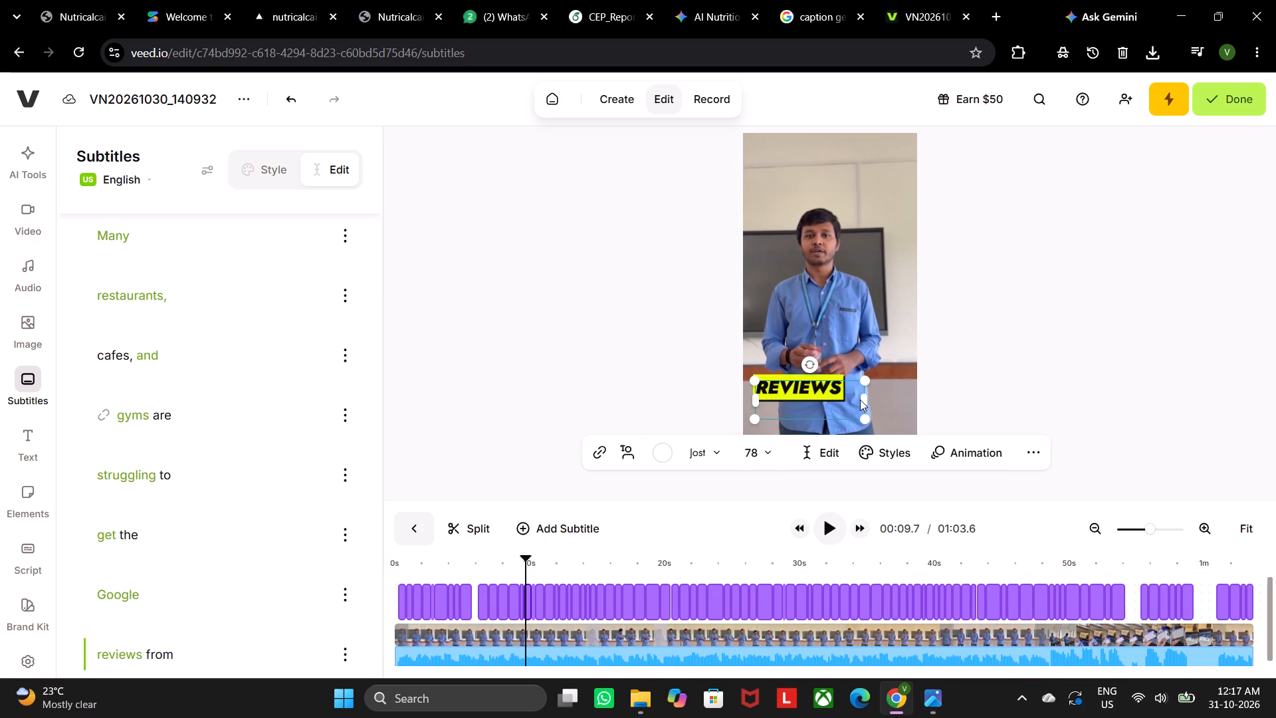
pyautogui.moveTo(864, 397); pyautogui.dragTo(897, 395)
# Play the video on to check the captions in the widened box, pausing at "the QR code." around 27 s.
pyautogui.click(838, 523)
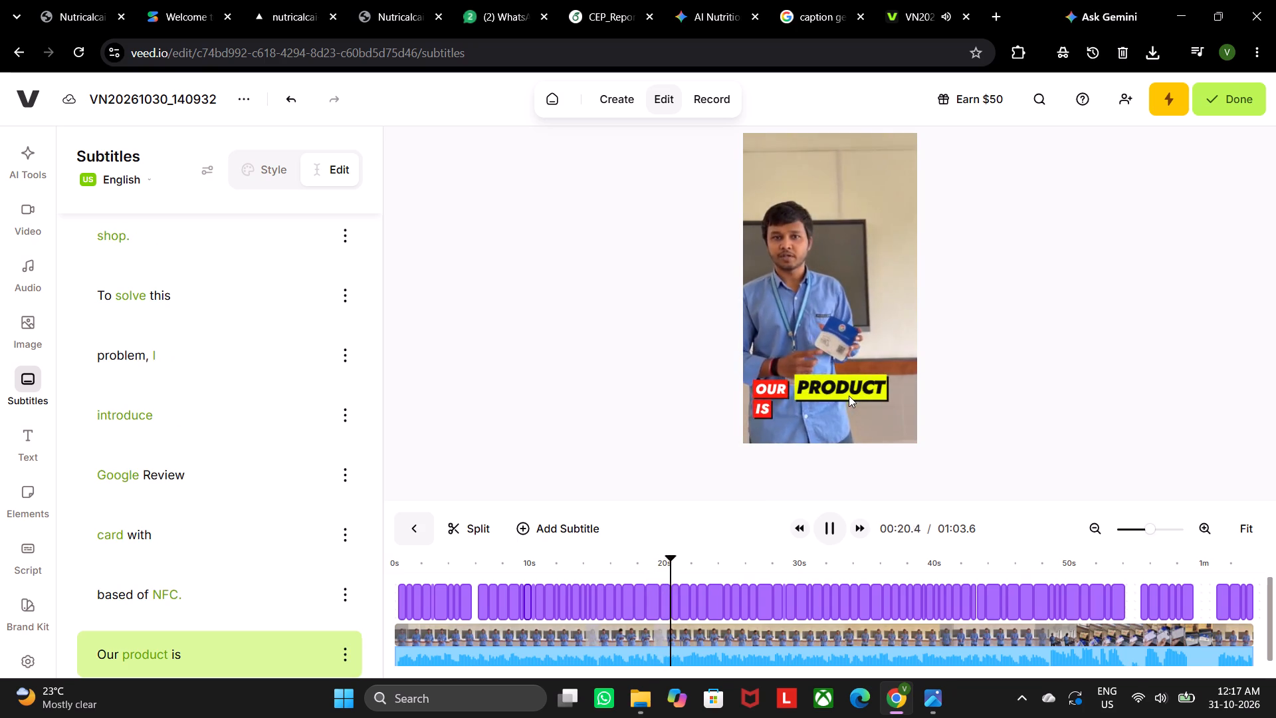
pyautogui.click(832, 511)
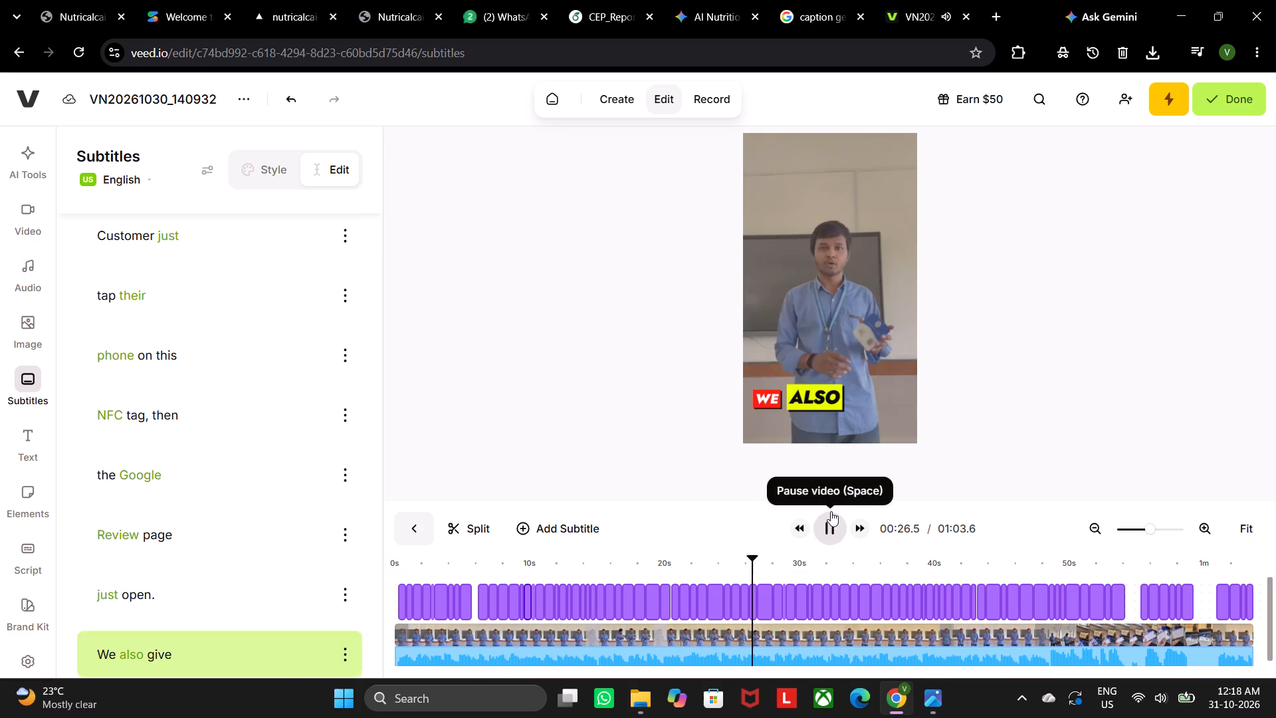
pyautogui.click(829, 508)
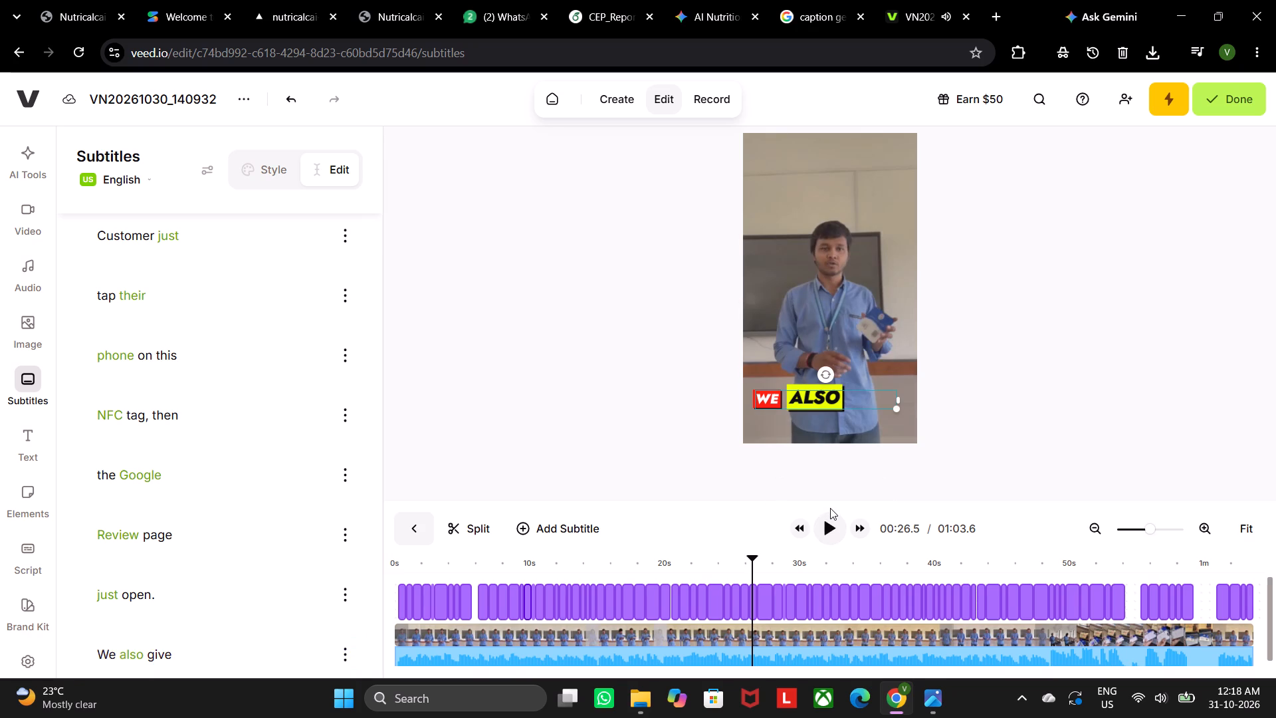
pyautogui.click(833, 516)
pyautogui.click(833, 516)
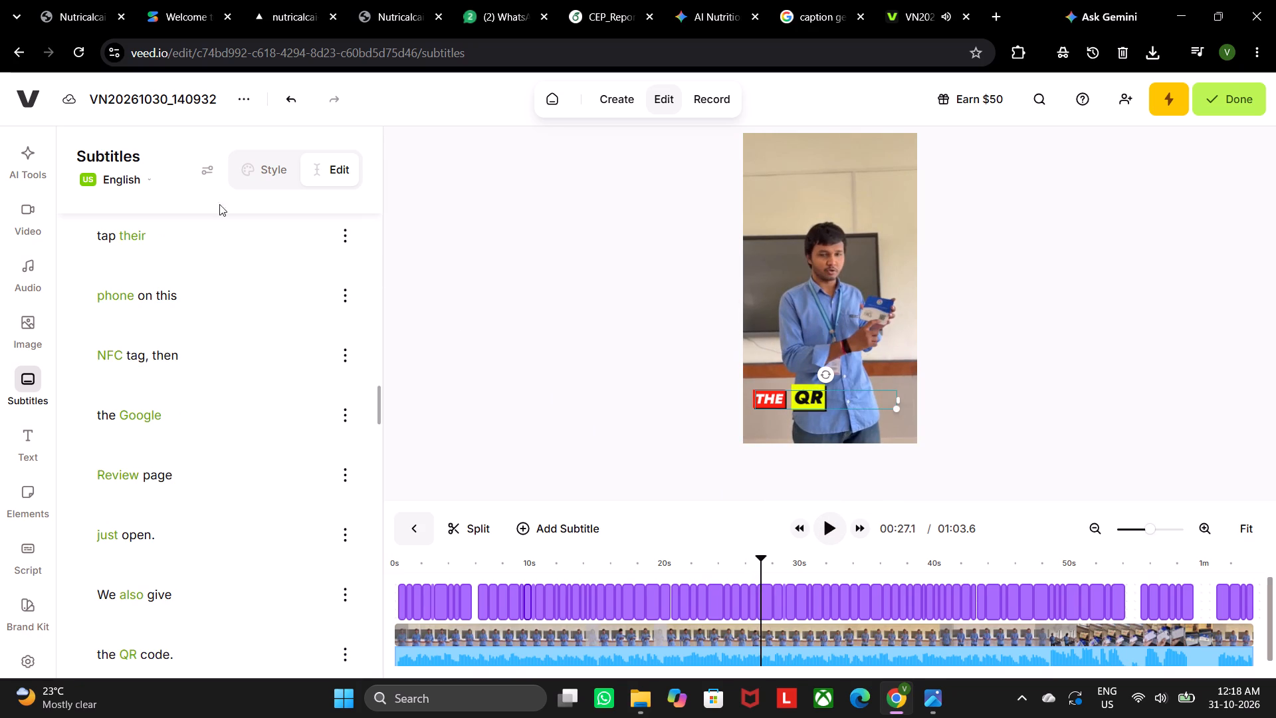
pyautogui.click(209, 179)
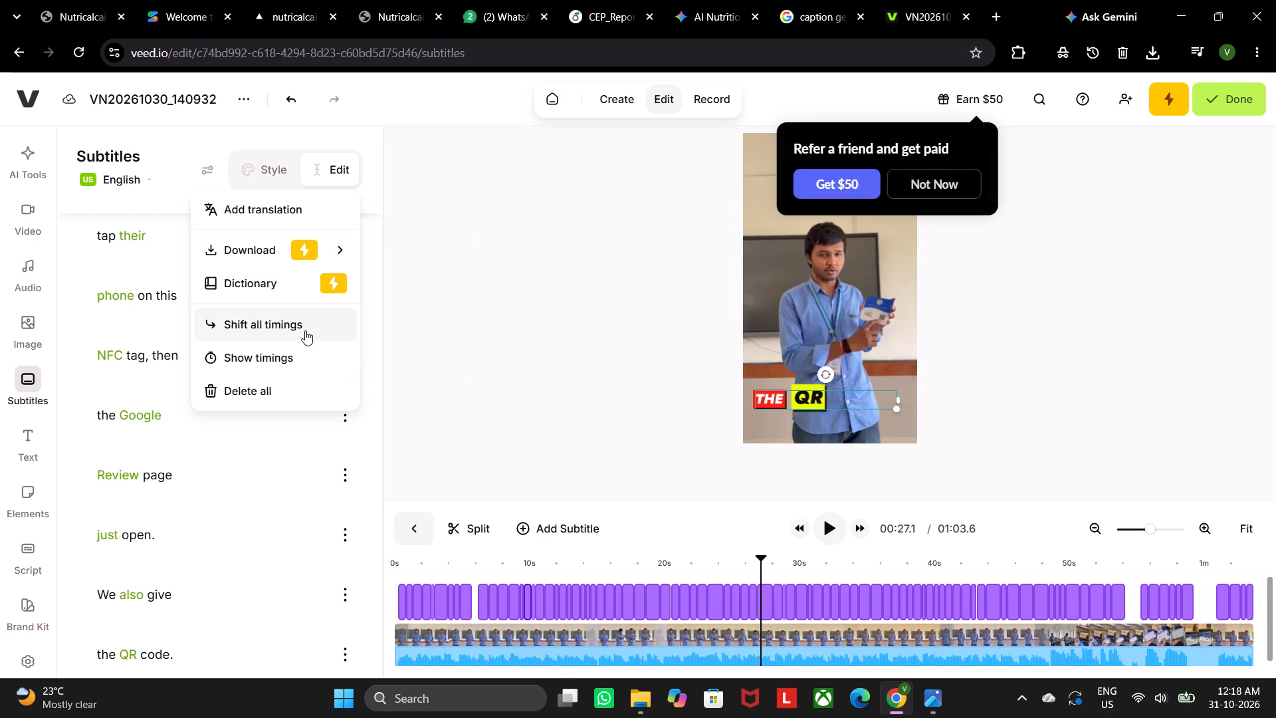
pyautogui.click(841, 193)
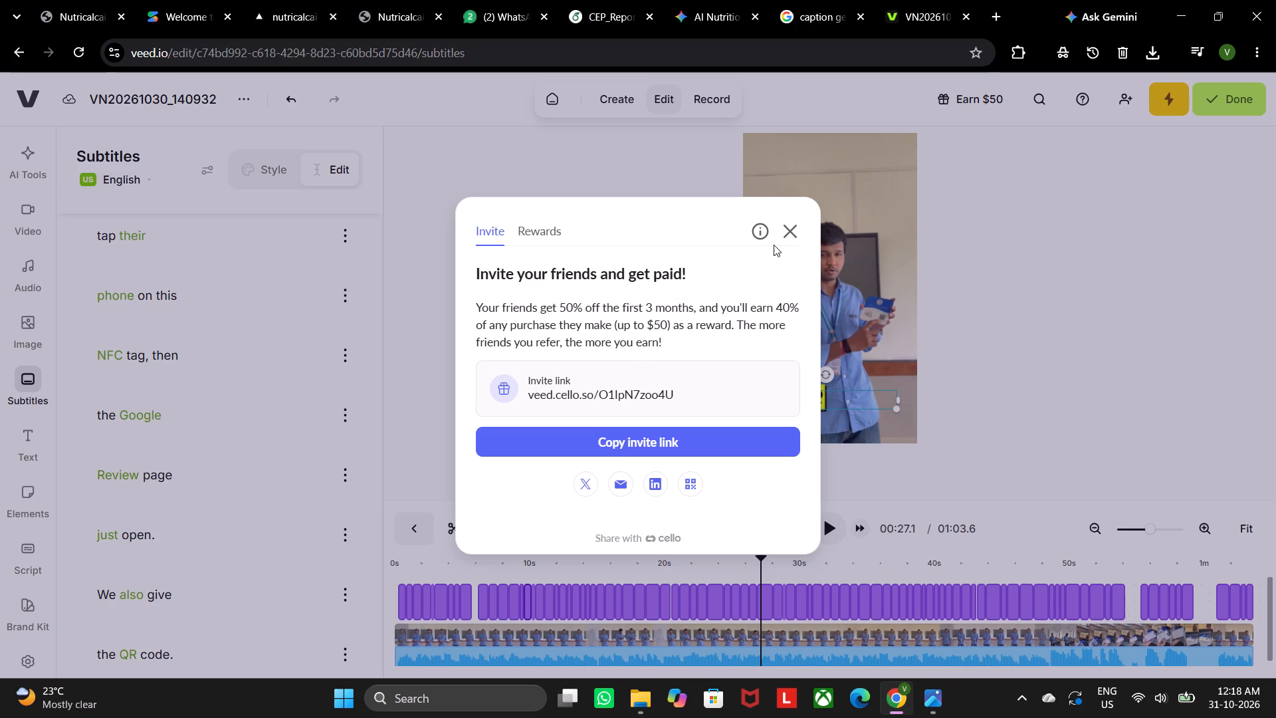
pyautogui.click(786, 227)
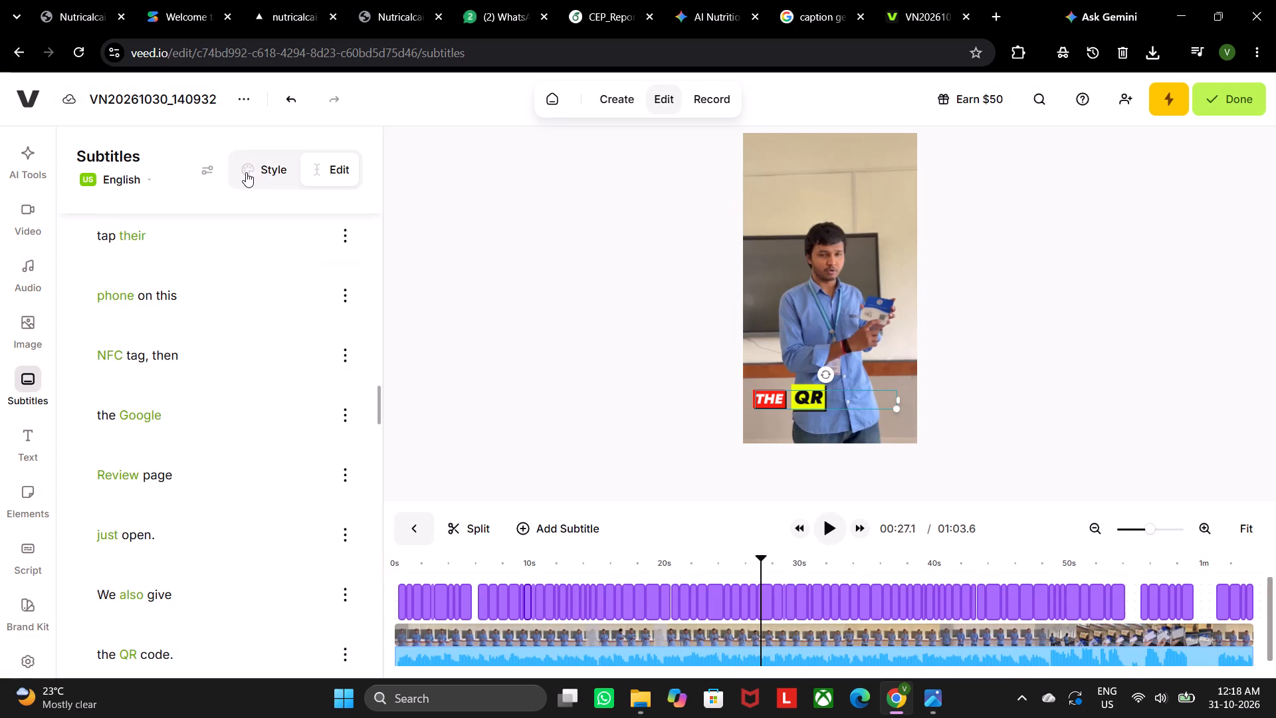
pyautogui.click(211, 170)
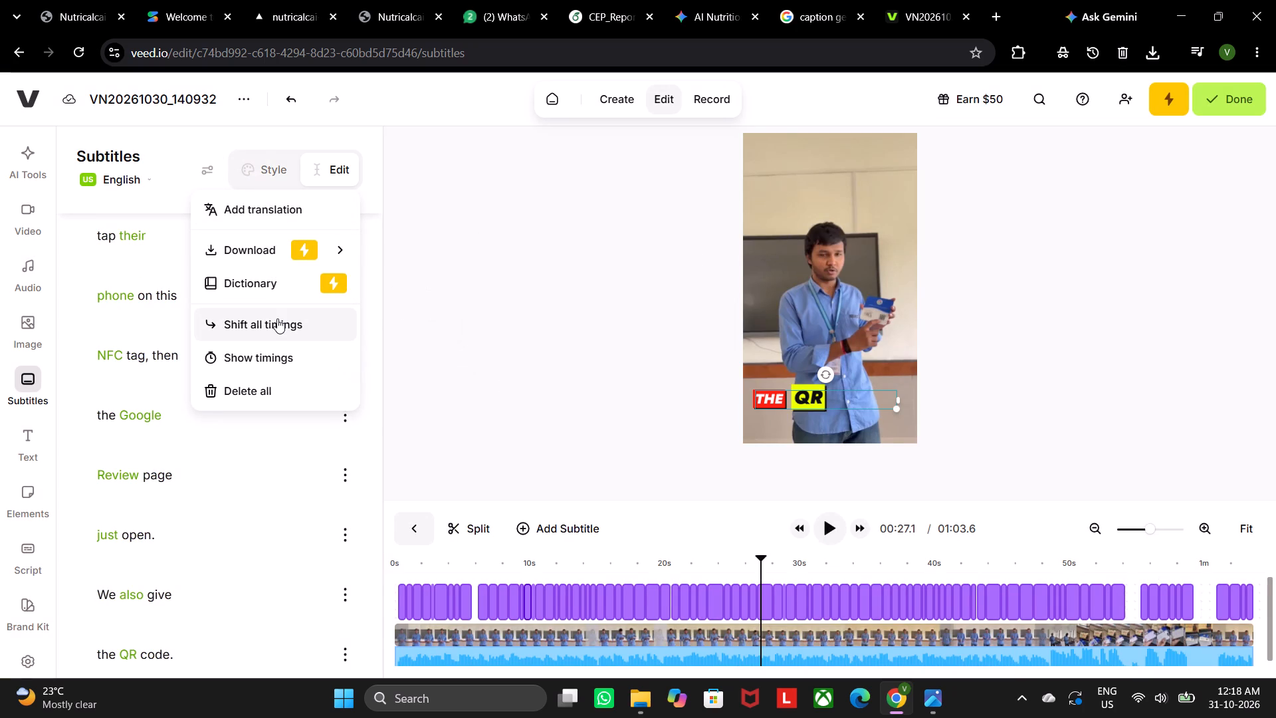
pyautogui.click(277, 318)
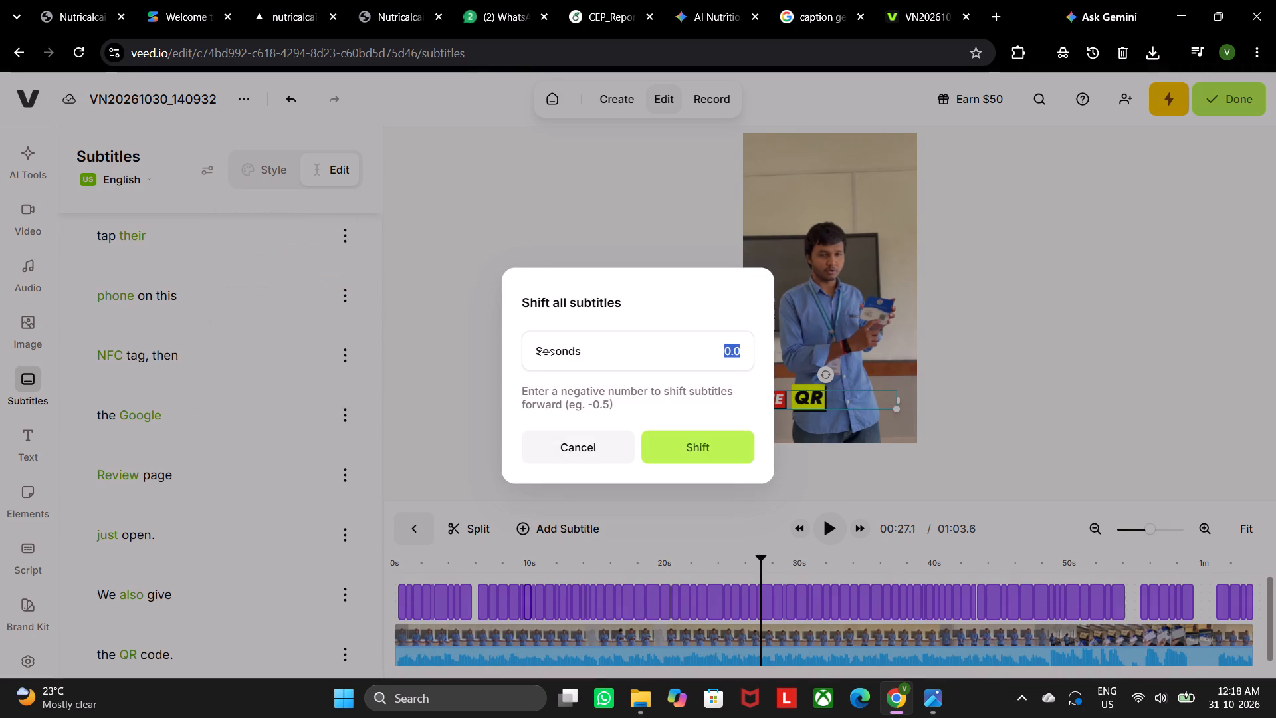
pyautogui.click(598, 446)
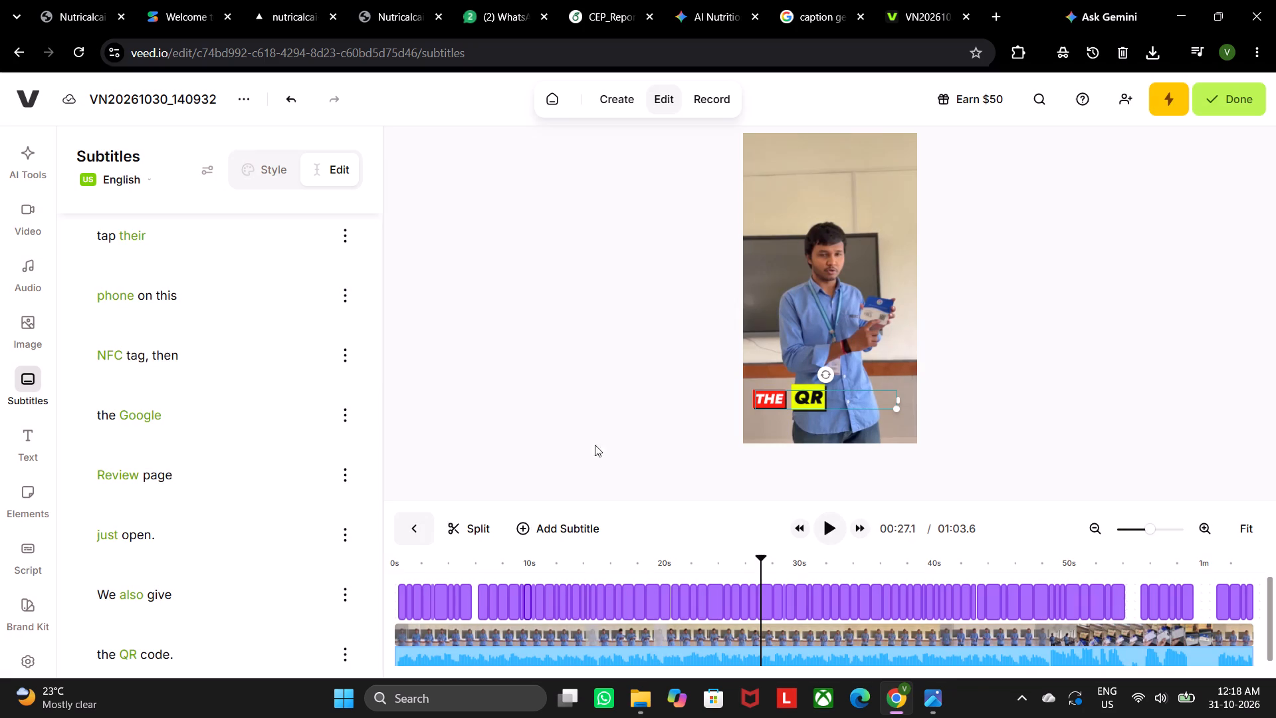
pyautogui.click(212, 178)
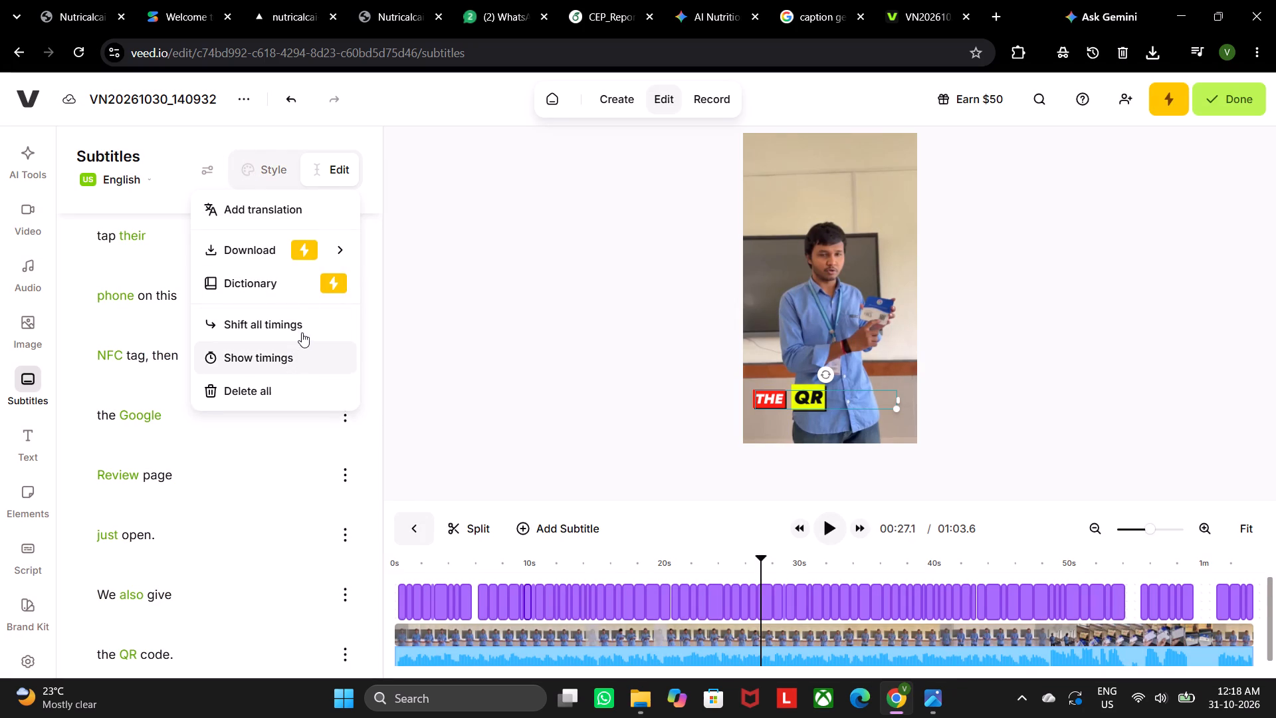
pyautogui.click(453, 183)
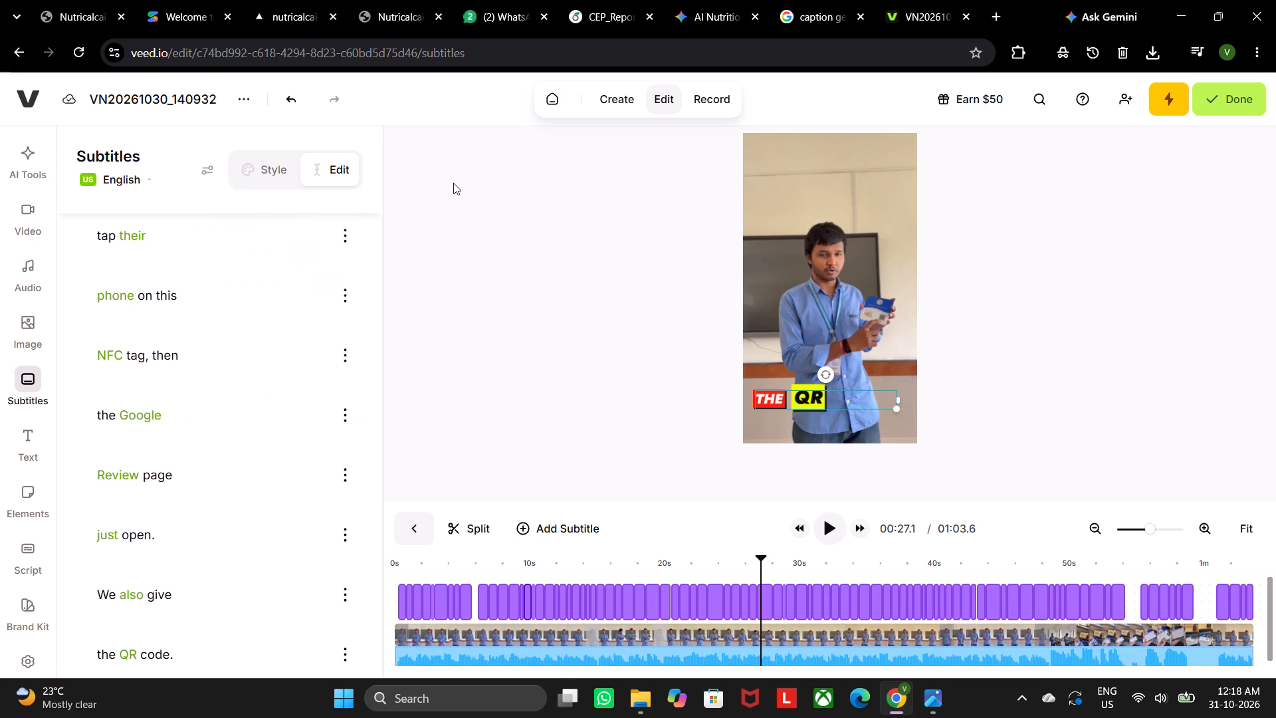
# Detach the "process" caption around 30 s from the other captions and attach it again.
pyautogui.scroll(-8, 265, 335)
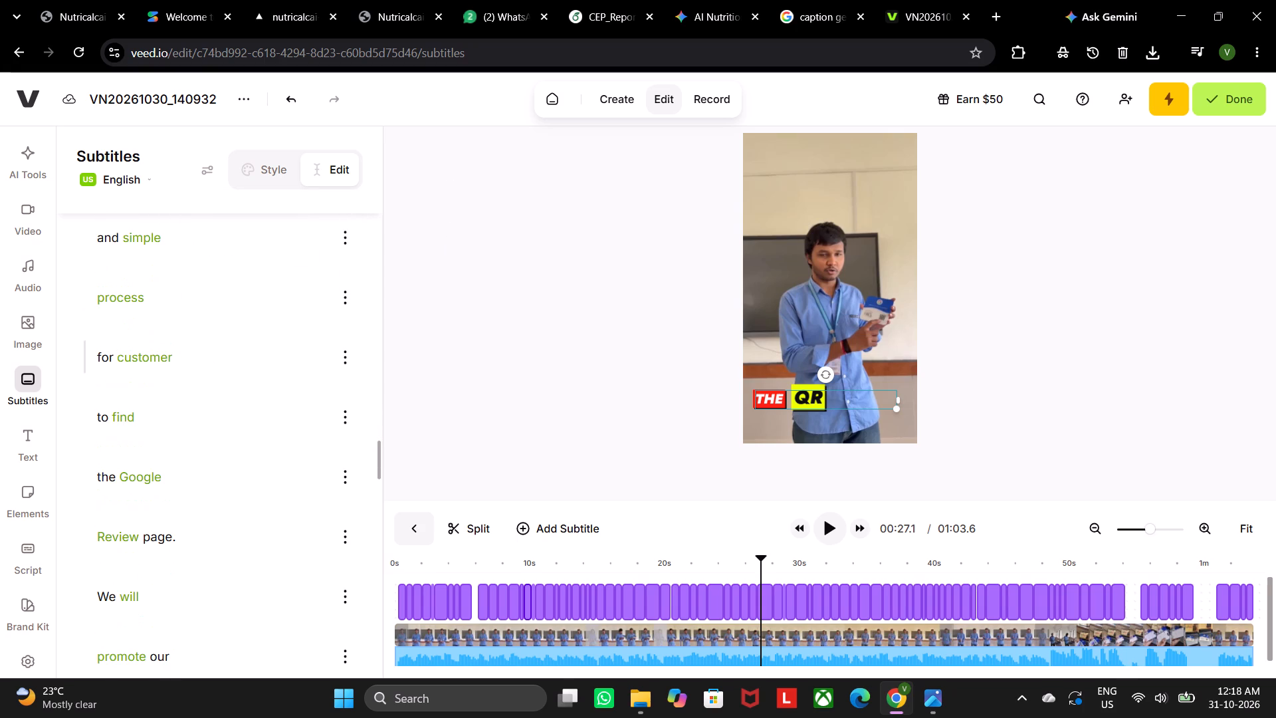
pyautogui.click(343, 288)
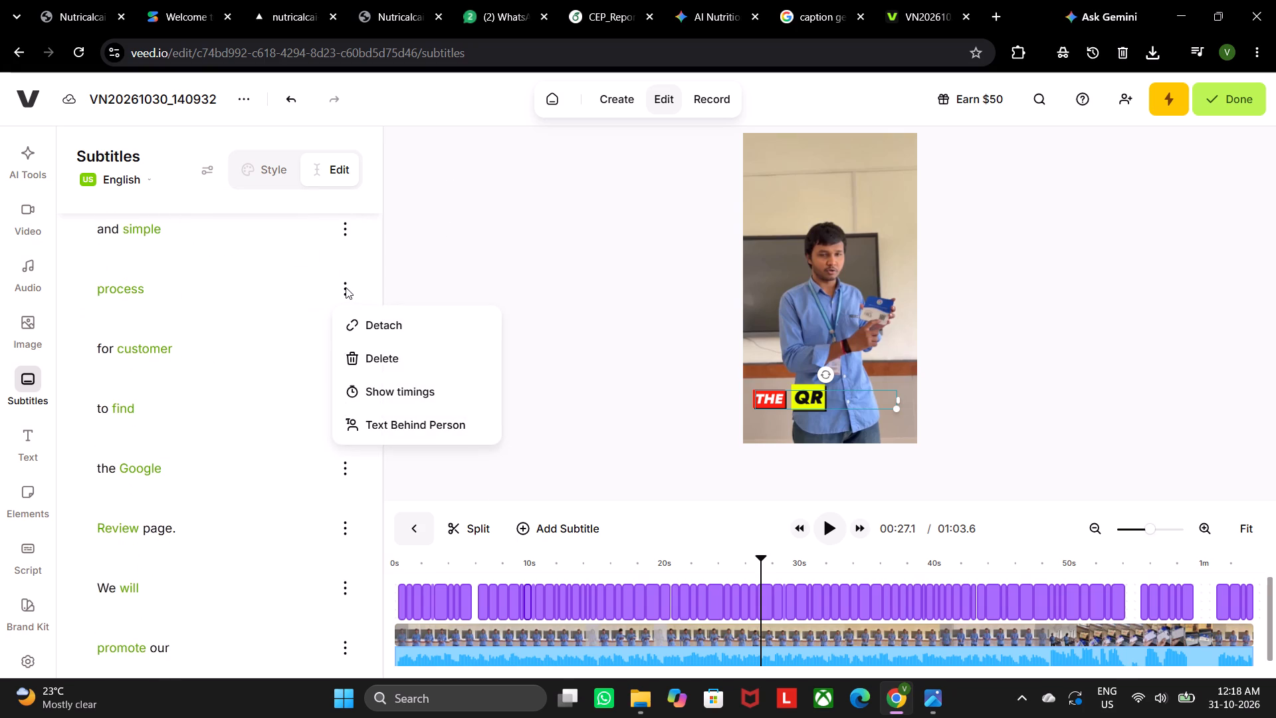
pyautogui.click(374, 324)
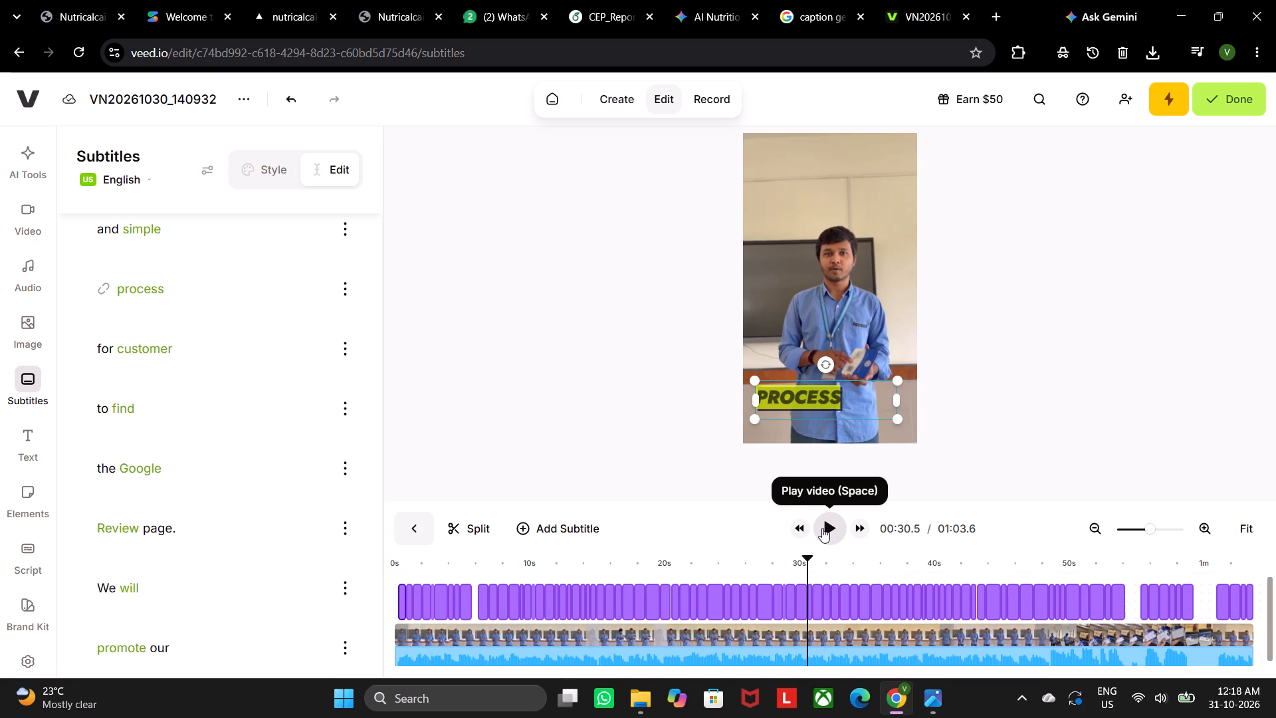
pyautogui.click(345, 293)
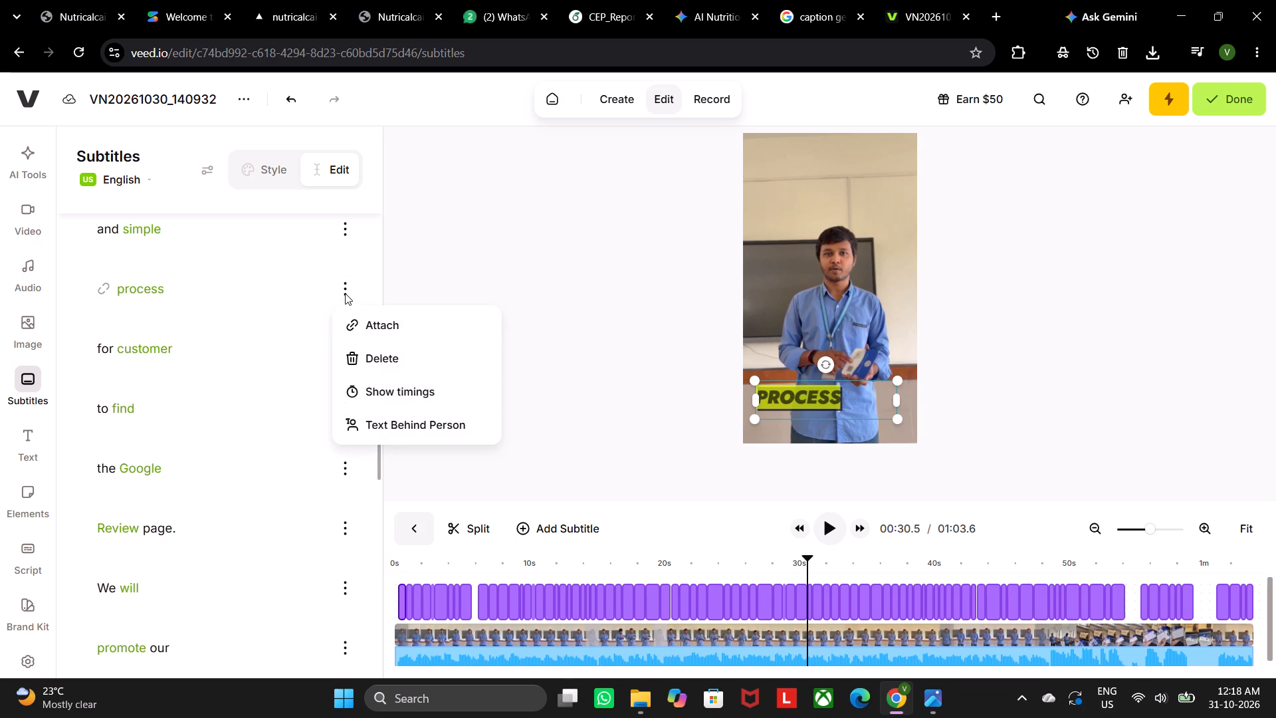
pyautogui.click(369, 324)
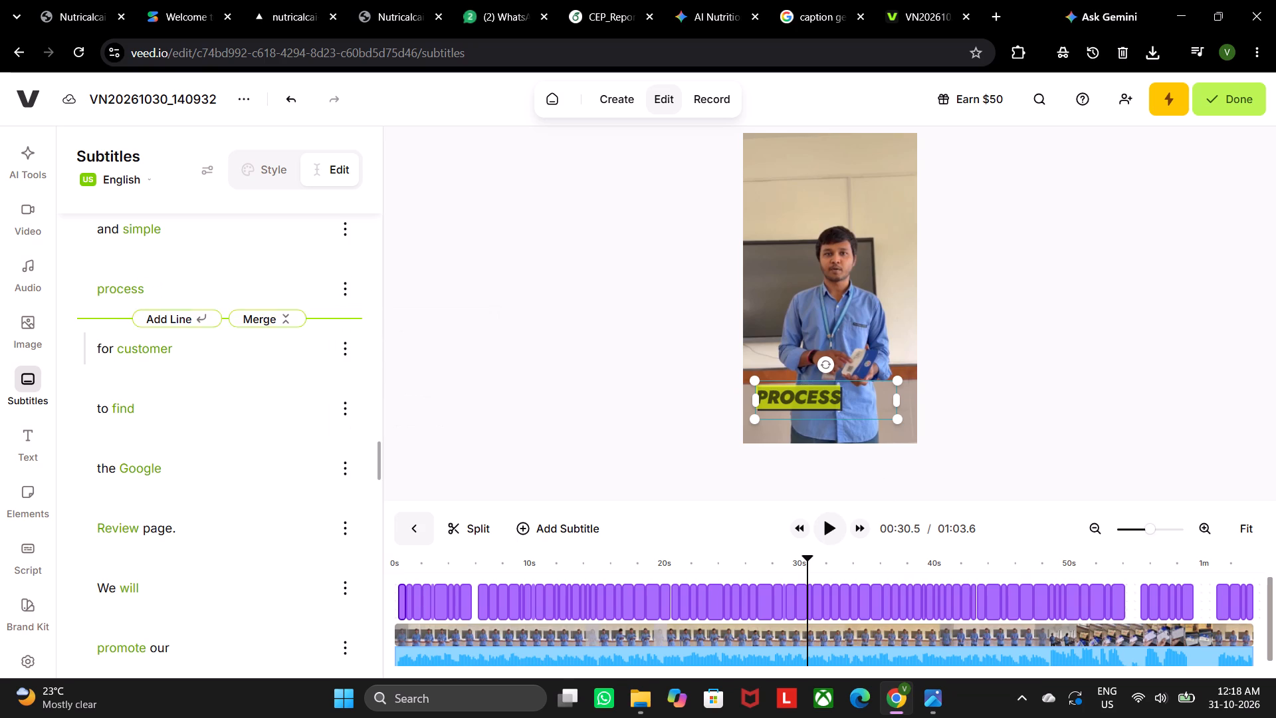
# Look through the subtitle list from the "process" caption to the closing lines and back to the start for detached captions.
pyautogui.scroll(-5, 308, 287)
pyautogui.scroll(-8, 180, 420)
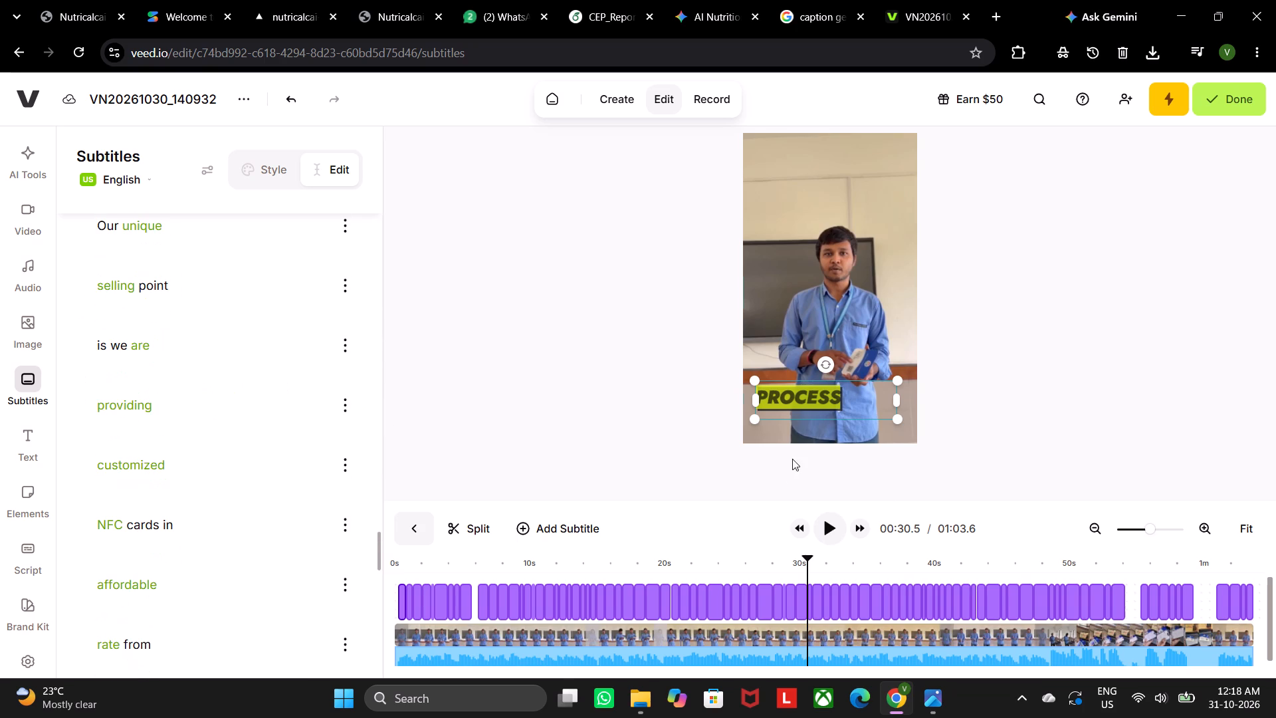
pyautogui.click(847, 403)
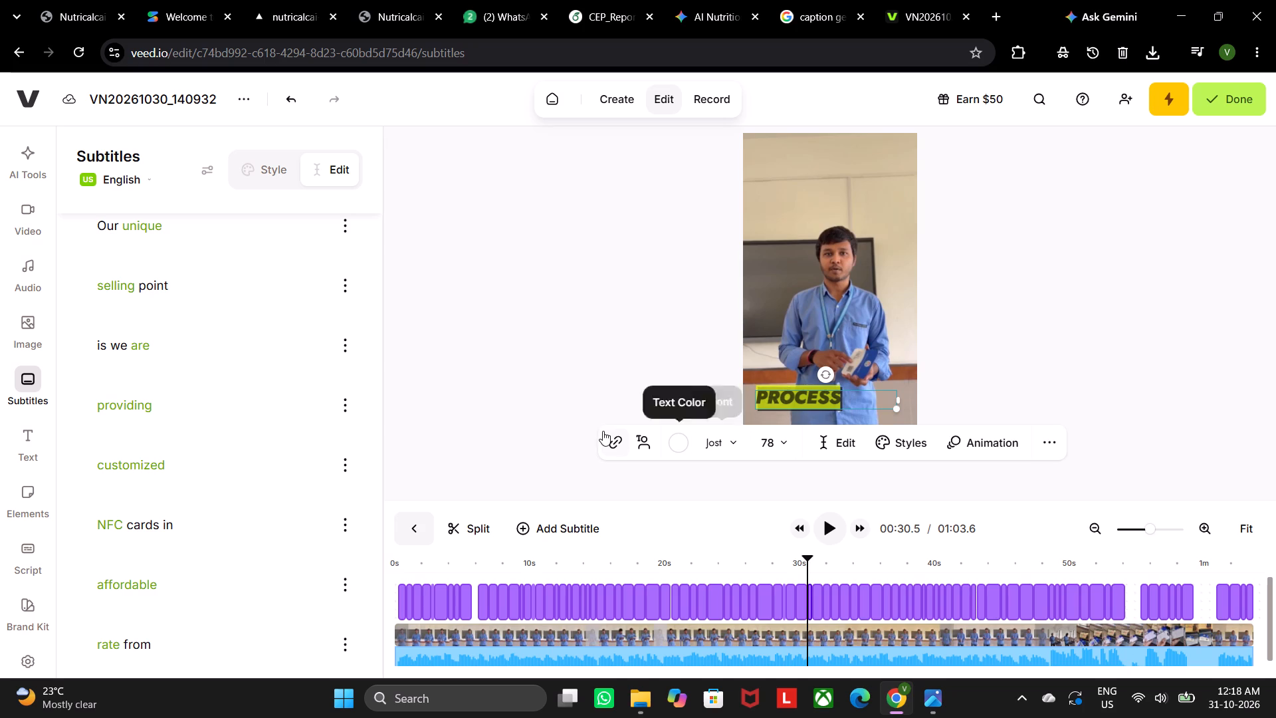
pyautogui.scroll(-11, 275, 405)
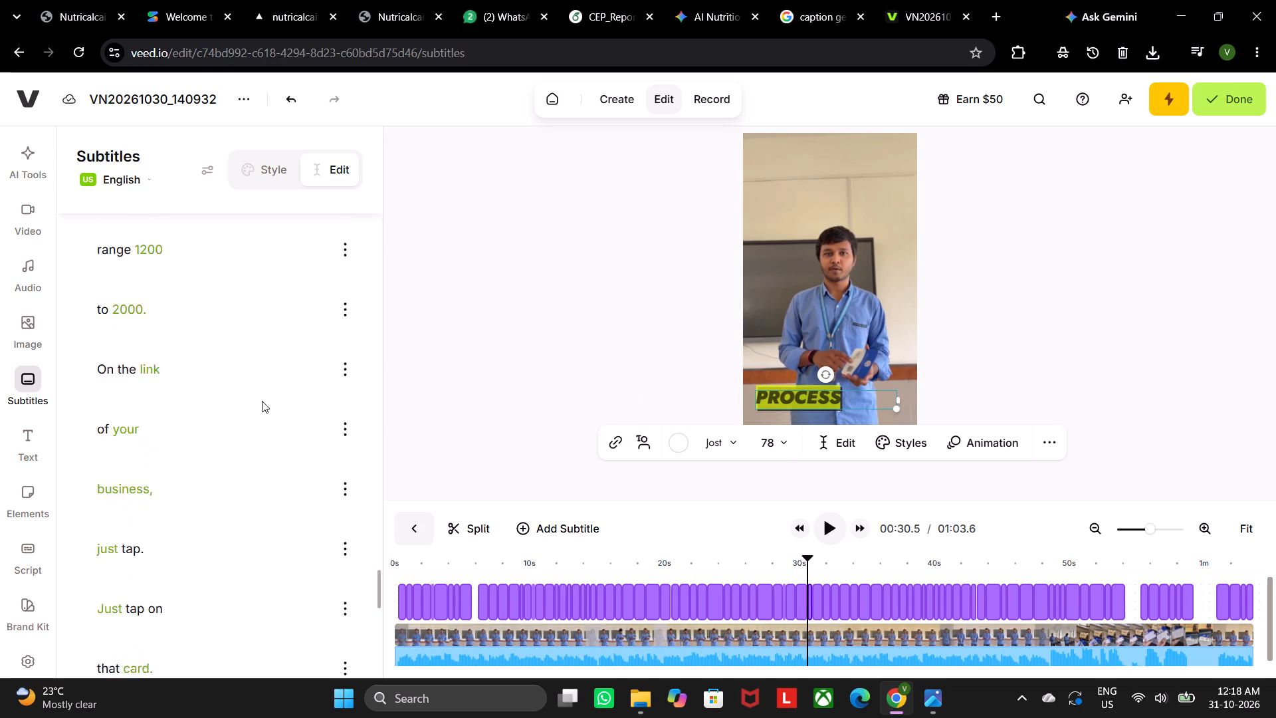
pyautogui.scroll(-17, 262, 401)
pyautogui.scroll(9, 262, 395)
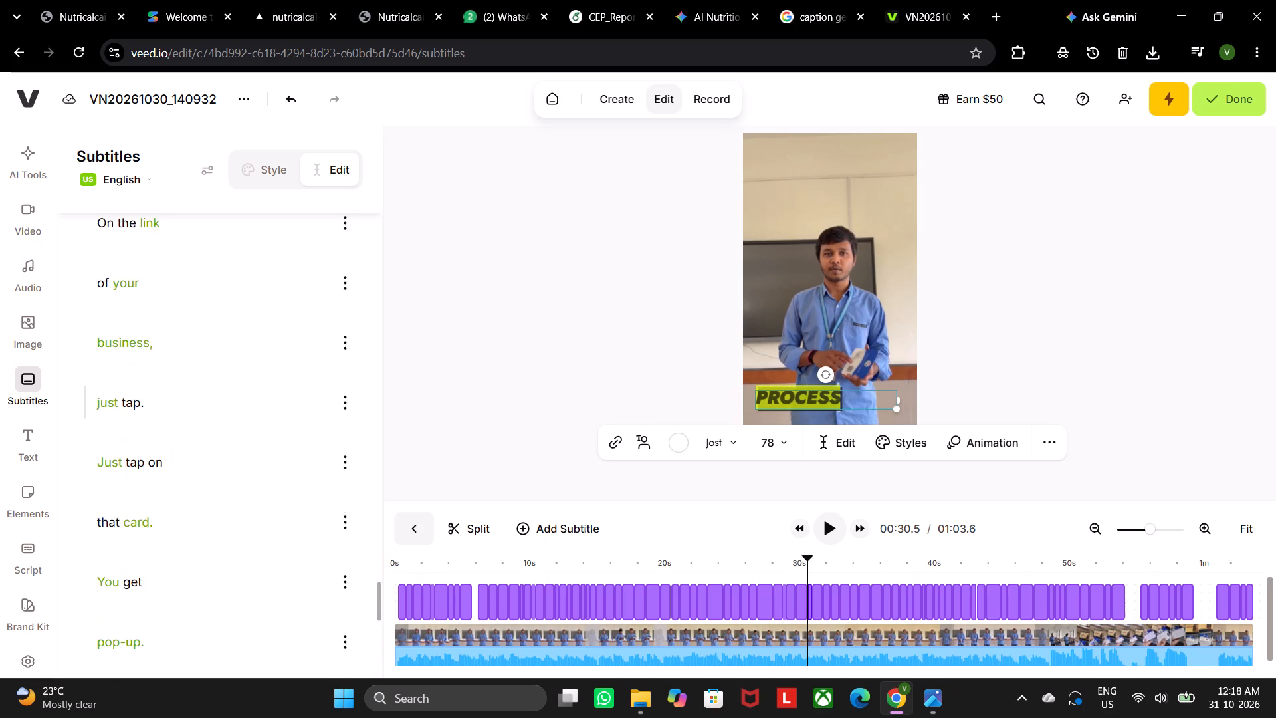
pyautogui.scroll(20, 262, 395)
pyautogui.scroll(11, 262, 395)
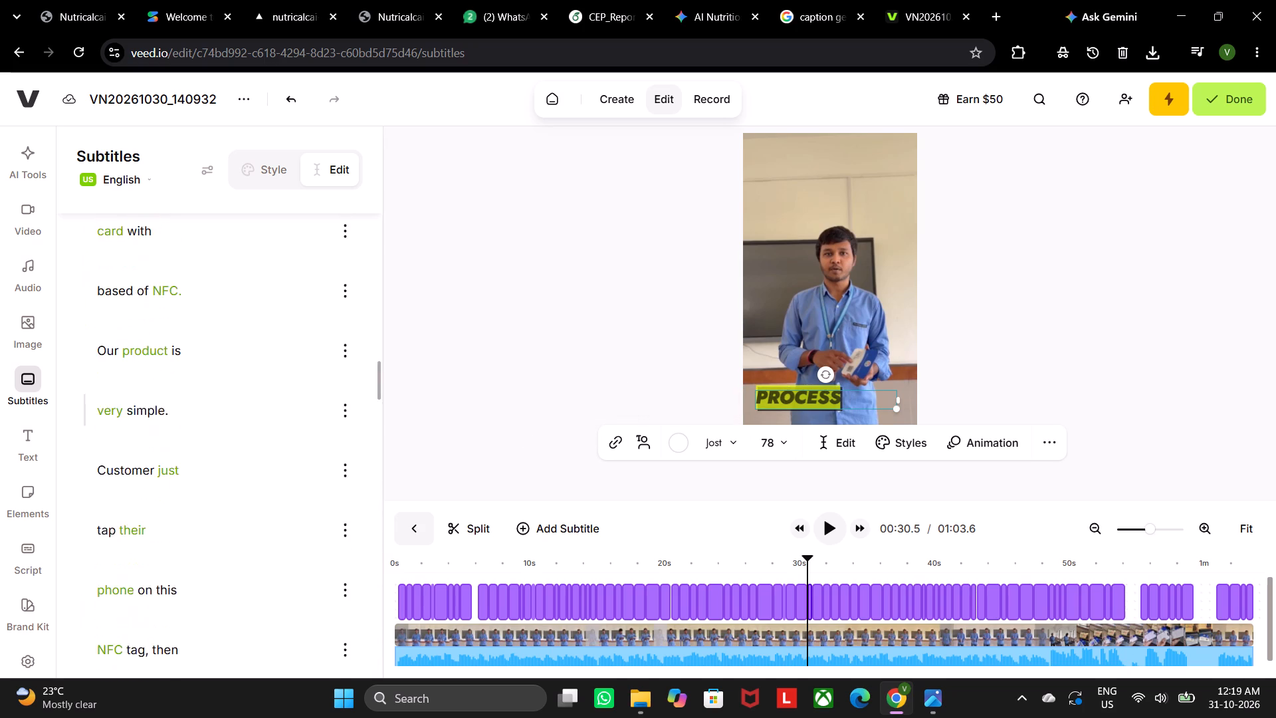
pyautogui.scroll(7, 262, 395)
pyautogui.scroll(-6, 262, 395)
pyautogui.scroll(4, 272, 381)
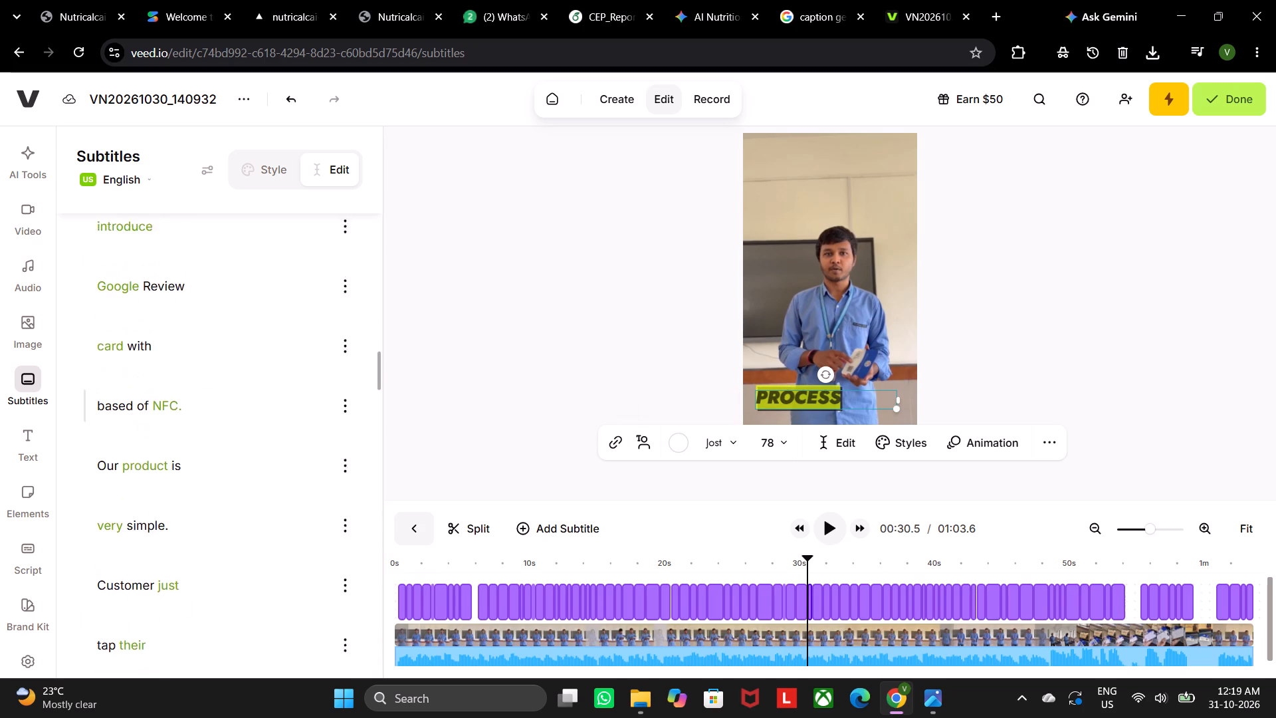
pyautogui.scroll(15, 272, 381)
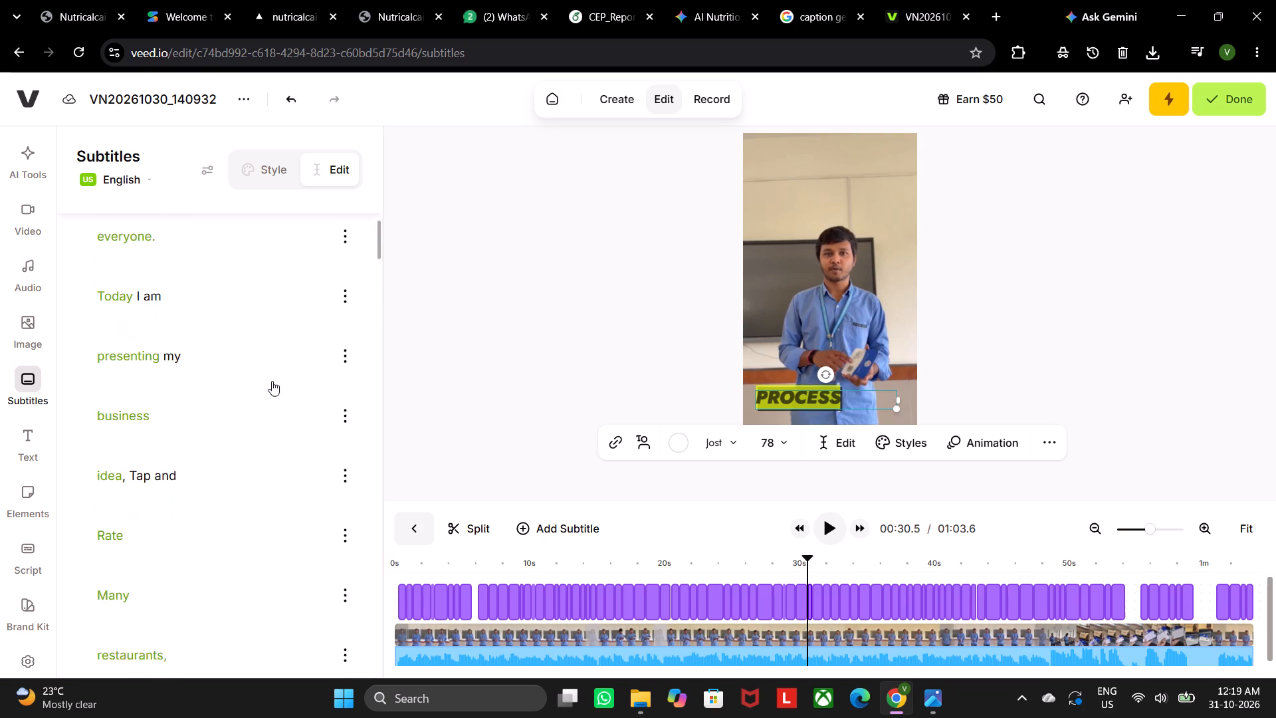
# Attach the detached "gyms are" caption to the other captions again, return to the start of the subtitle list and deselect the caption.
pyautogui.scroll(-6, 272, 381)
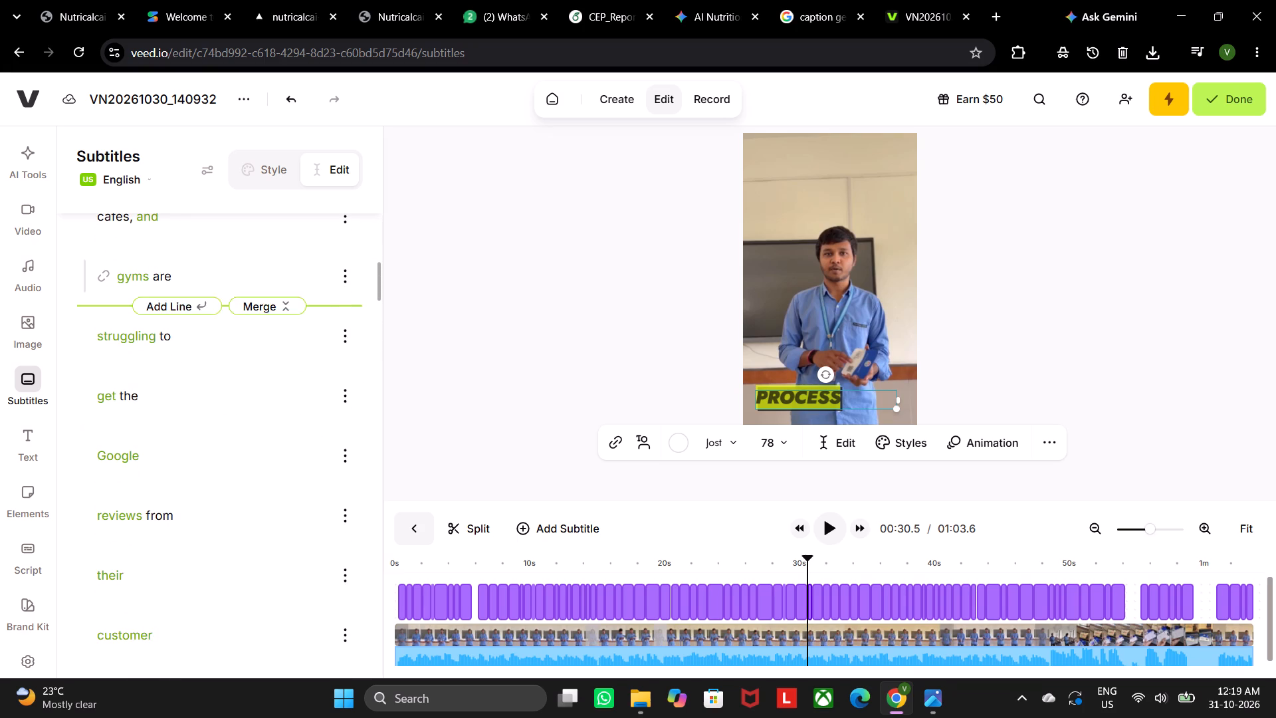
pyautogui.click(341, 280)
pyautogui.click(358, 302)
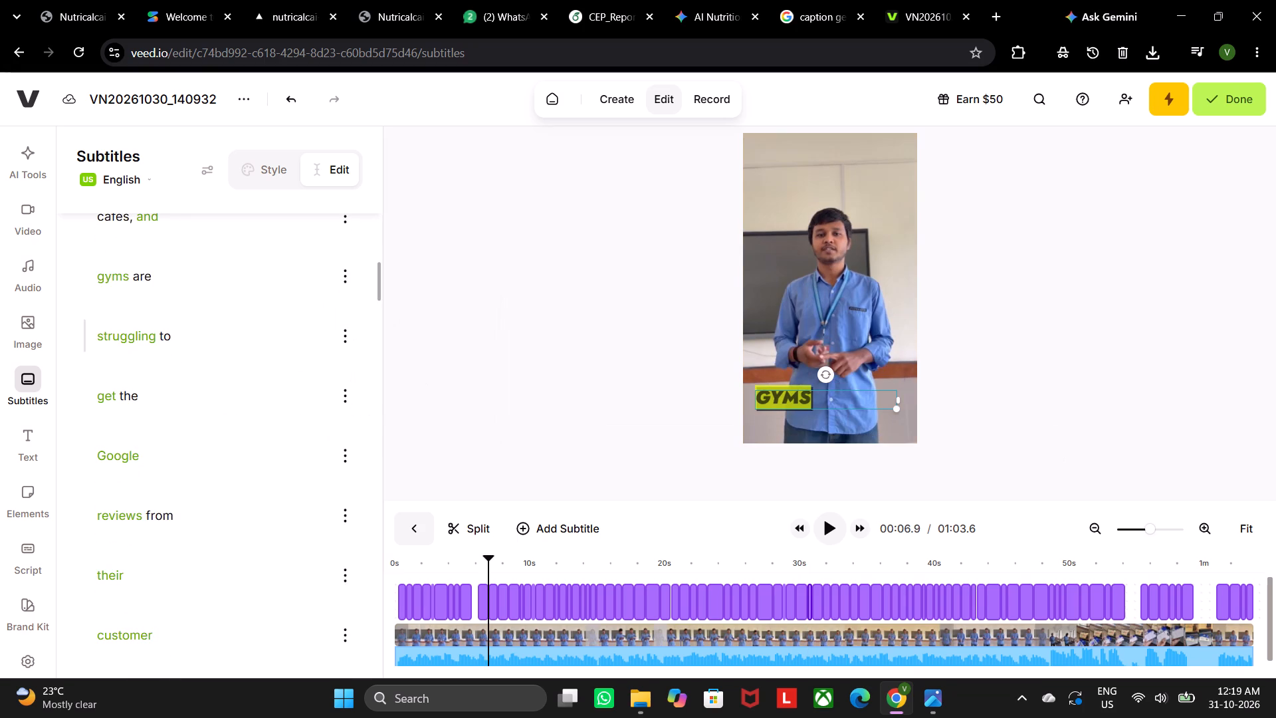
pyautogui.scroll(17, 275, 329)
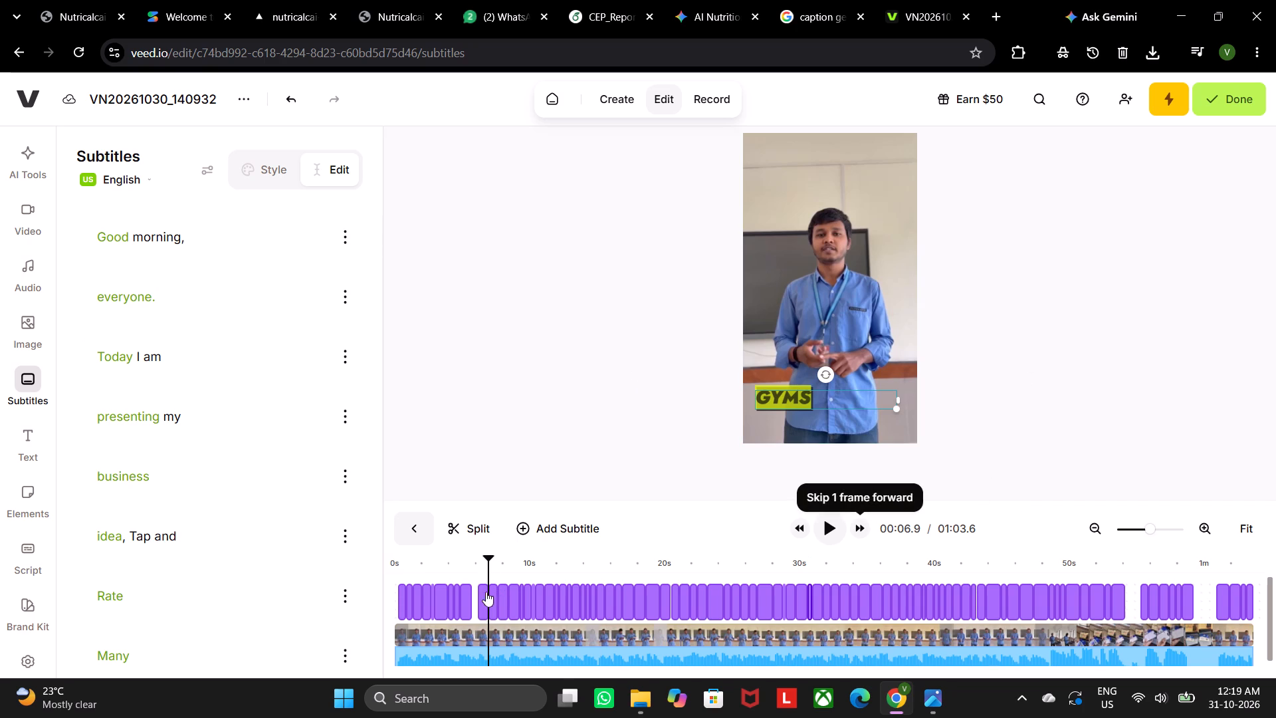
pyautogui.click(457, 574)
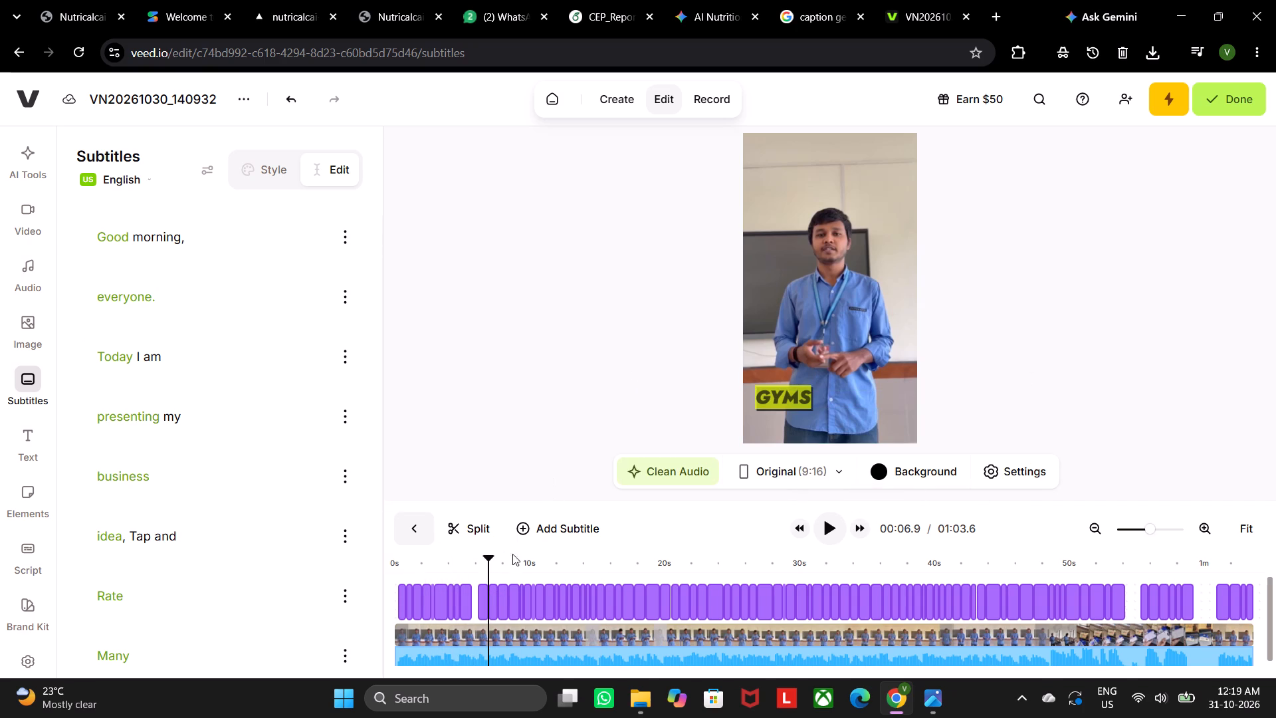
# Play the video from the beginning to check the captions.
pyautogui.moveTo(490, 557); pyautogui.dragTo(391, 556)
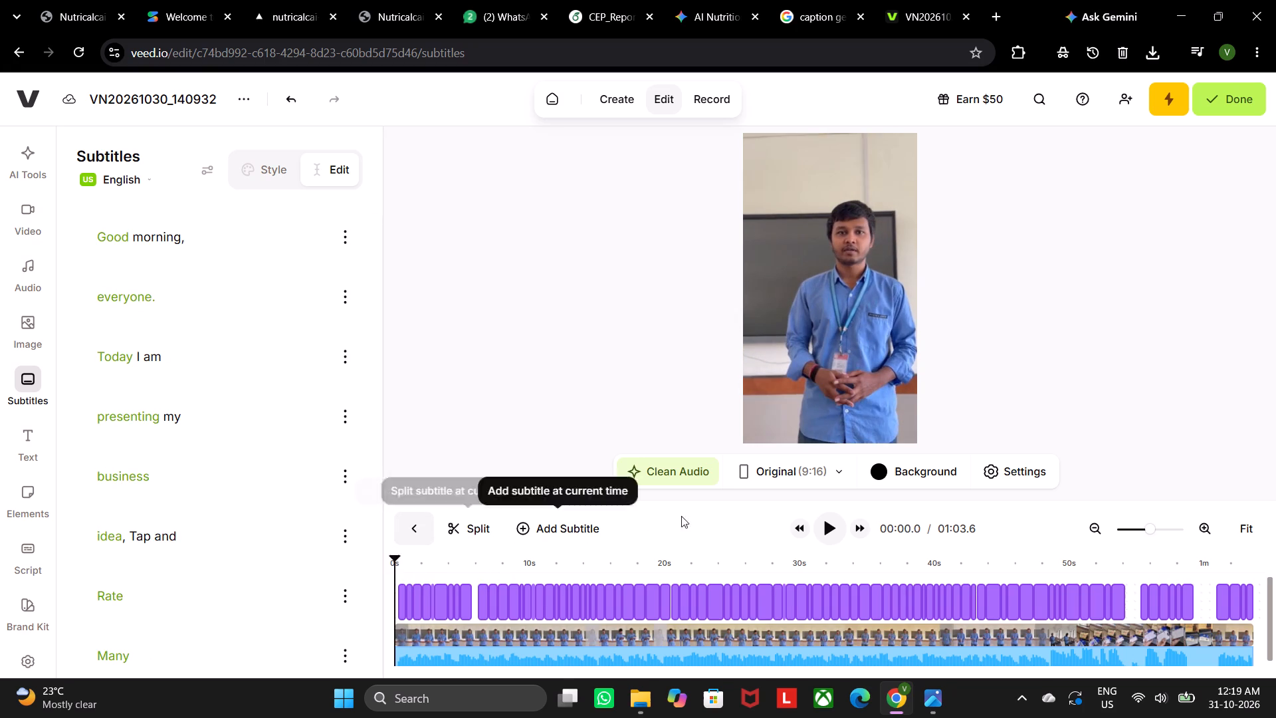
pyautogui.click(833, 526)
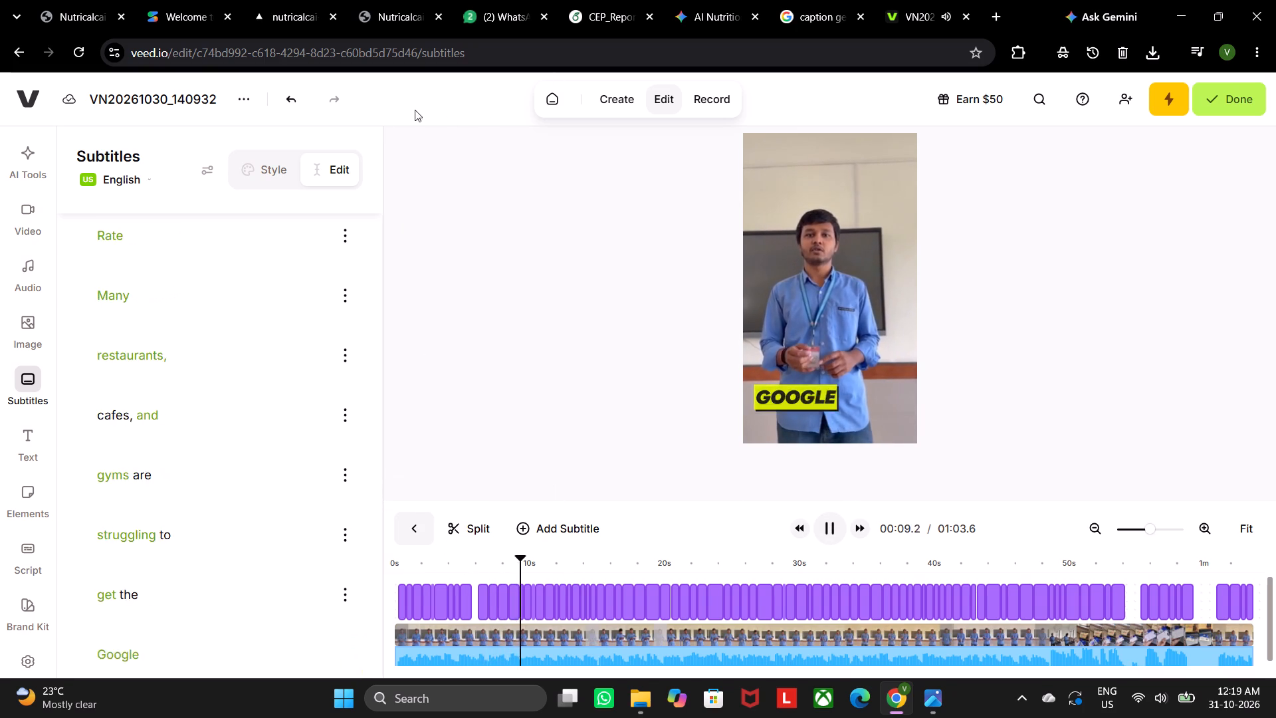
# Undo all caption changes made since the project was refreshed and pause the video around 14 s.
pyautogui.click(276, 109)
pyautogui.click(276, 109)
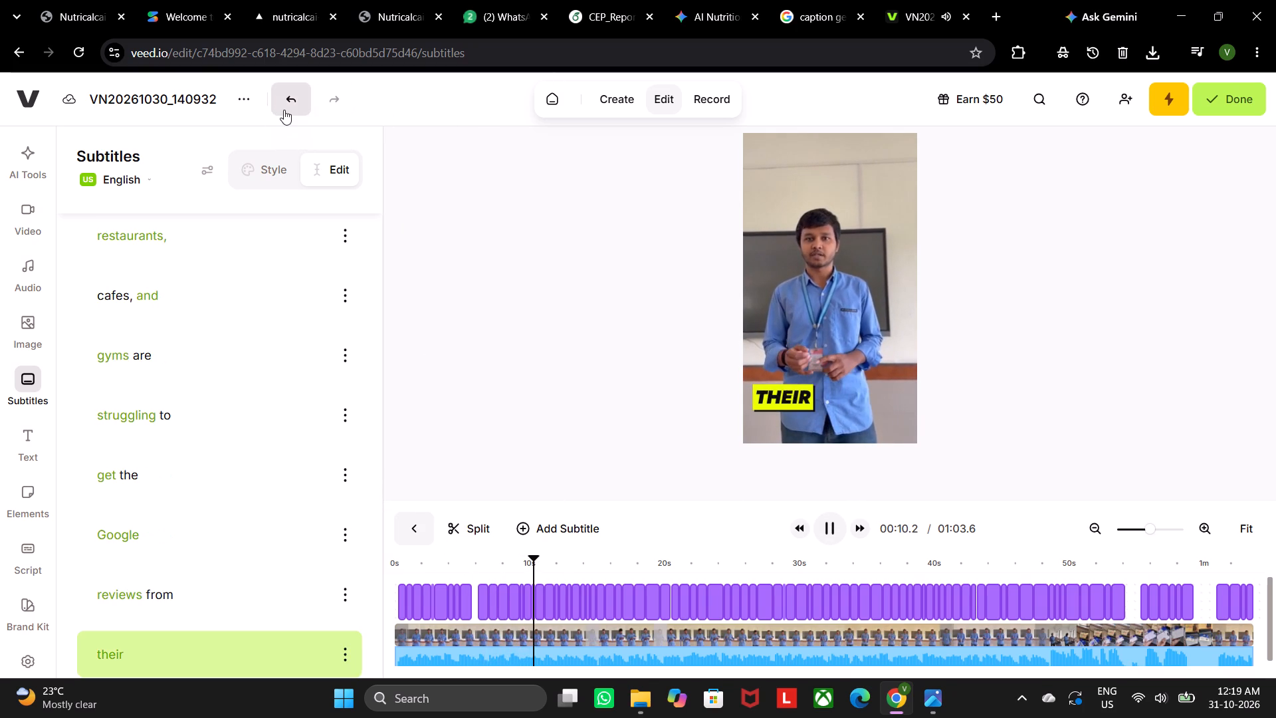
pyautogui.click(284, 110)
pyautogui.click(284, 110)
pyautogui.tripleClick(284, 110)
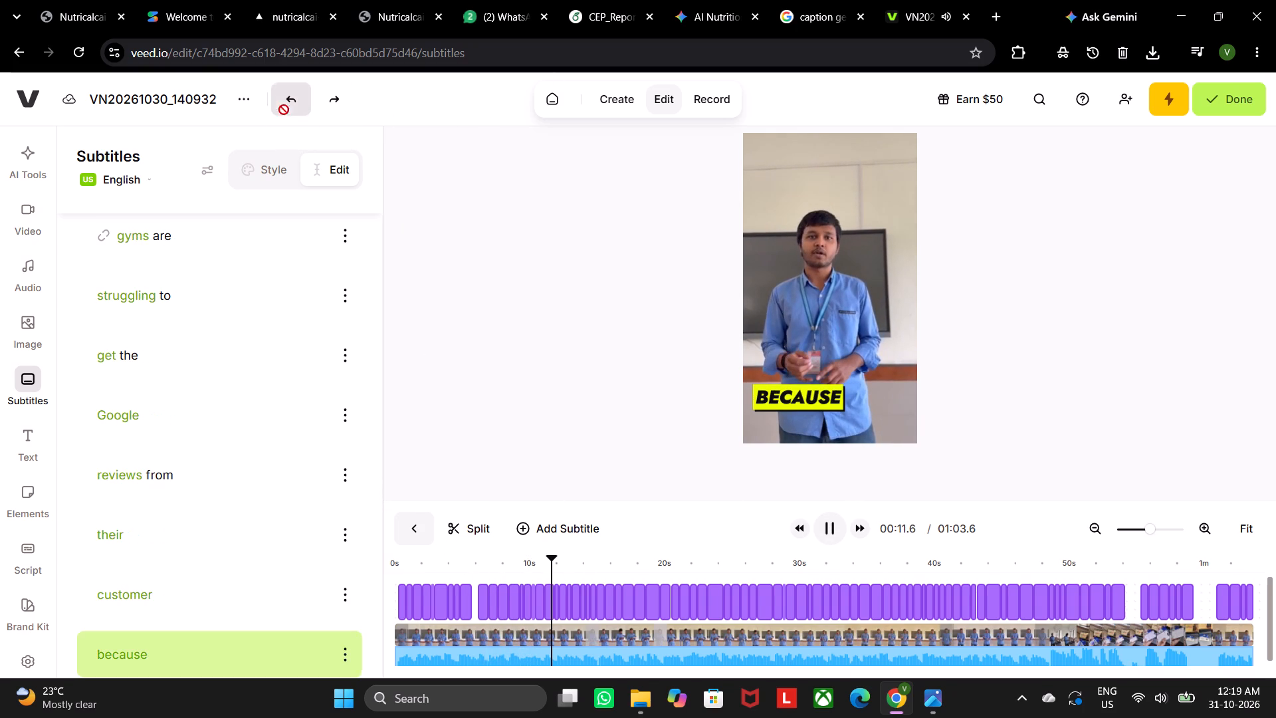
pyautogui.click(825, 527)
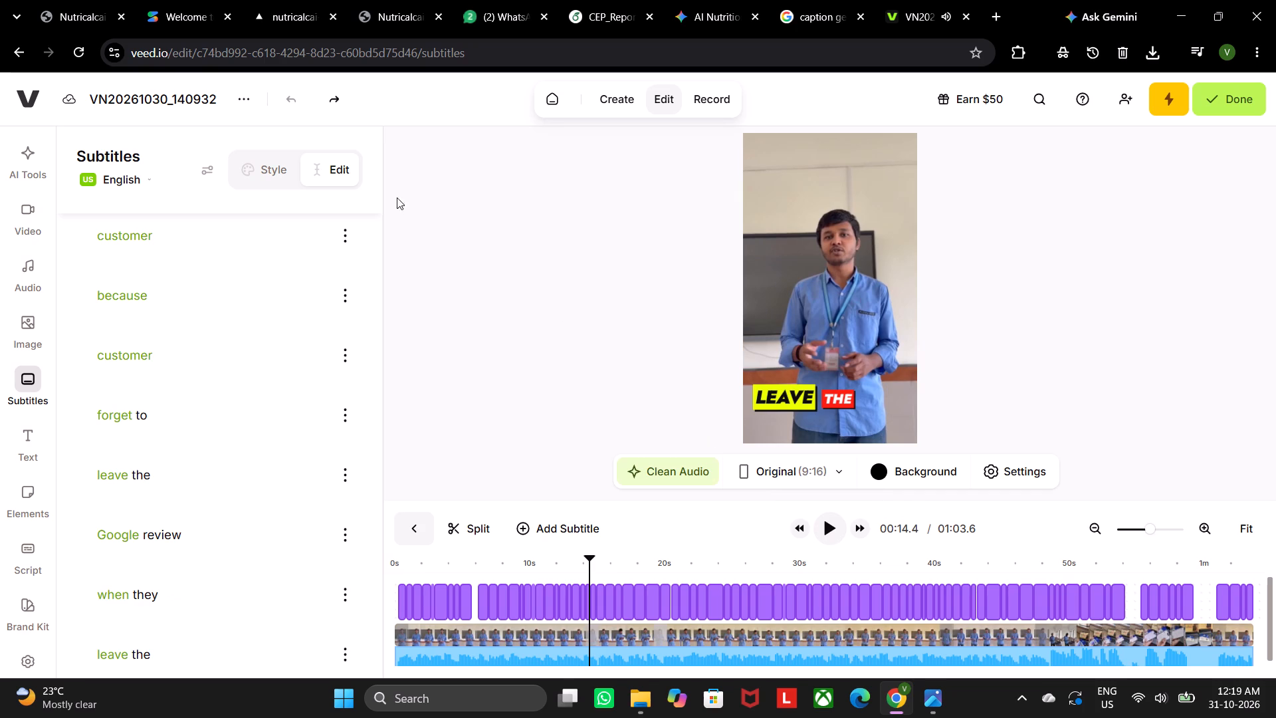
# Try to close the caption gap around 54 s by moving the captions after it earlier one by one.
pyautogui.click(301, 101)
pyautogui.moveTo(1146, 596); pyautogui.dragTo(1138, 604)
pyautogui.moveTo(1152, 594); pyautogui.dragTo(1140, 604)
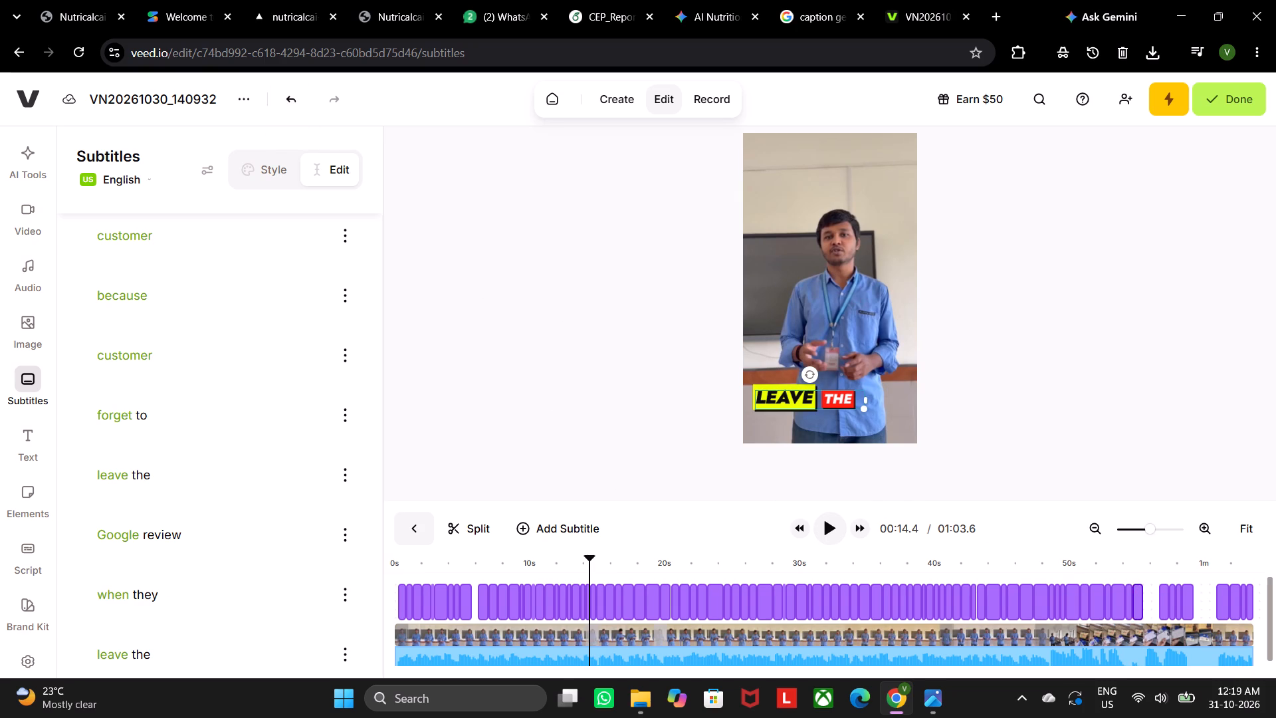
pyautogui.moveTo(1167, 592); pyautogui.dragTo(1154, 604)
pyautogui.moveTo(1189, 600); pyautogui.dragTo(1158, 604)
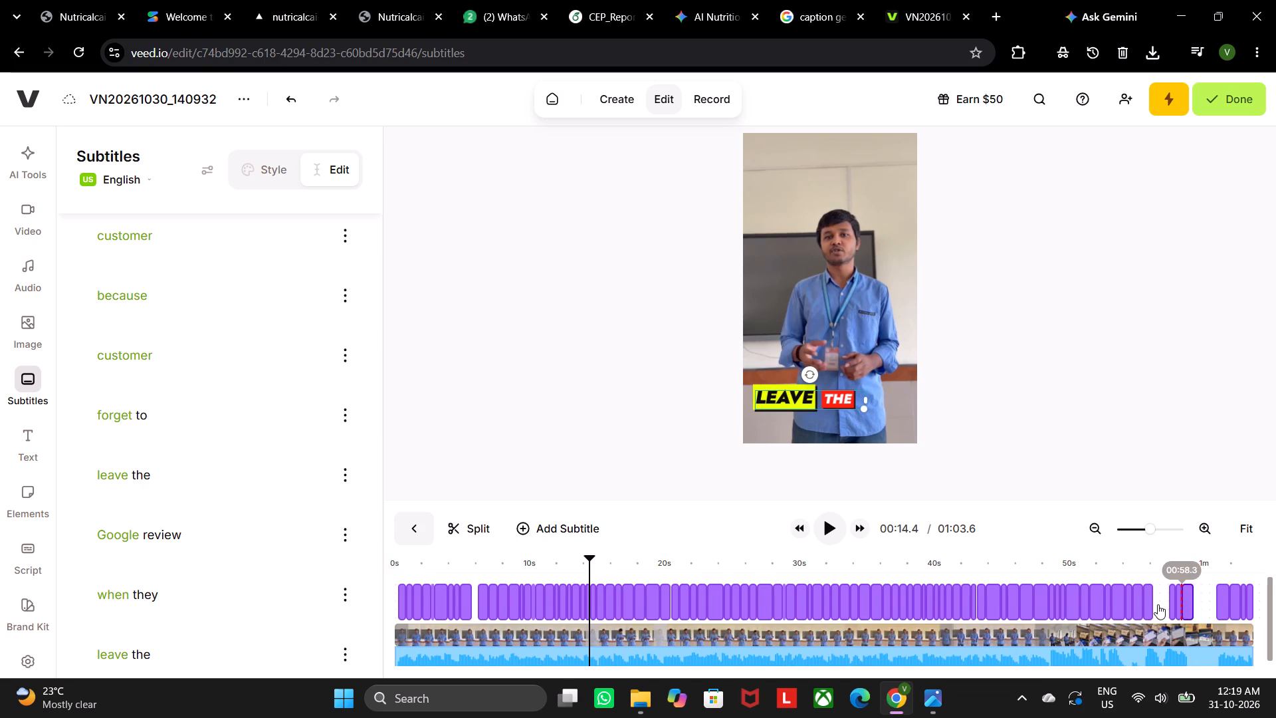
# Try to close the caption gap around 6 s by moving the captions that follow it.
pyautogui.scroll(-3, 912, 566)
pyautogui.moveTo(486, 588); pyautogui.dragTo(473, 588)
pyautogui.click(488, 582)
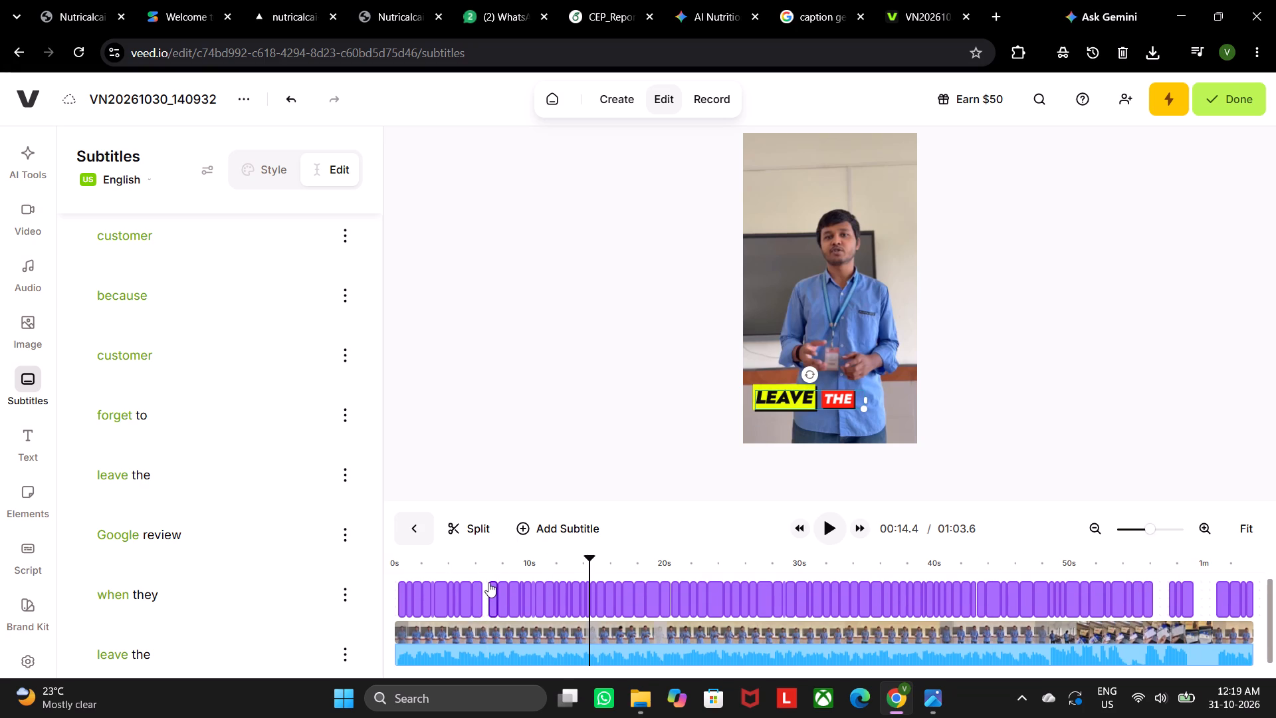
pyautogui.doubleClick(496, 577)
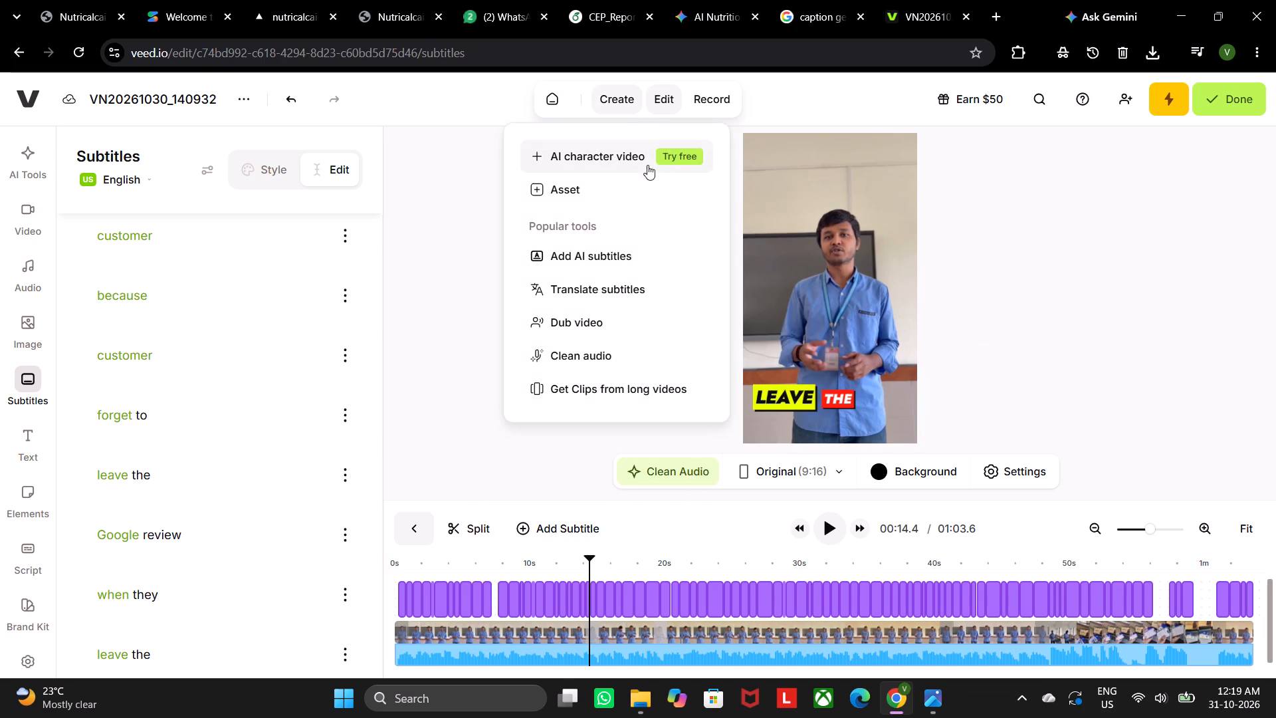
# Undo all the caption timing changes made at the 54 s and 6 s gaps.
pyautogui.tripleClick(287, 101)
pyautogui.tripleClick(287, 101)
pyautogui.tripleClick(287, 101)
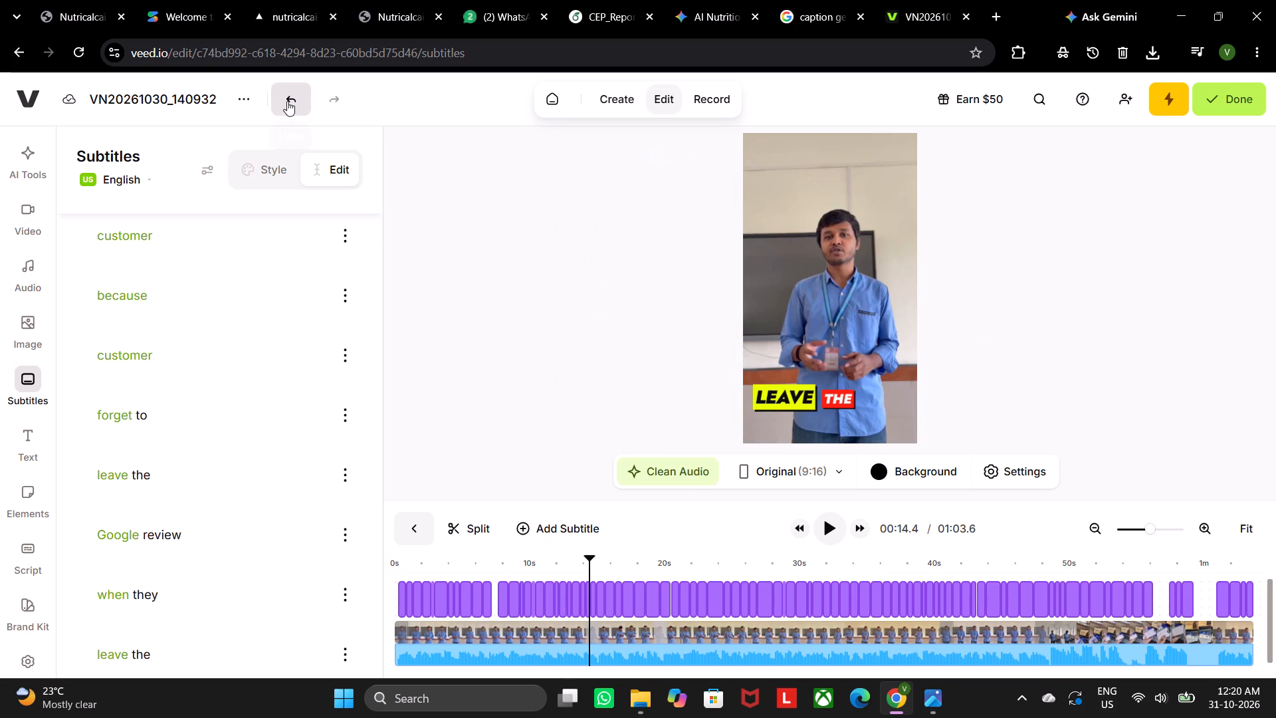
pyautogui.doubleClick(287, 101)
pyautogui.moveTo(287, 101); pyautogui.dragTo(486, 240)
# Move the first caption after the gap at about 55 s earlier, directly against the caption ending around 54 s.
pyautogui.moveTo(1146, 595); pyautogui.dragTo(894, 598)
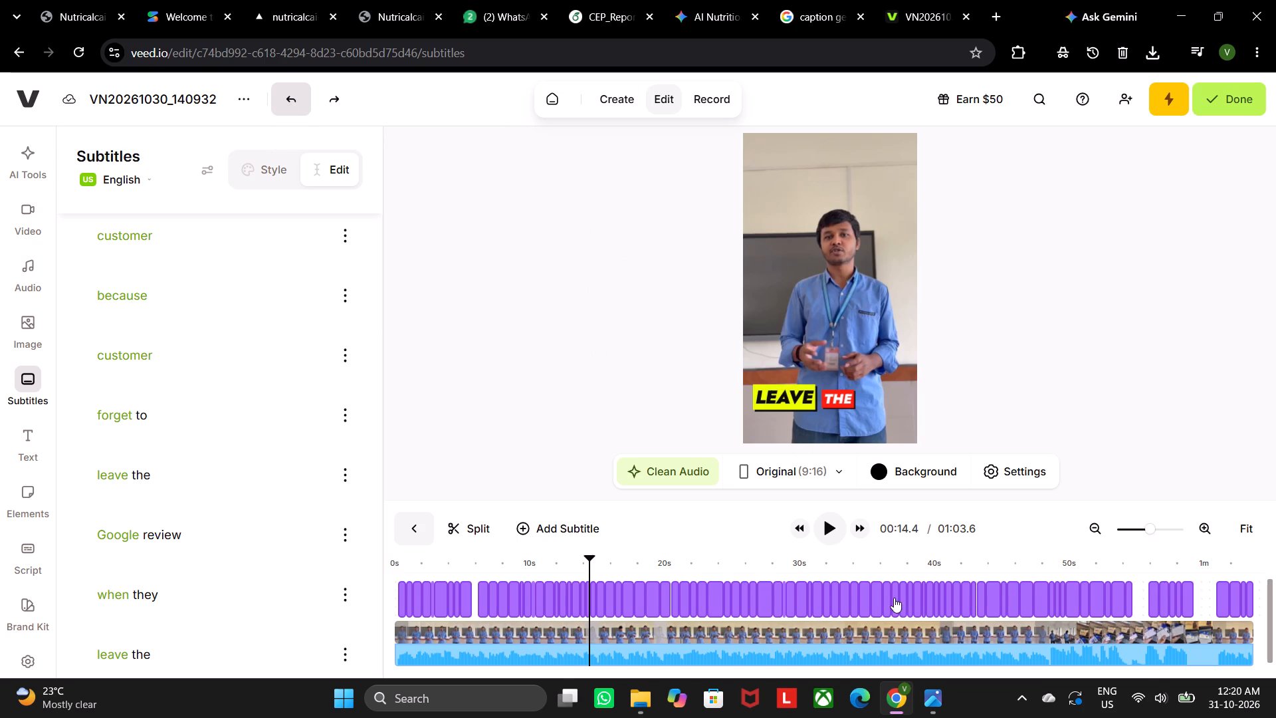
pyautogui.moveTo(894, 598); pyautogui.dragTo(646, 594)
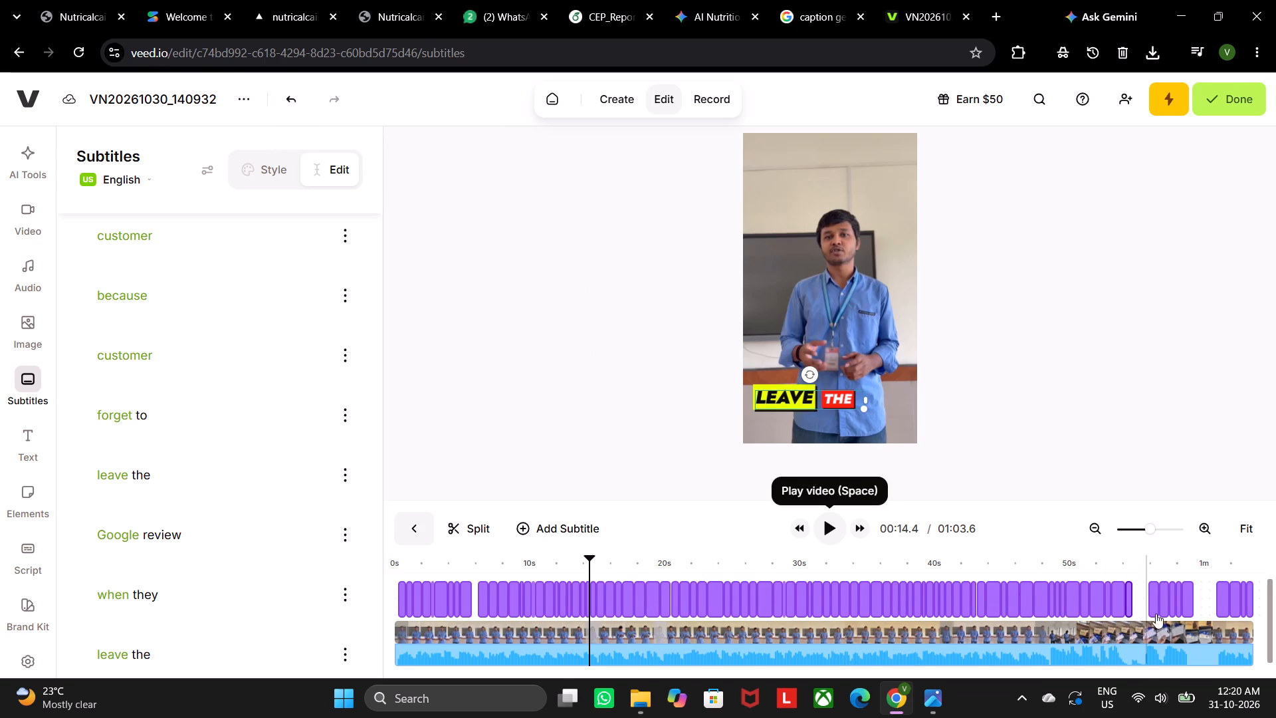
pyautogui.click(1114, 575)
# Play the video from around 52 s to check the captions across the gap.
pyautogui.click(821, 524)
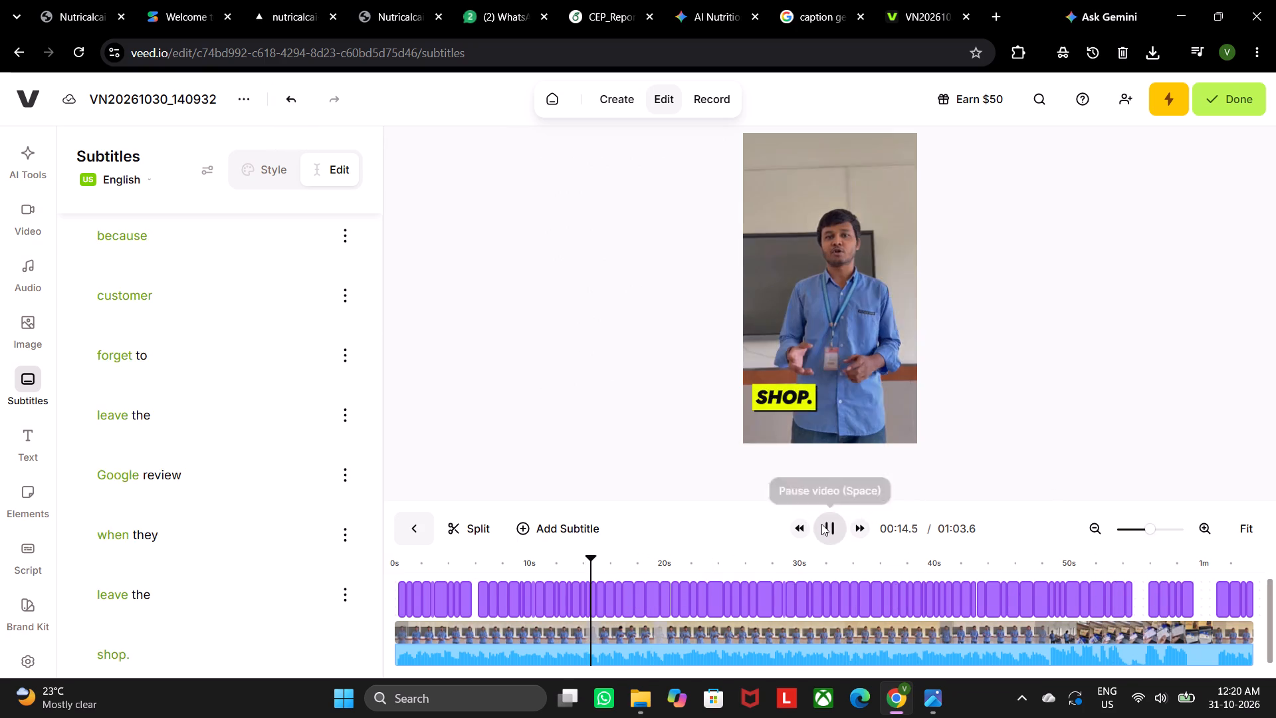
pyautogui.click(1095, 565)
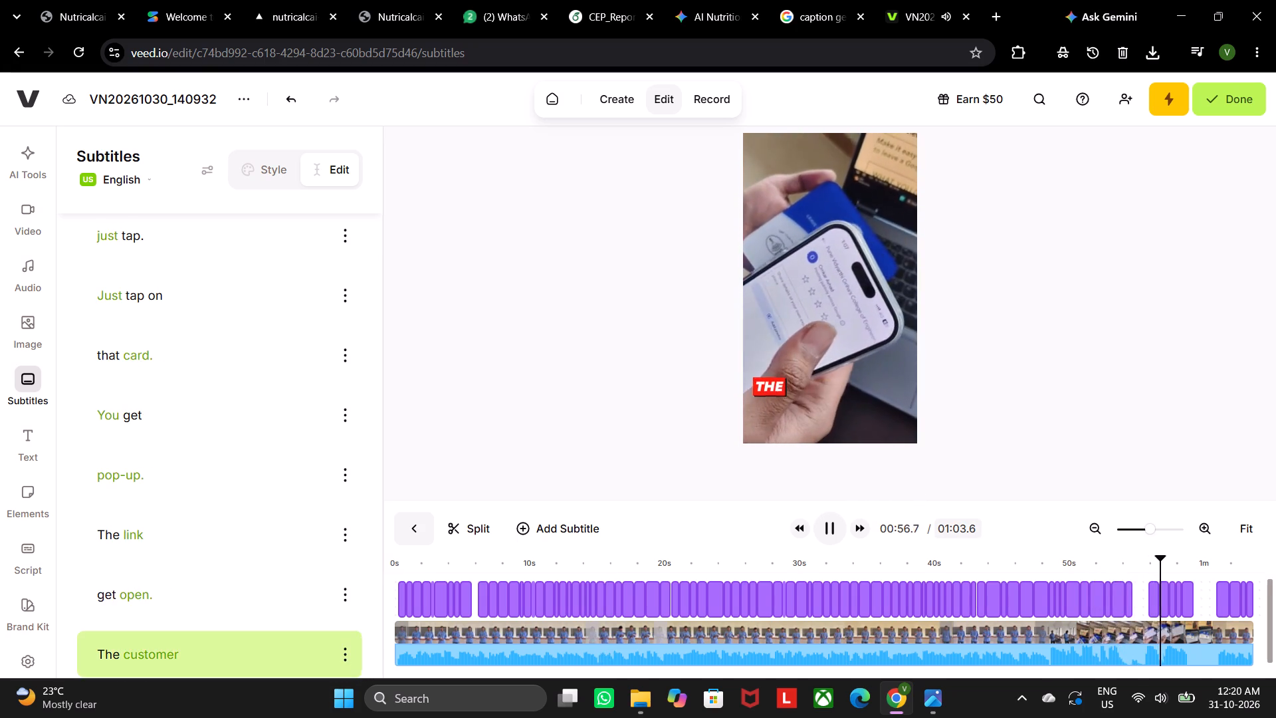
# Pause on the "restaurants," caption around 5.7 s and widen the caption box so the word fits on one line.
pyautogui.click(470, 571)
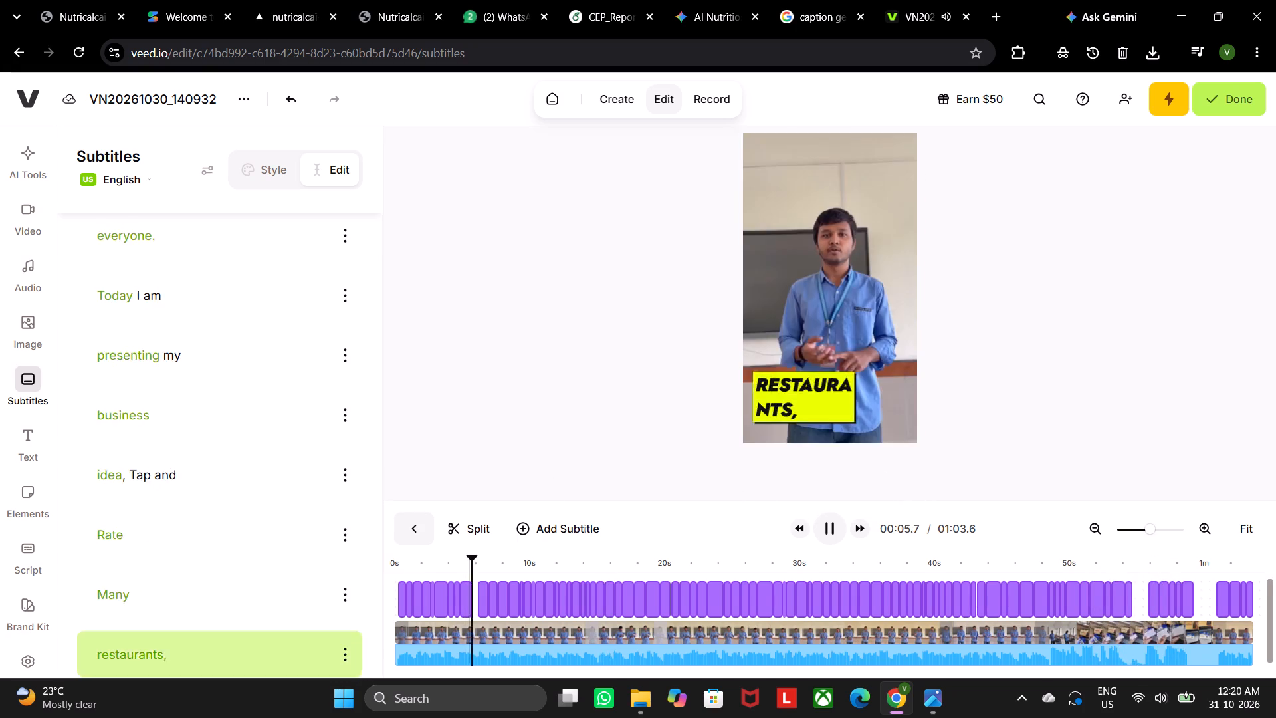
pyautogui.click(467, 565)
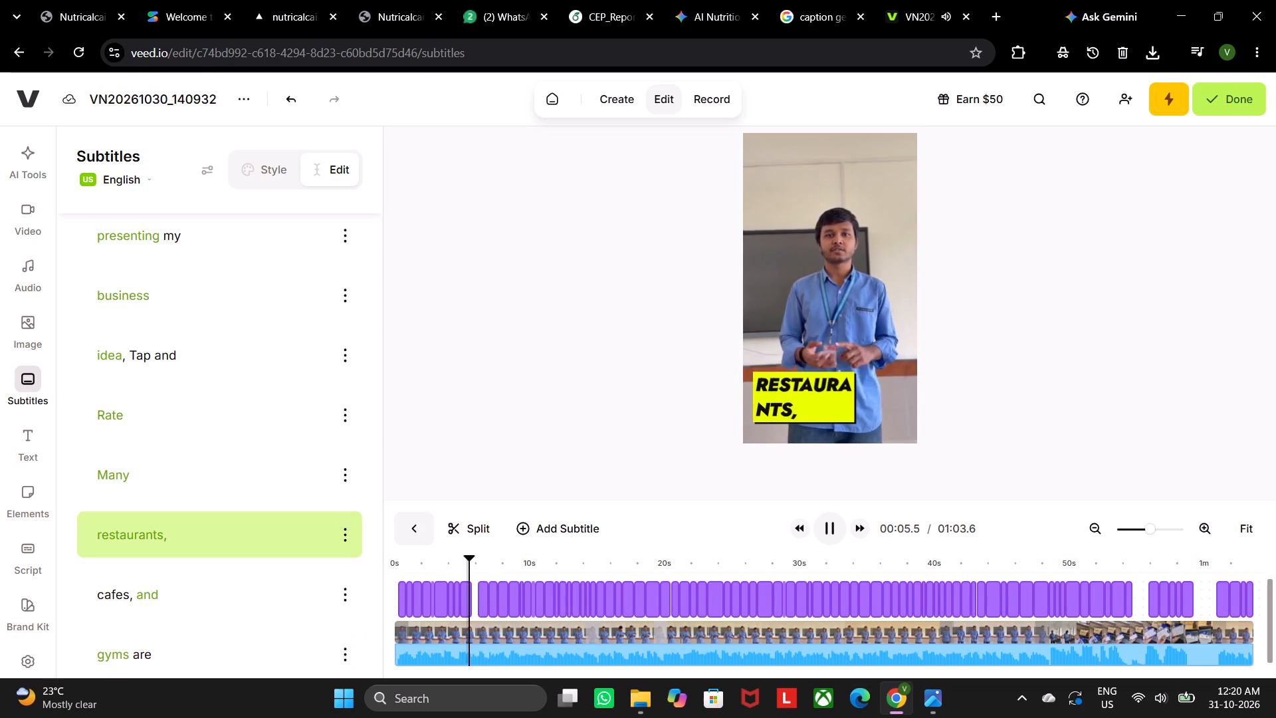
pyautogui.click(451, 561)
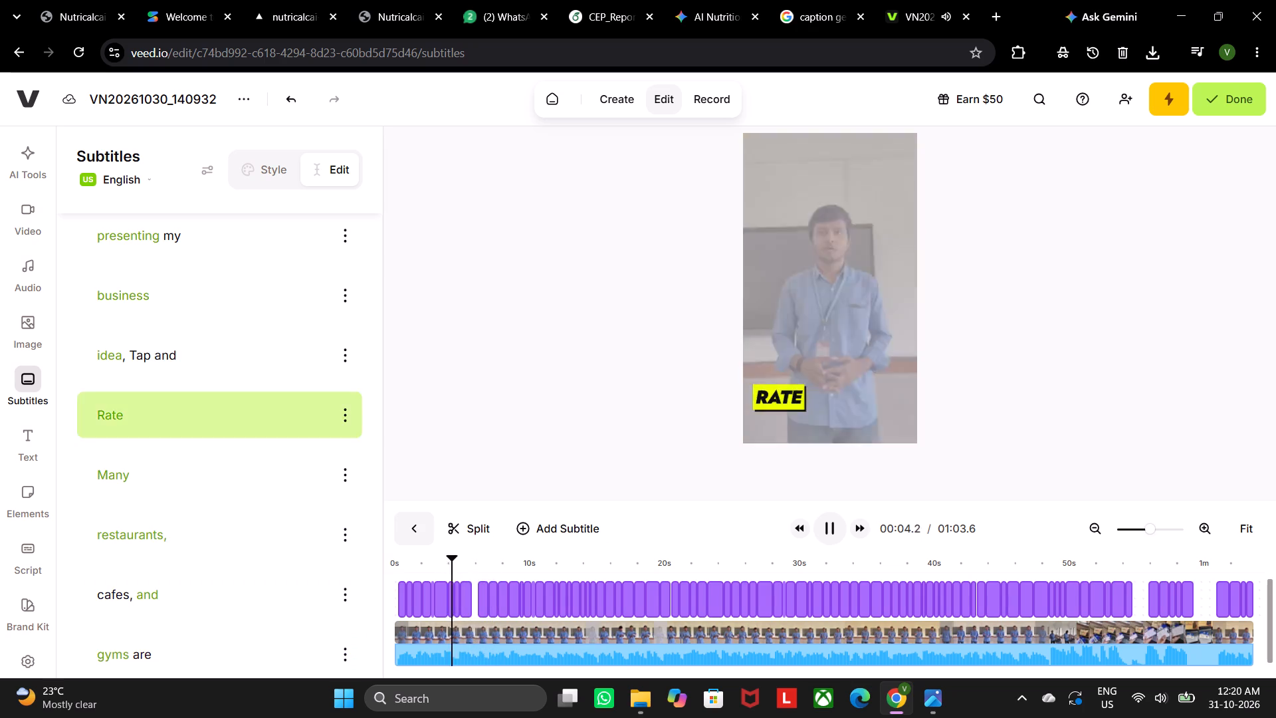
pyautogui.click(823, 521)
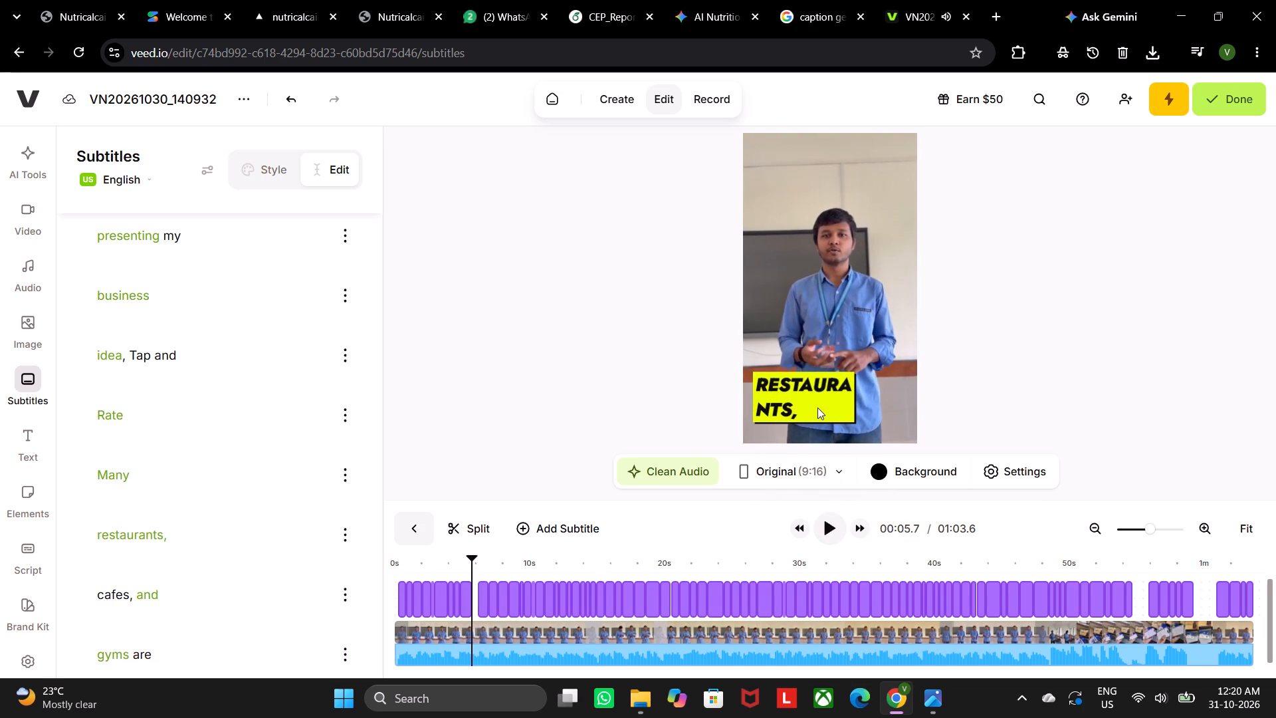
pyautogui.click(811, 394)
pyautogui.moveTo(864, 401); pyautogui.dragTo(893, 393)
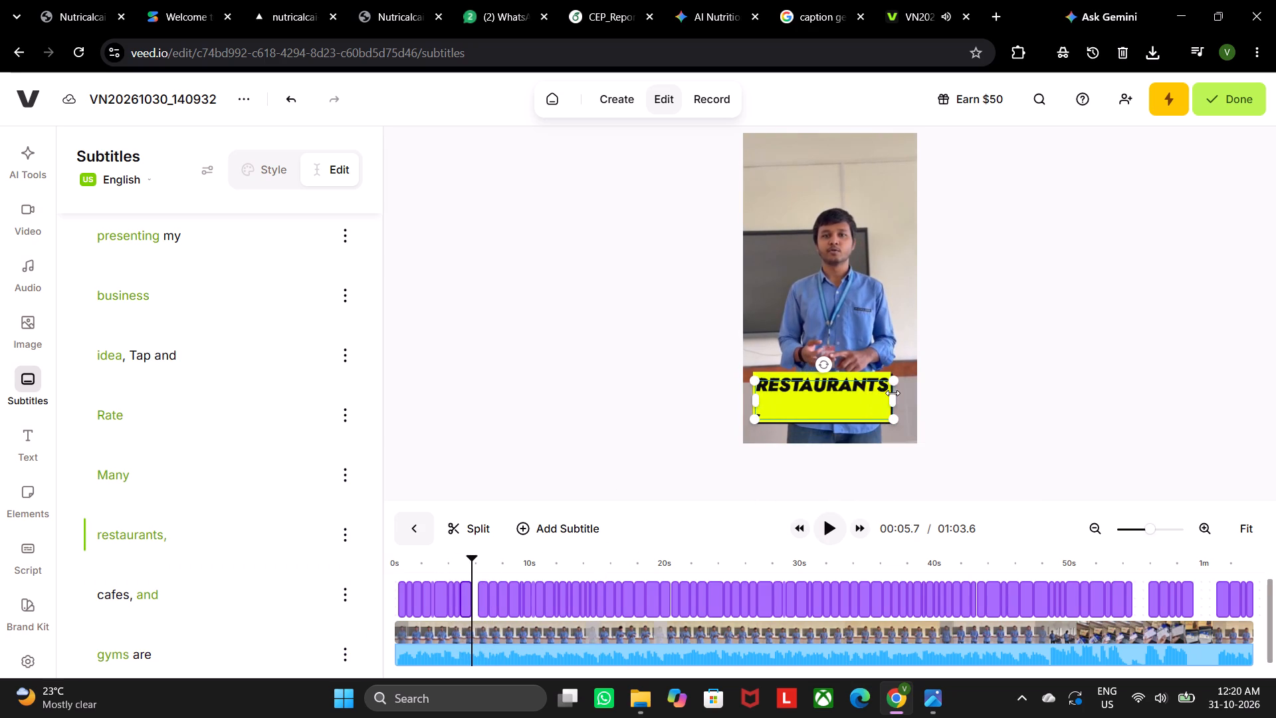
pyautogui.moveTo(893, 393); pyautogui.dragTo(897, 394)
# Play the video from the beginning to check the widened captions, pausing at "restaurants," around 5 s.
pyautogui.doubleClick(825, 526)
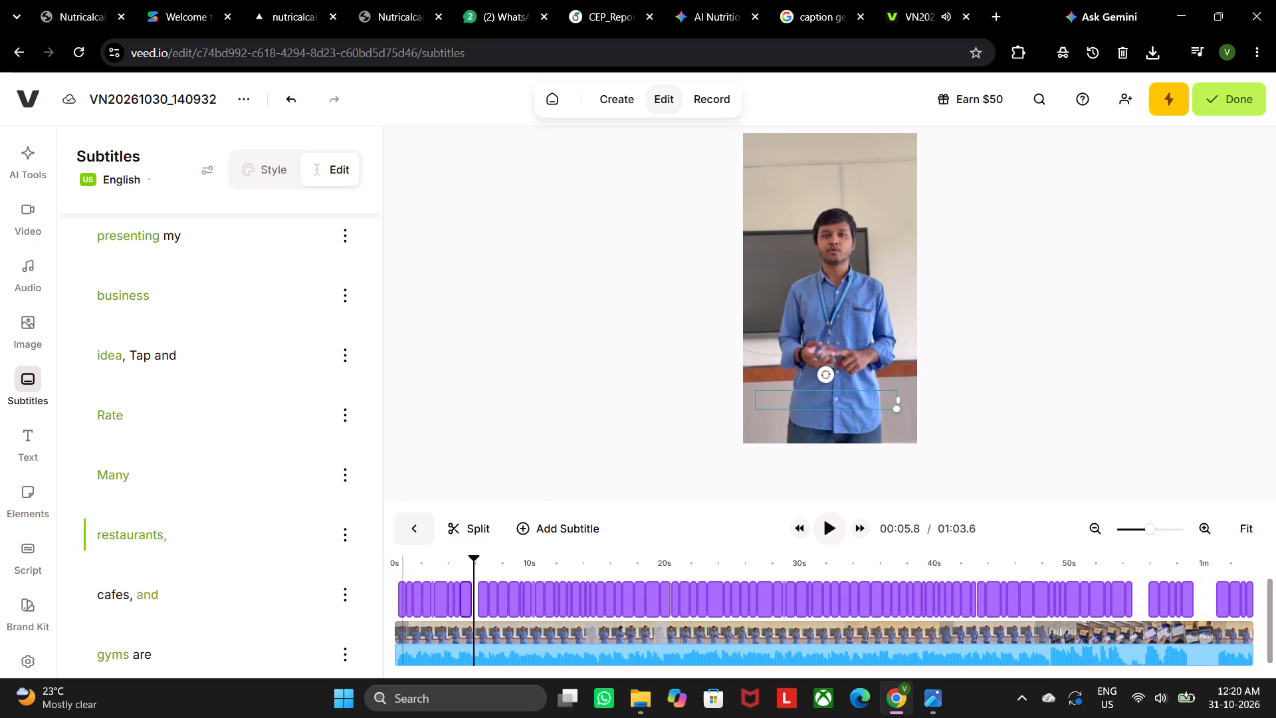
pyautogui.doubleClick(400, 570)
pyautogui.click(828, 531)
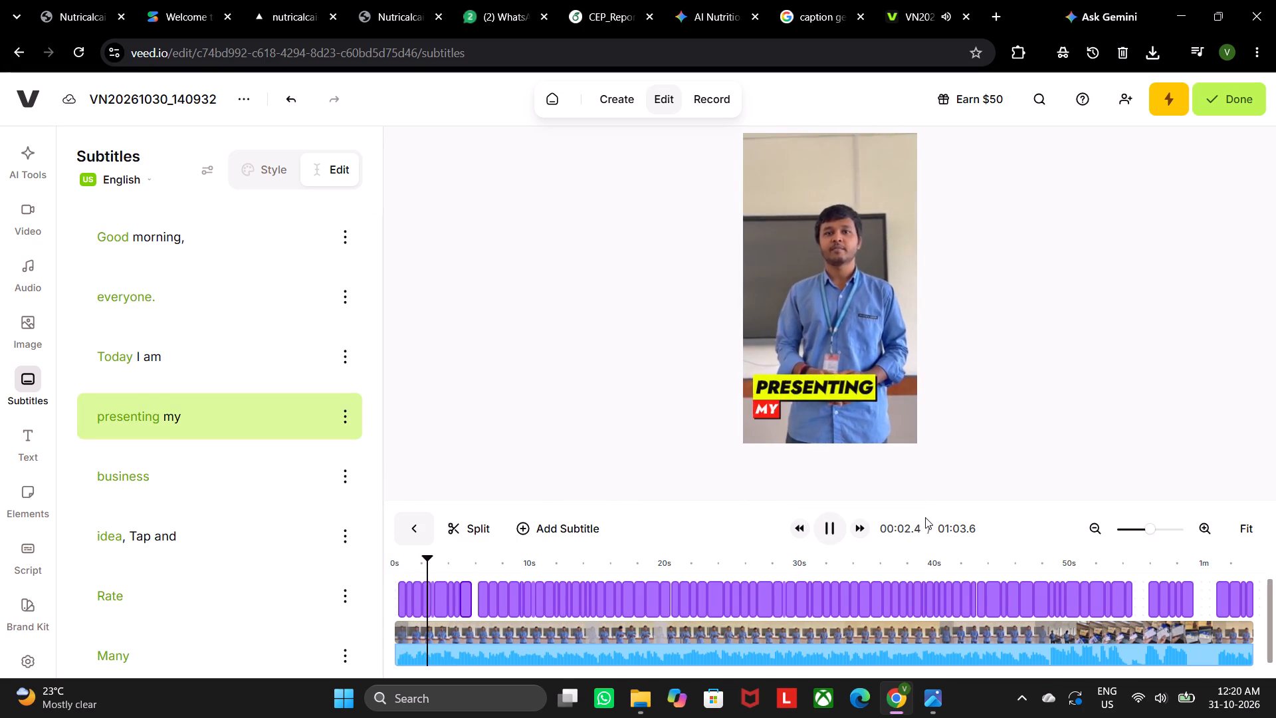
pyautogui.click(823, 516)
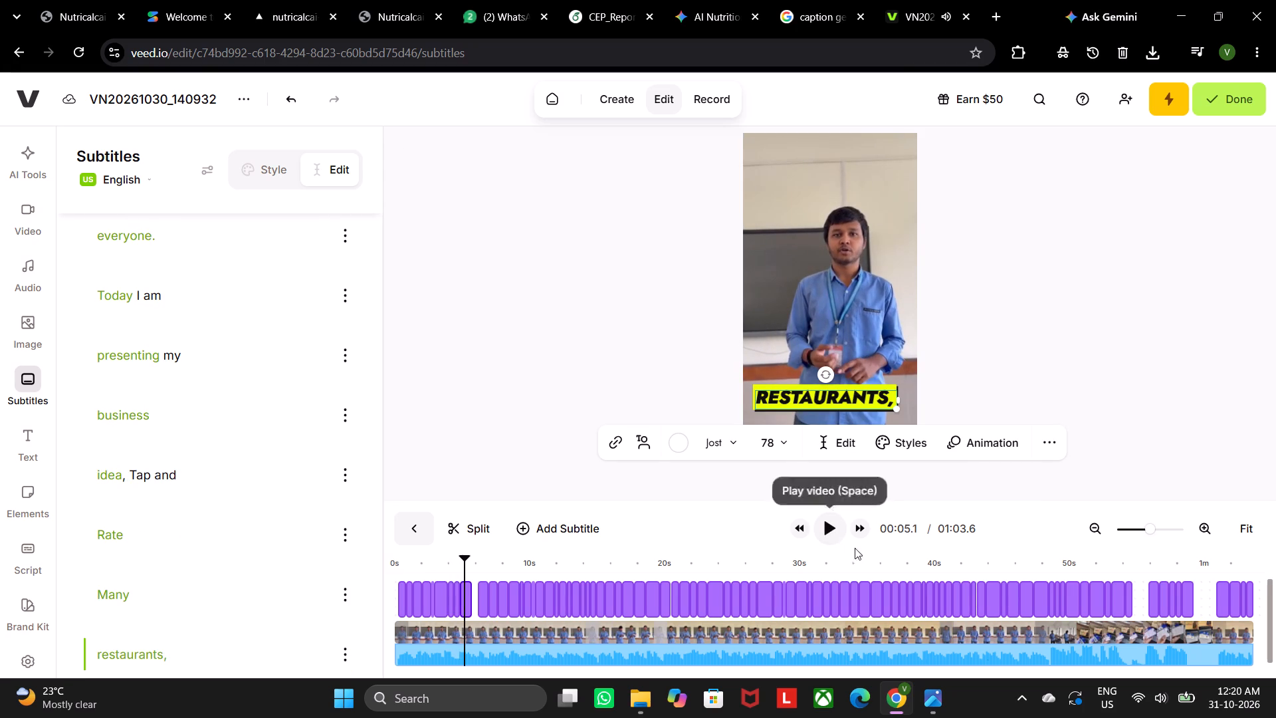
# Add a new blank caption at about 57.5 s, between "can give" and "Google".
pyautogui.scroll(-2, 1116, 628)
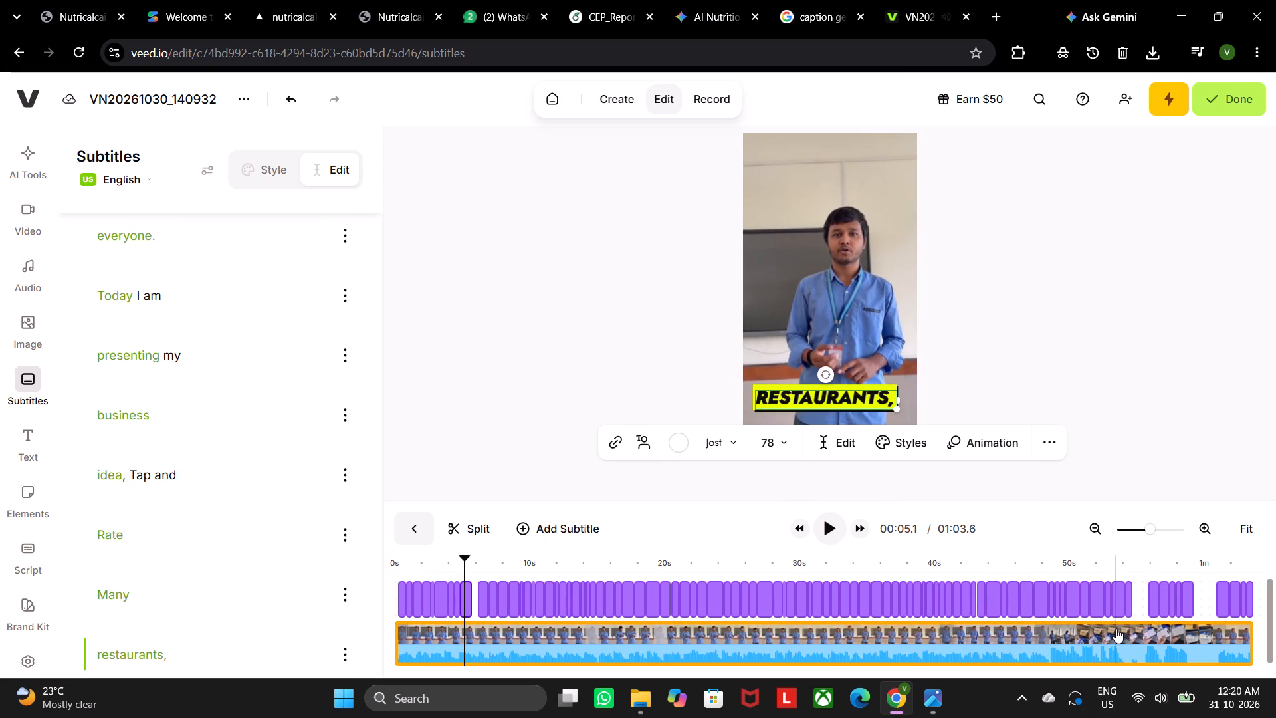
pyautogui.scroll(-4, 1116, 628)
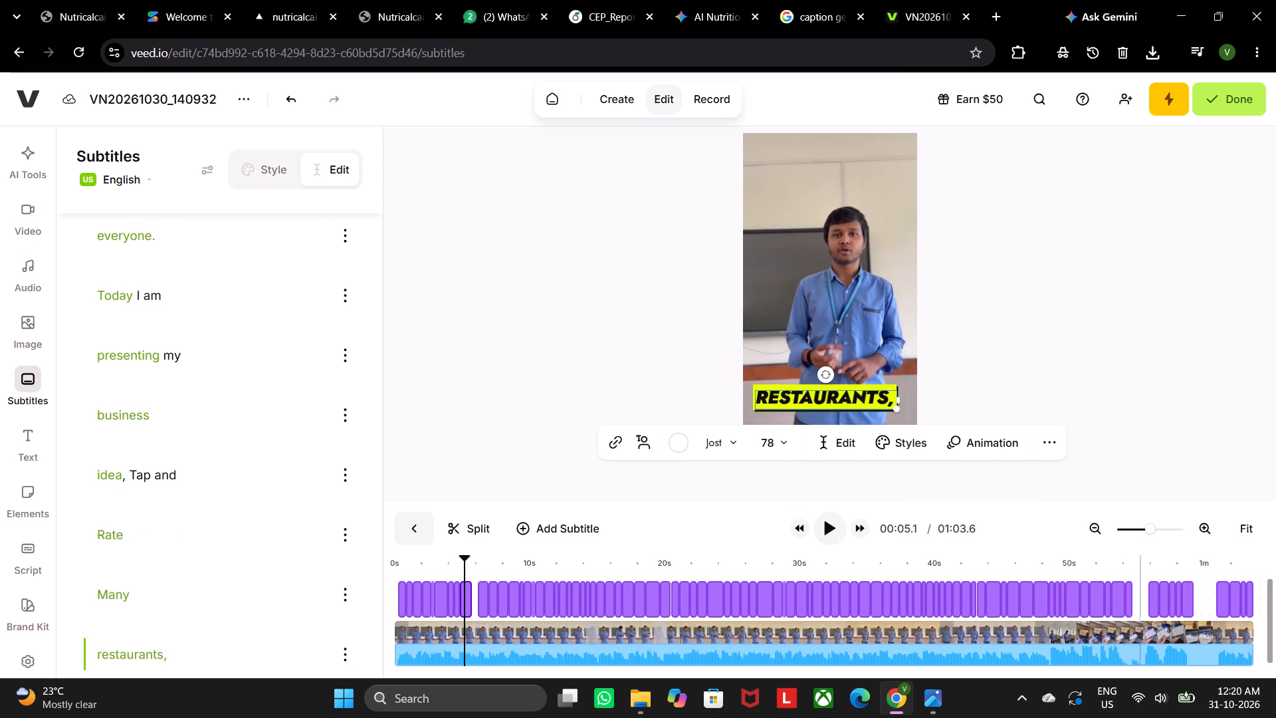
pyautogui.moveTo(1149, 564); pyautogui.dragTo(1114, 550)
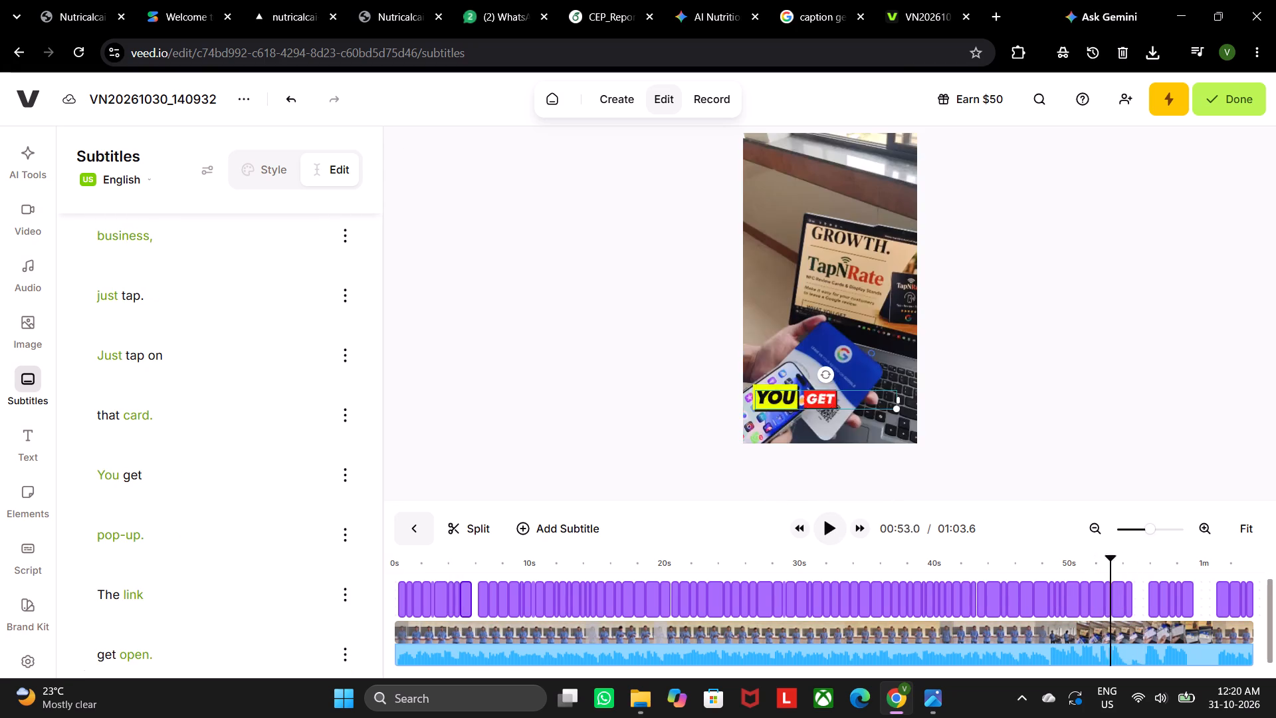
pyautogui.moveTo(1114, 550); pyautogui.dragTo(1170, 548)
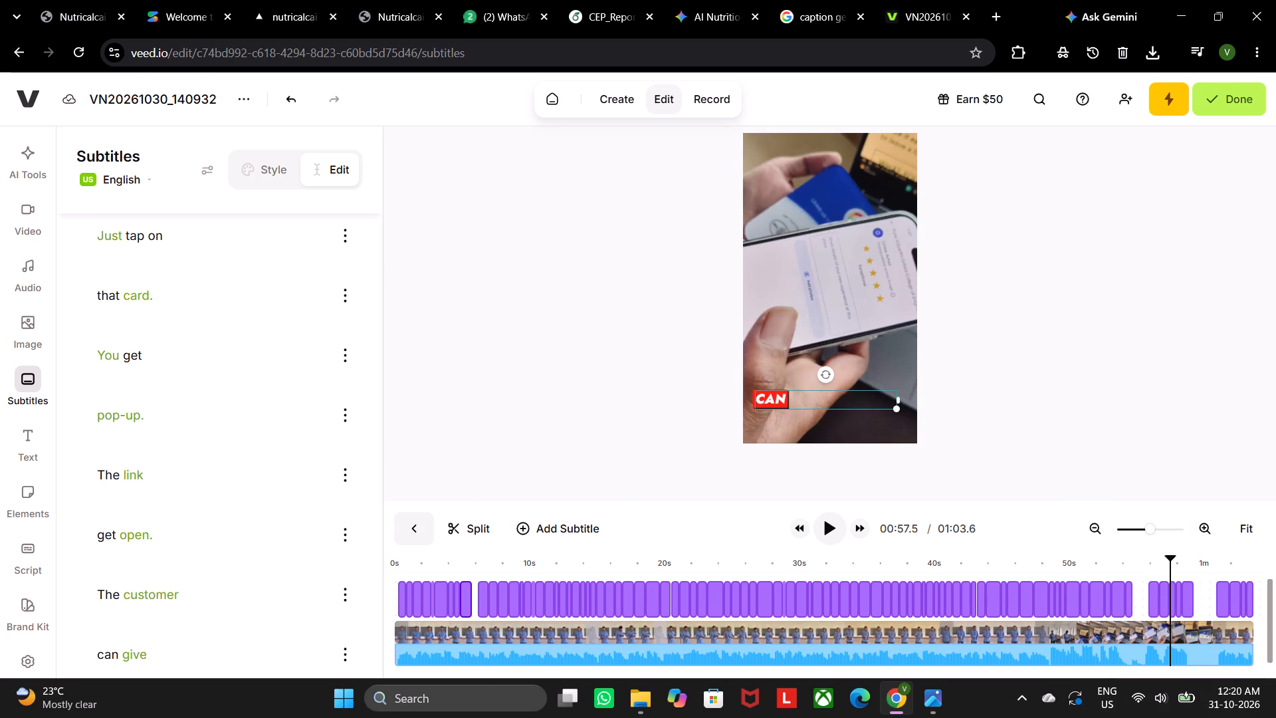
pyautogui.click(580, 535)
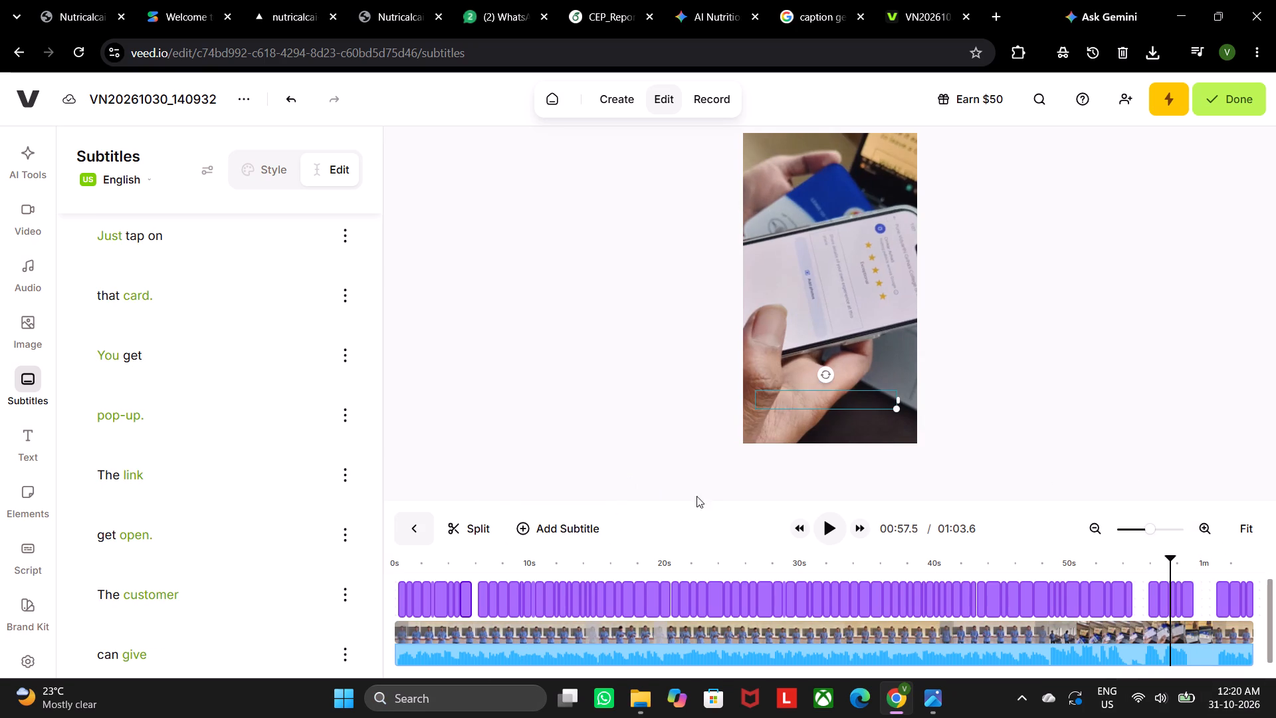
# Play the video on to "review." at about 58.5 s to check the captions there.
pyautogui.click(828, 527)
pyautogui.click(828, 527)
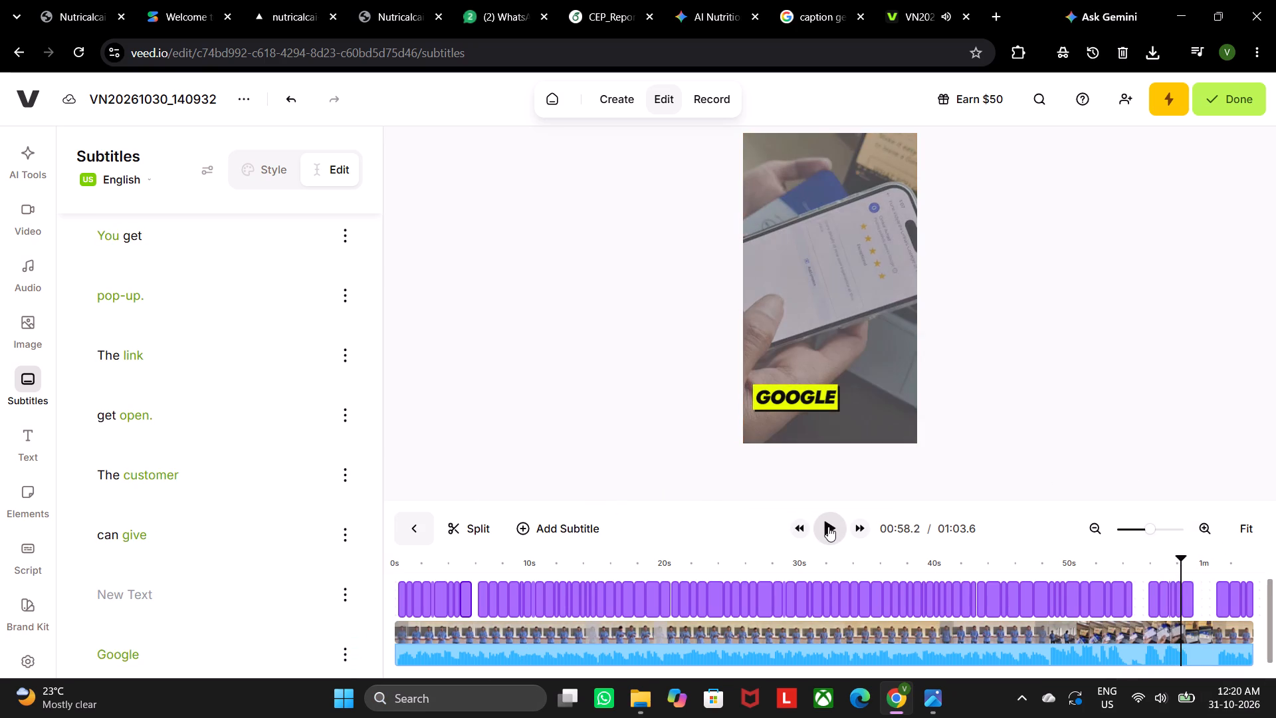
pyautogui.doubleClick(828, 527)
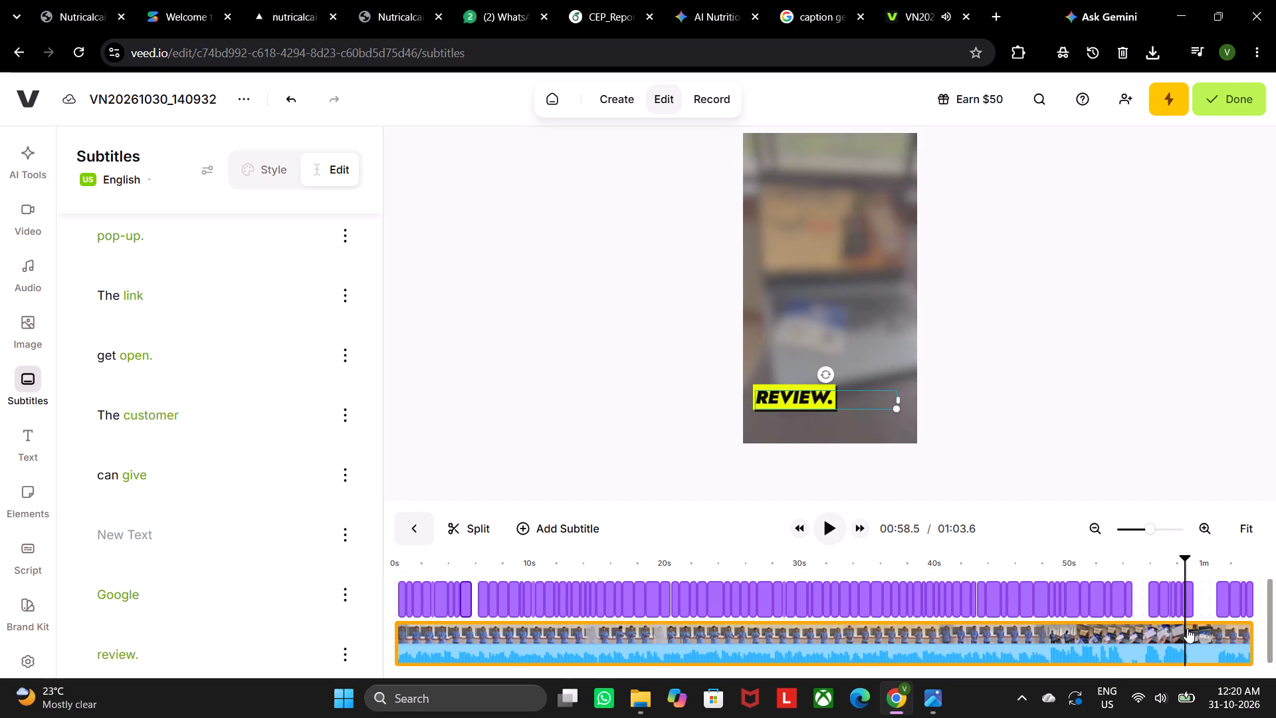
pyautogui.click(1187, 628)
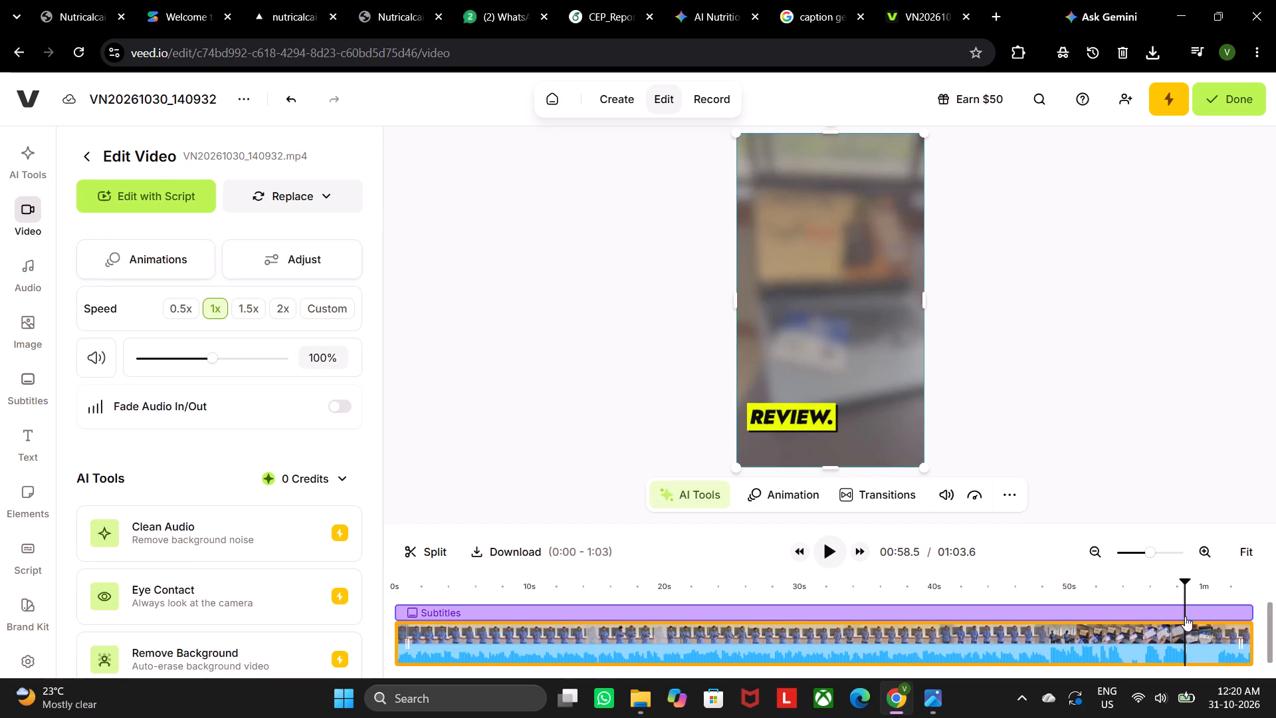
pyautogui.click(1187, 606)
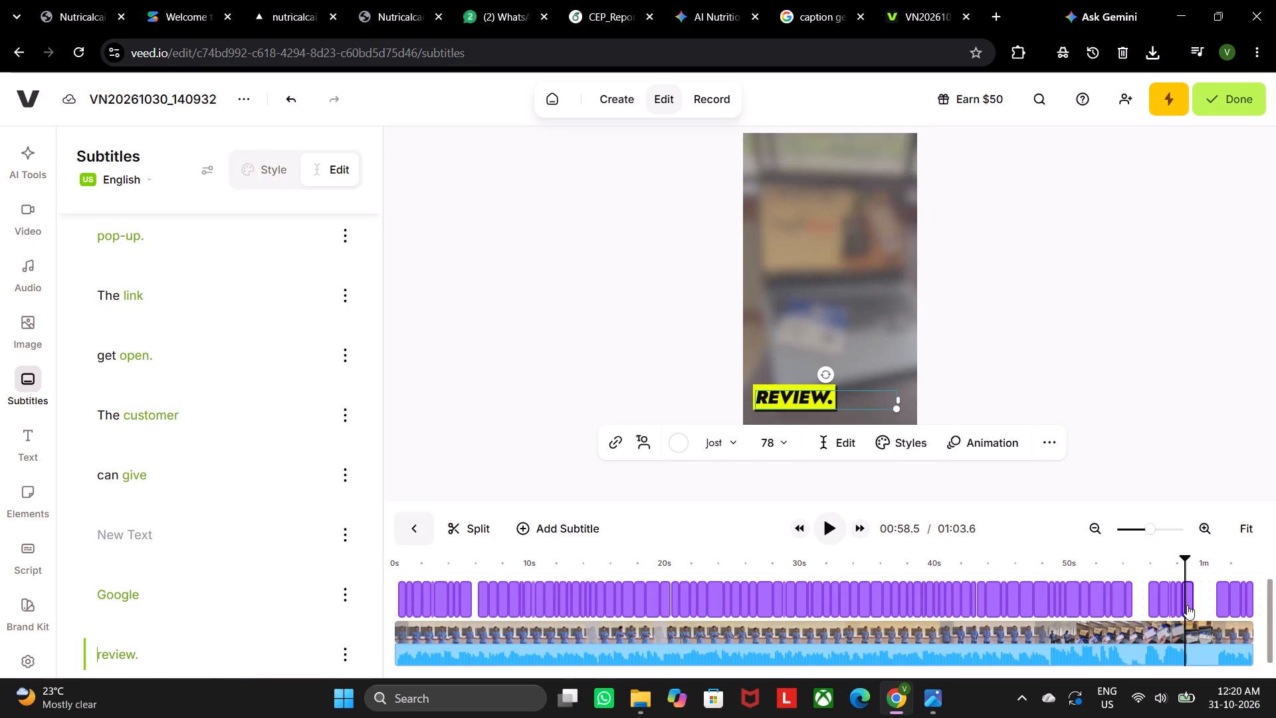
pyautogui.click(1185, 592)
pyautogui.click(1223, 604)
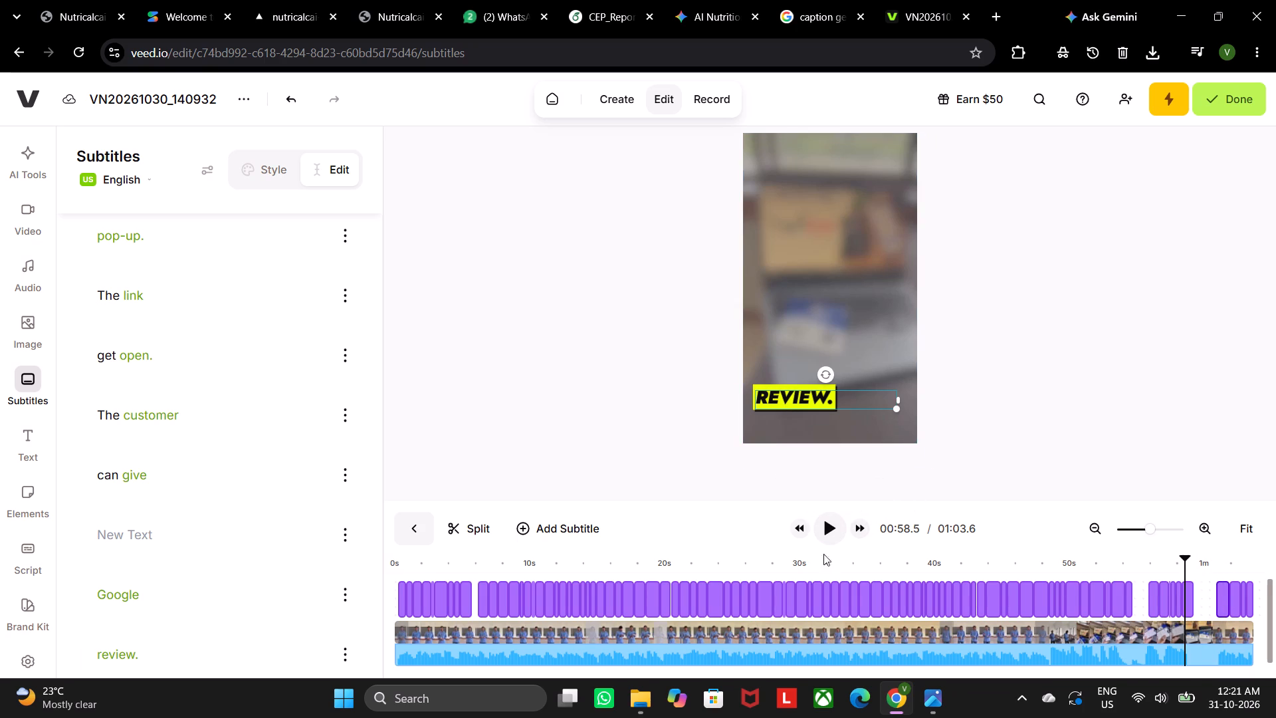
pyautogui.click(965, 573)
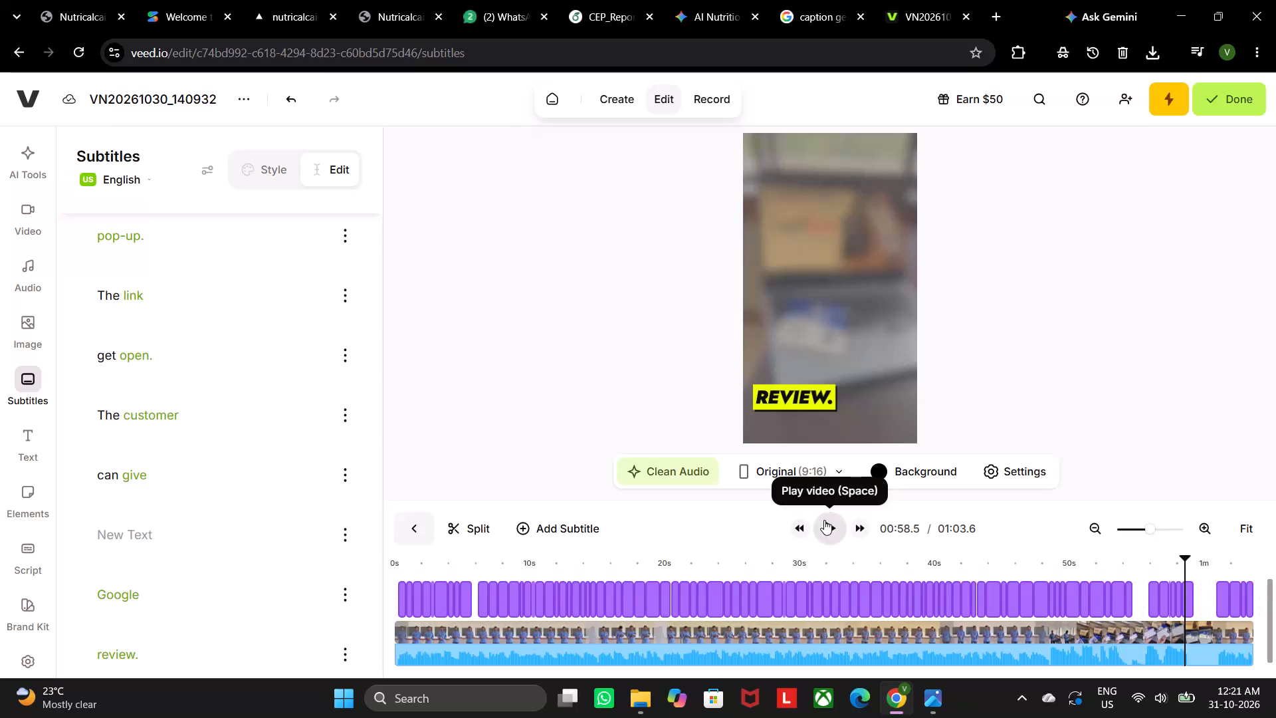
# Play the video from around 33 s to check the captions, pausing at "Just tap on" around 51 s.
pyautogui.click(843, 557)
pyautogui.click(835, 528)
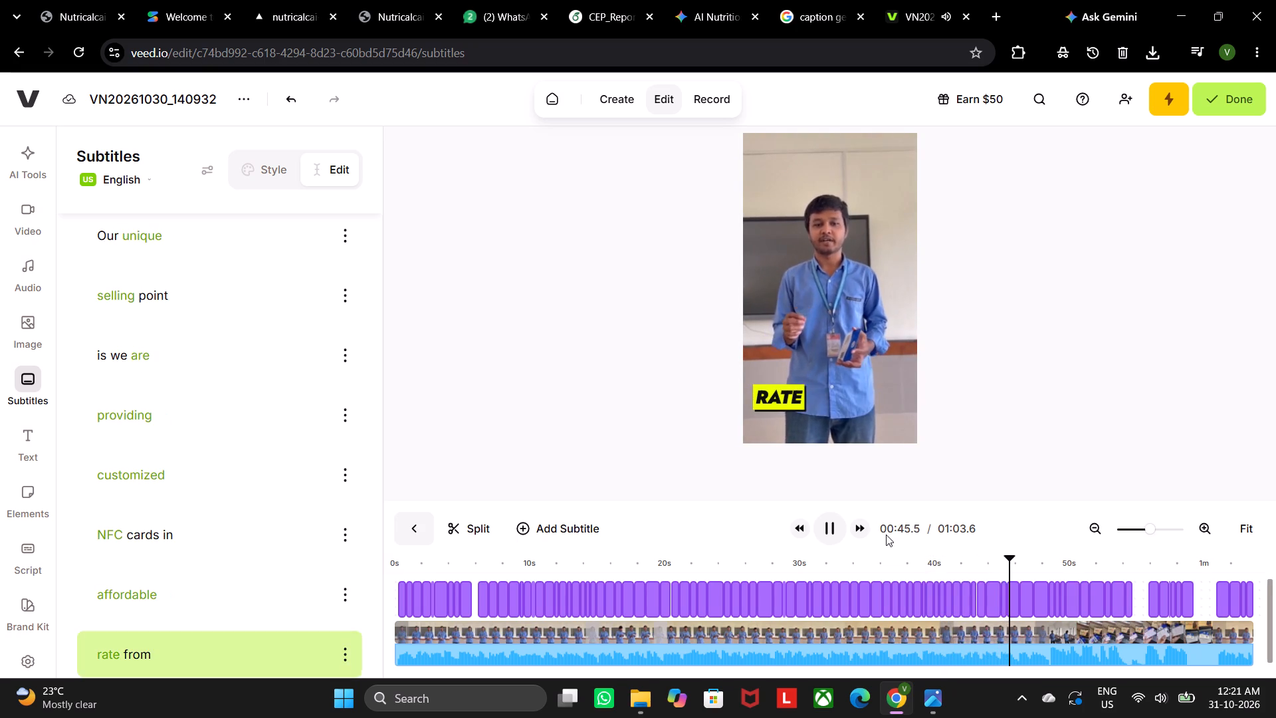
pyautogui.click(839, 537)
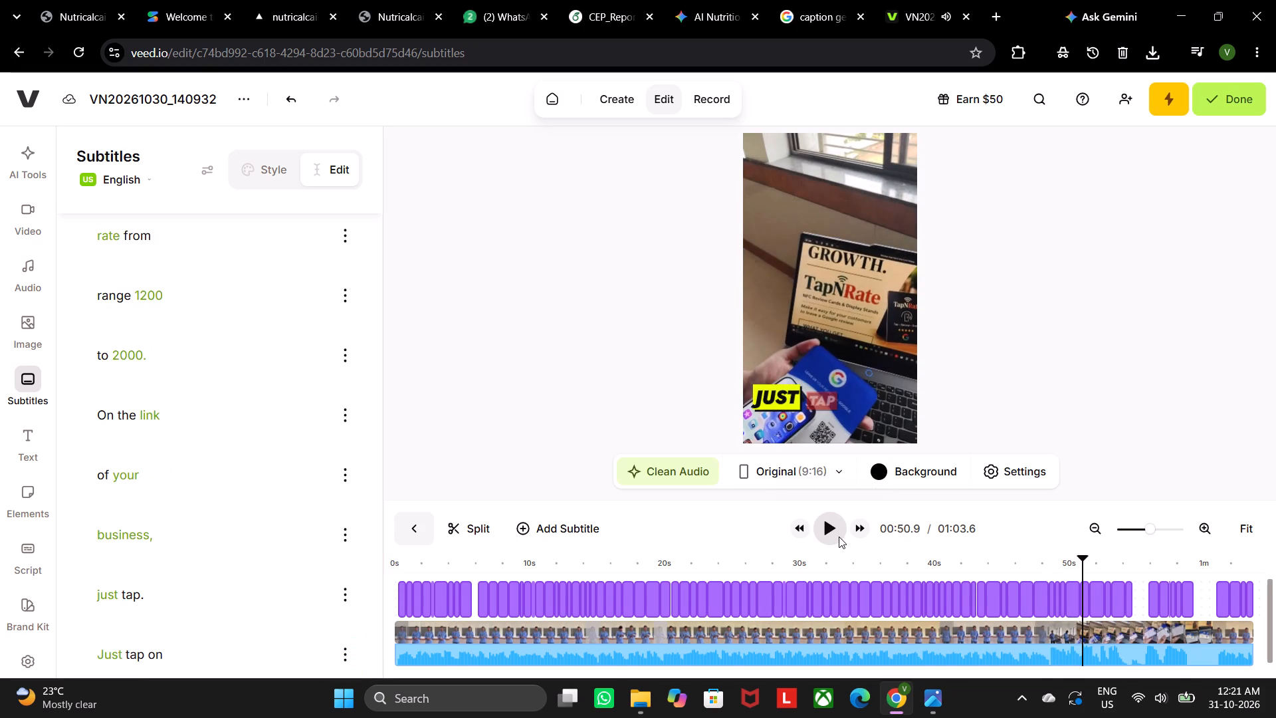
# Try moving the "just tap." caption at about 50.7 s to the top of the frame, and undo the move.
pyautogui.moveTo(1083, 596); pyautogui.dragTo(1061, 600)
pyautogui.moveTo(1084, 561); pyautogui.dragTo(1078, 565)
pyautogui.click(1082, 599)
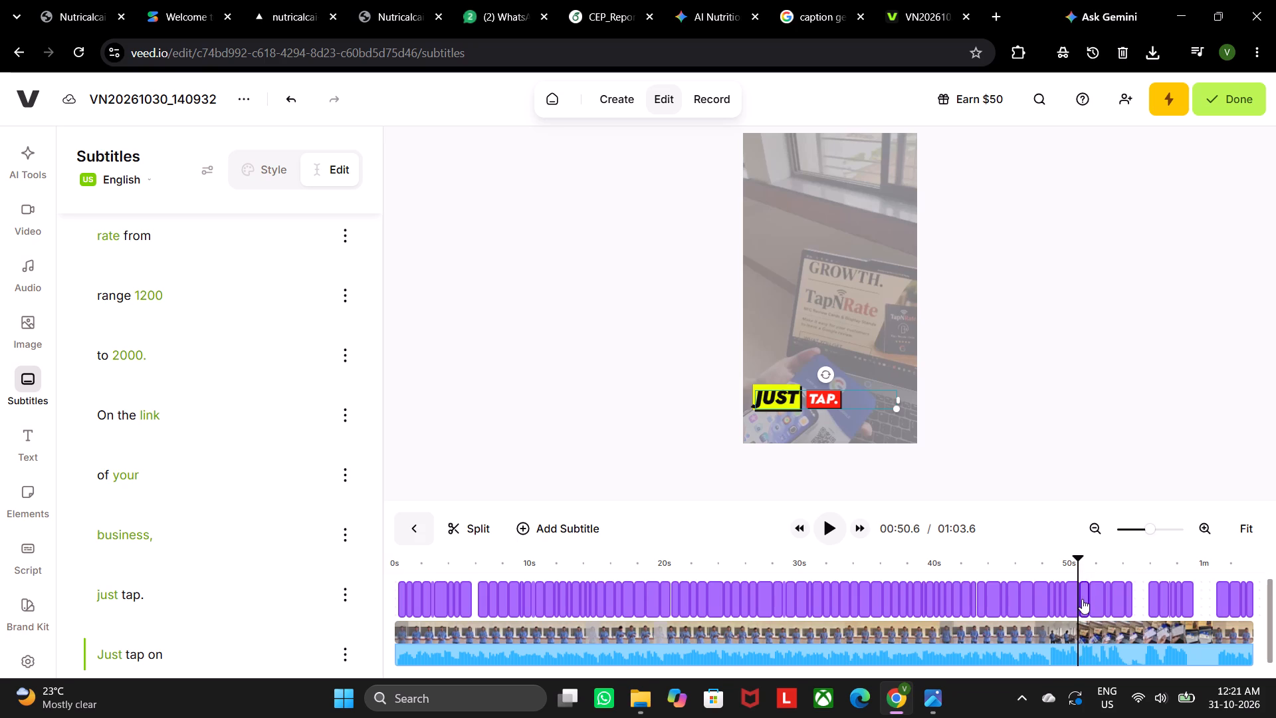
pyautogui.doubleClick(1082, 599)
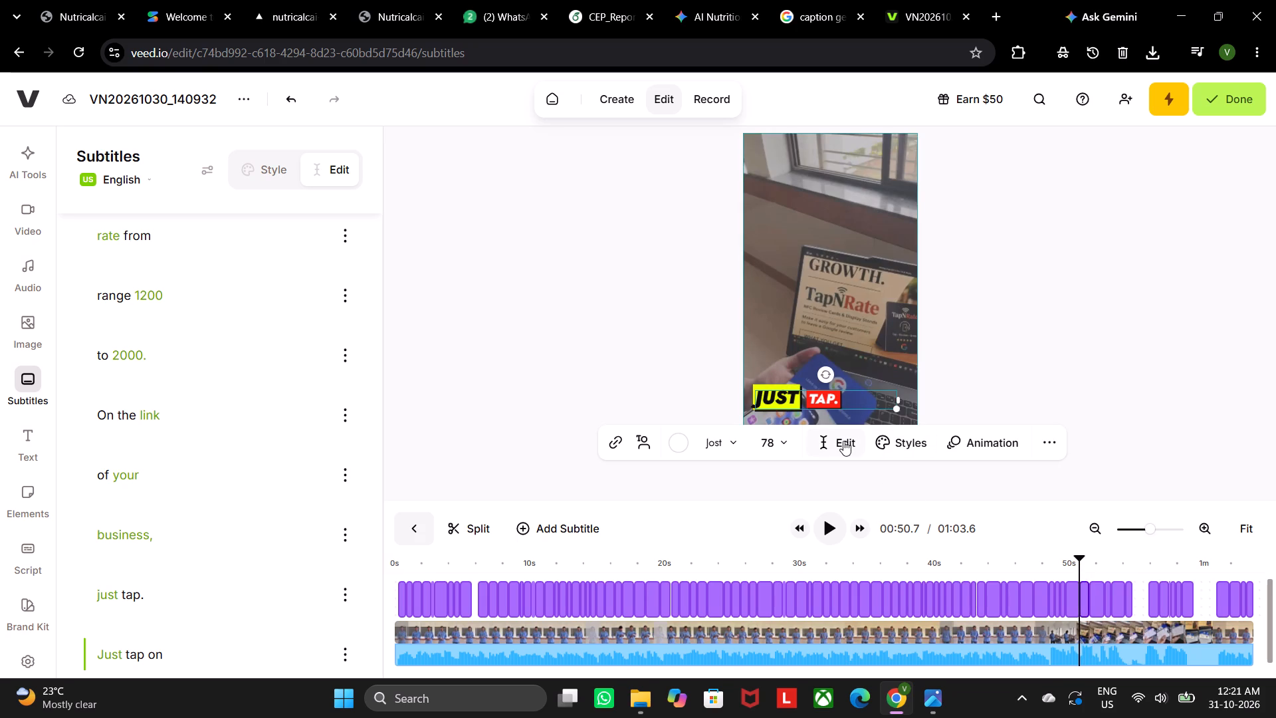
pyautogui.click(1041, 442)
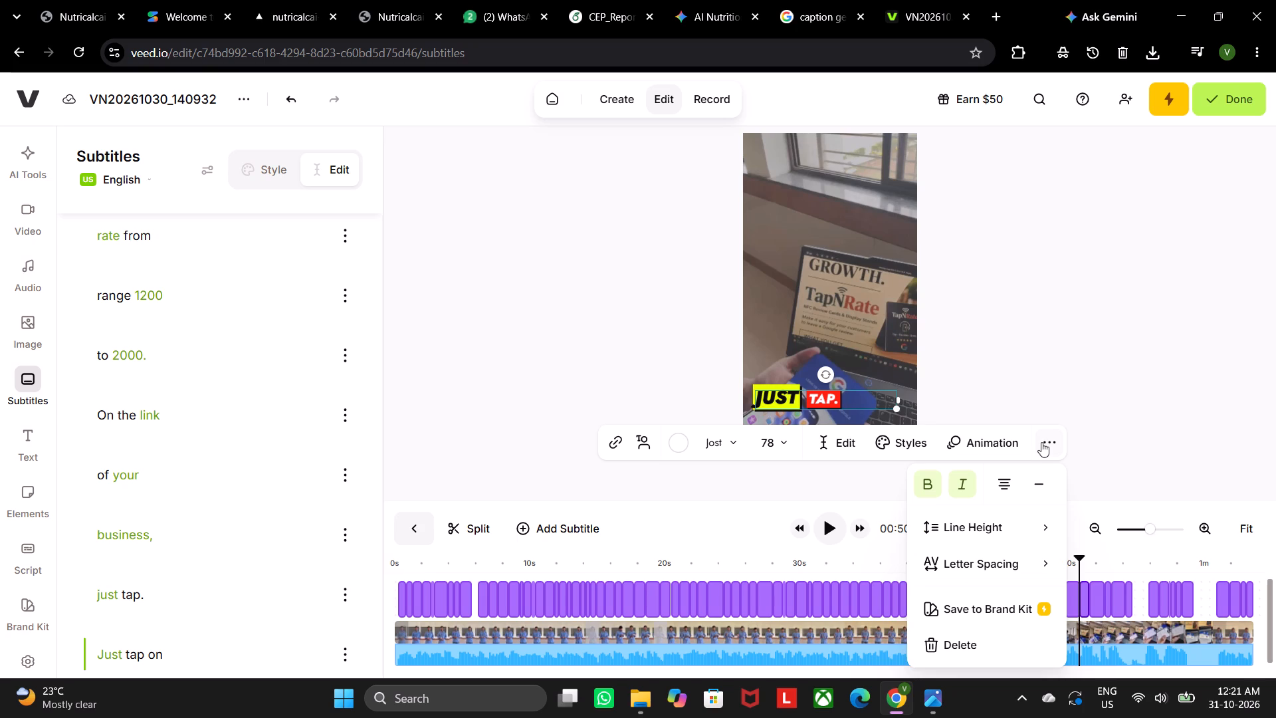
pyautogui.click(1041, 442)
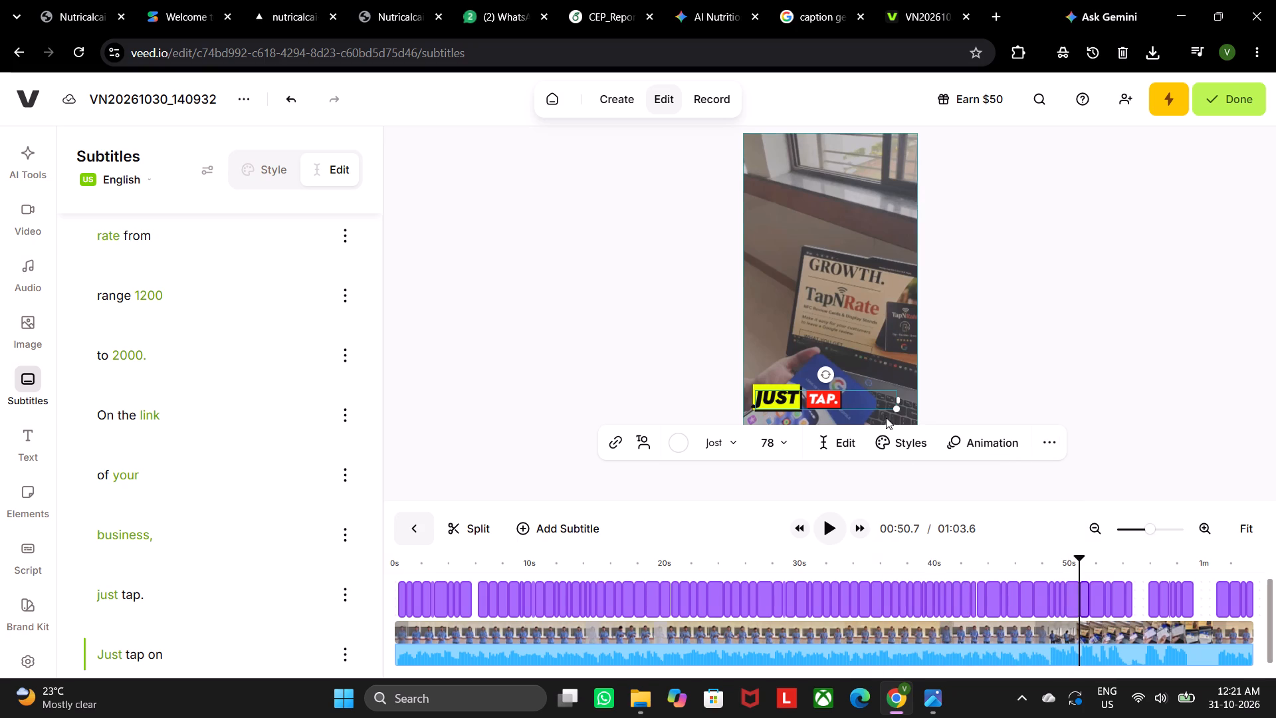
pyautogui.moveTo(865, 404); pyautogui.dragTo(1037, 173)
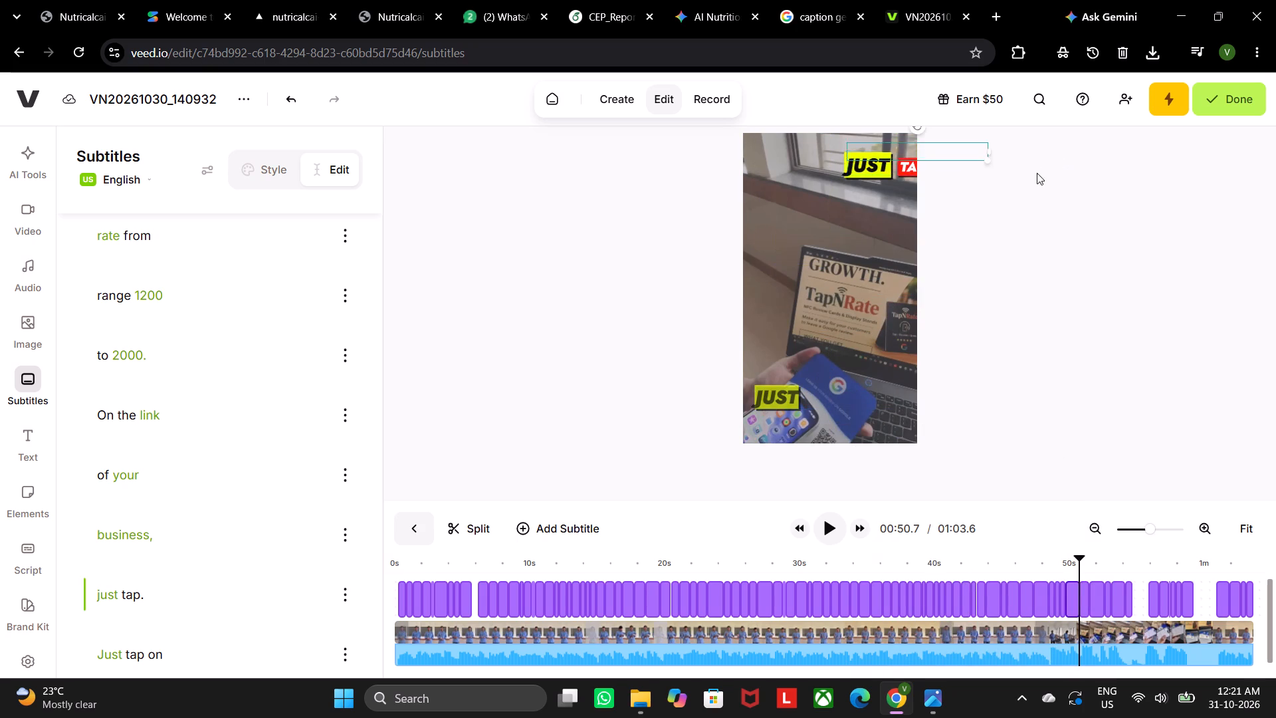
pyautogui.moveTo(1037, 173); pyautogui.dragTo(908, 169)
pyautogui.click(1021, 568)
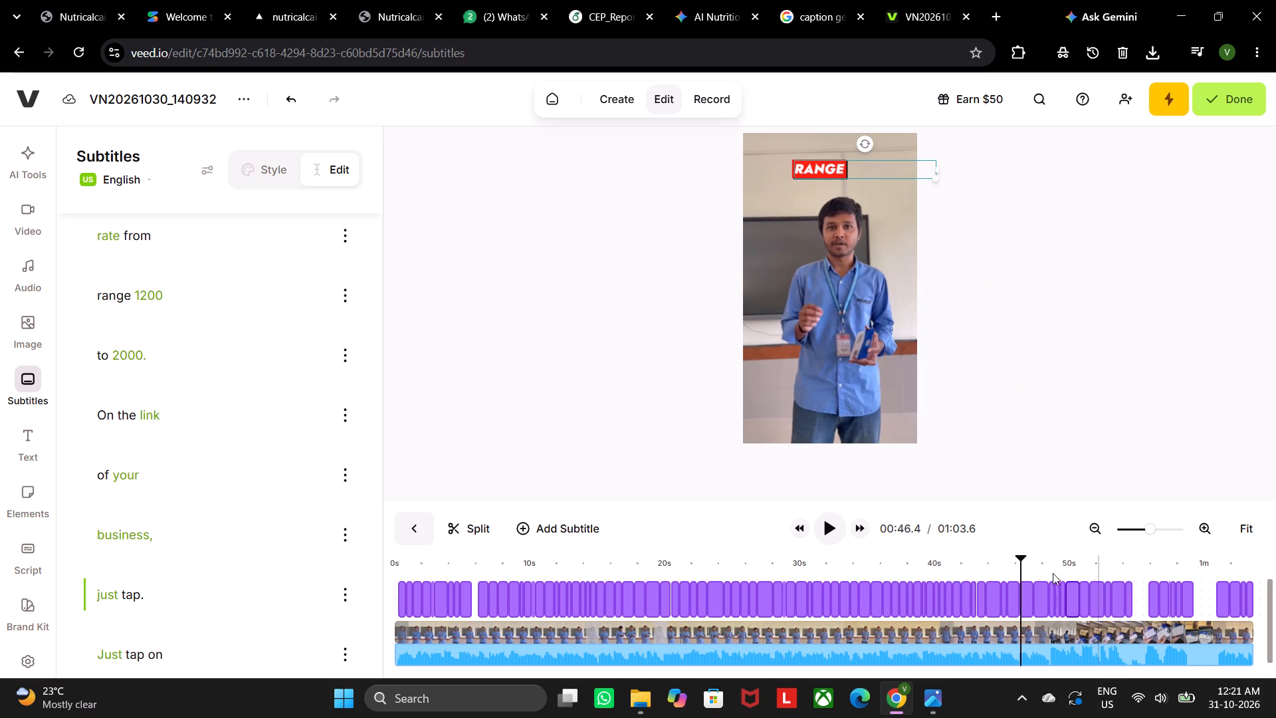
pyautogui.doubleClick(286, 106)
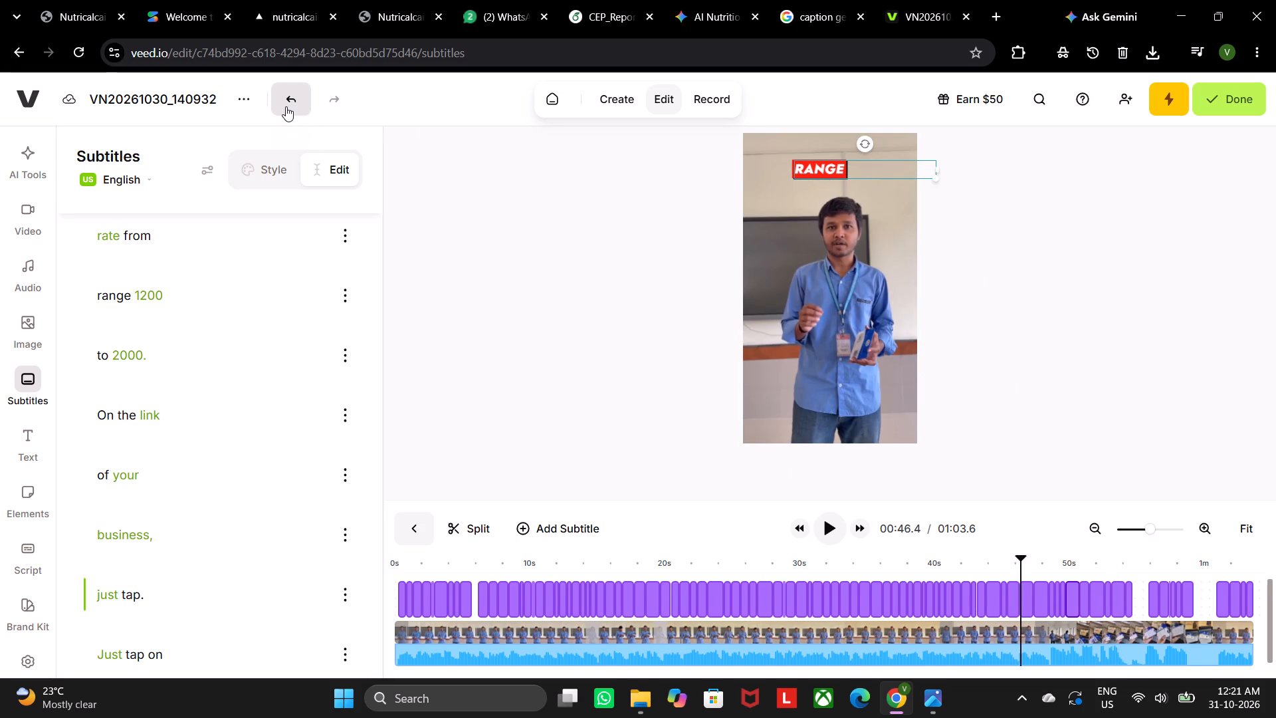
# Replay the section around "just tap." and "that card." to check the captions, pausing at about 50.6 s.
pyautogui.click(1122, 564)
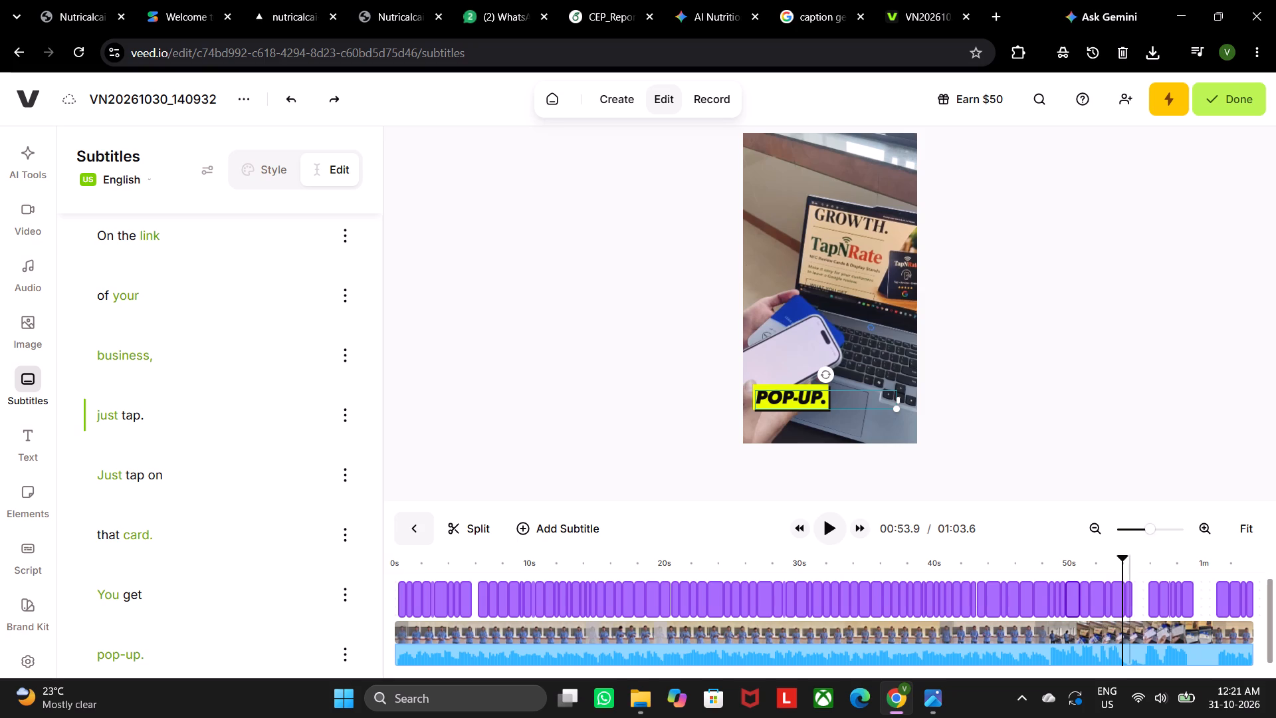
pyautogui.click(1124, 571)
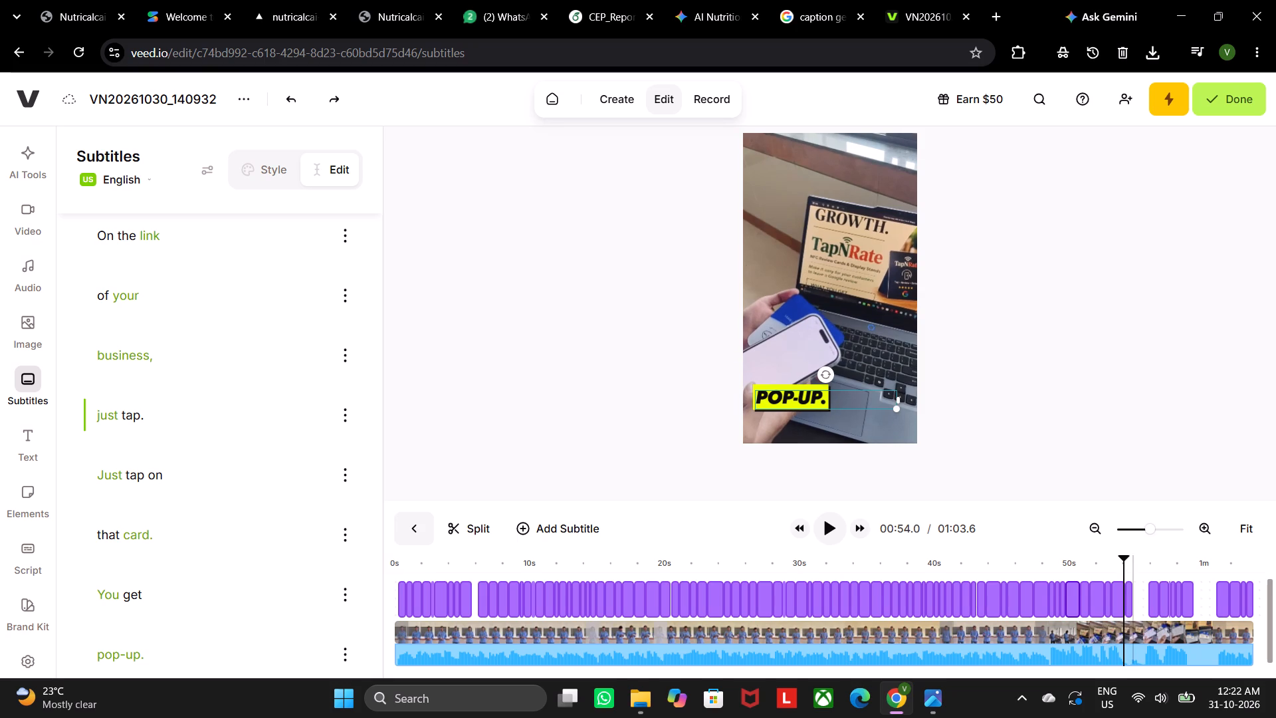
pyautogui.click(1099, 572)
pyautogui.click(825, 517)
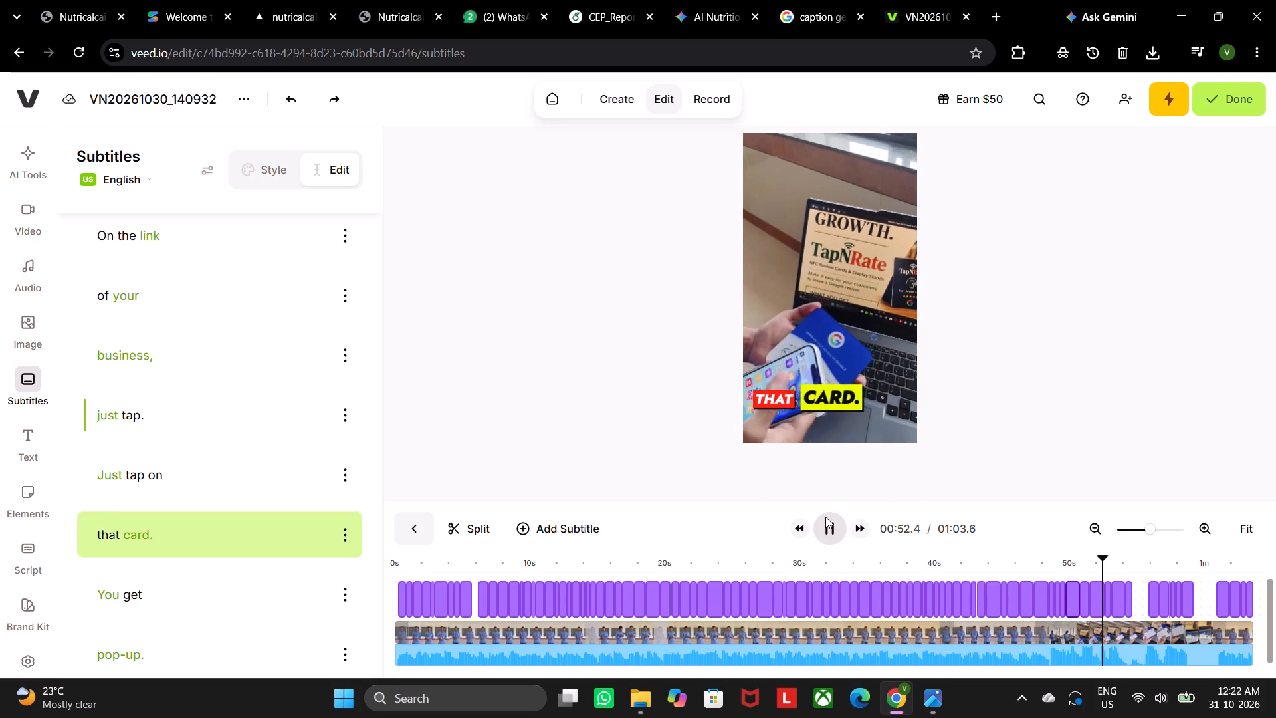
pyautogui.click(1043, 569)
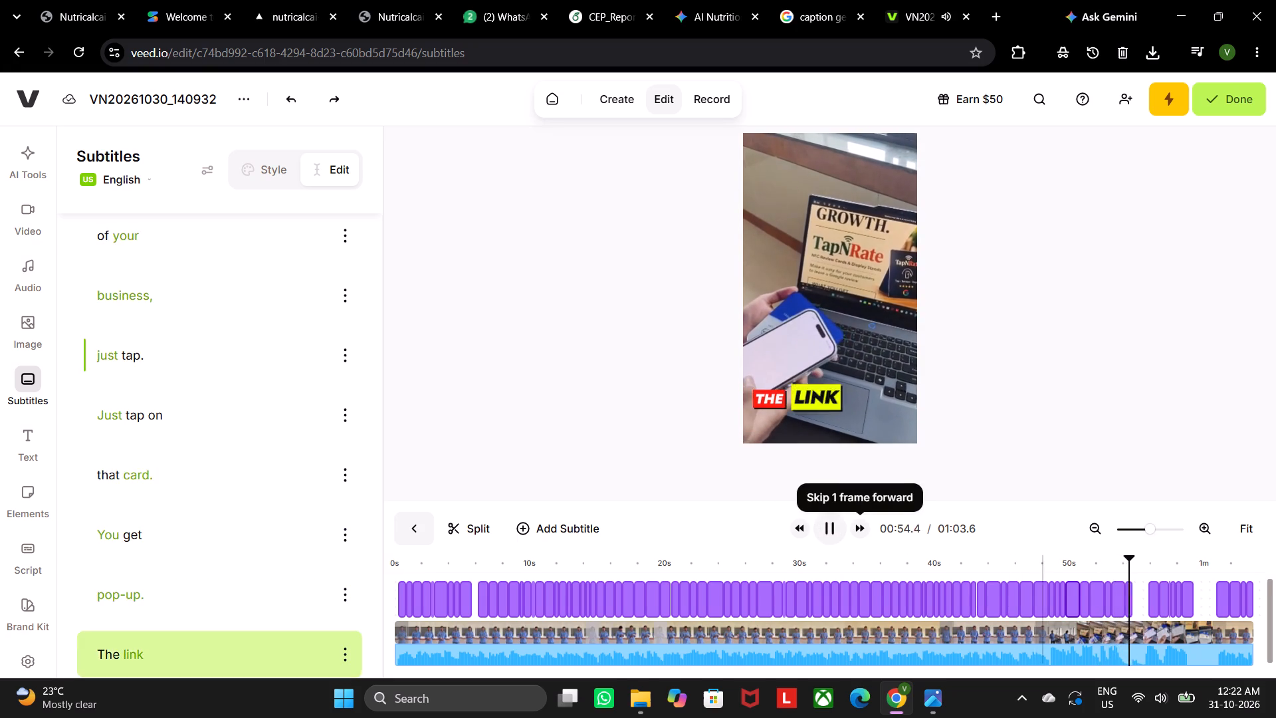
pyautogui.click(834, 518)
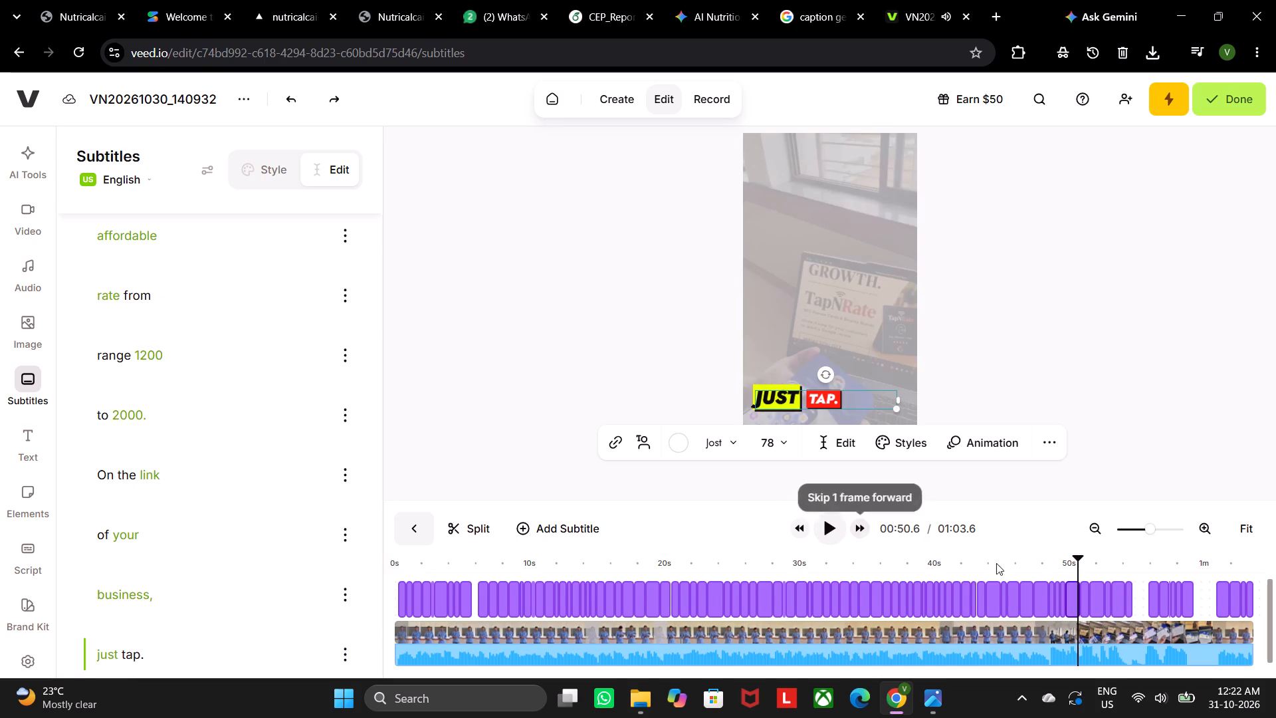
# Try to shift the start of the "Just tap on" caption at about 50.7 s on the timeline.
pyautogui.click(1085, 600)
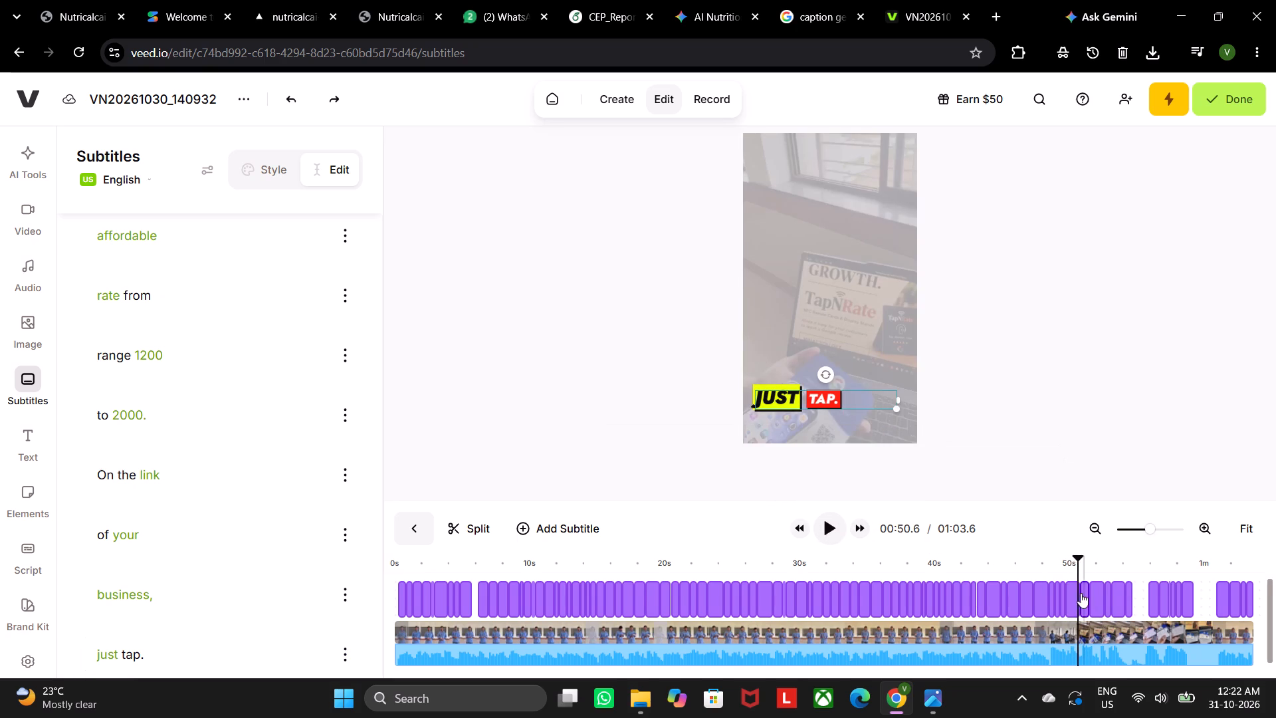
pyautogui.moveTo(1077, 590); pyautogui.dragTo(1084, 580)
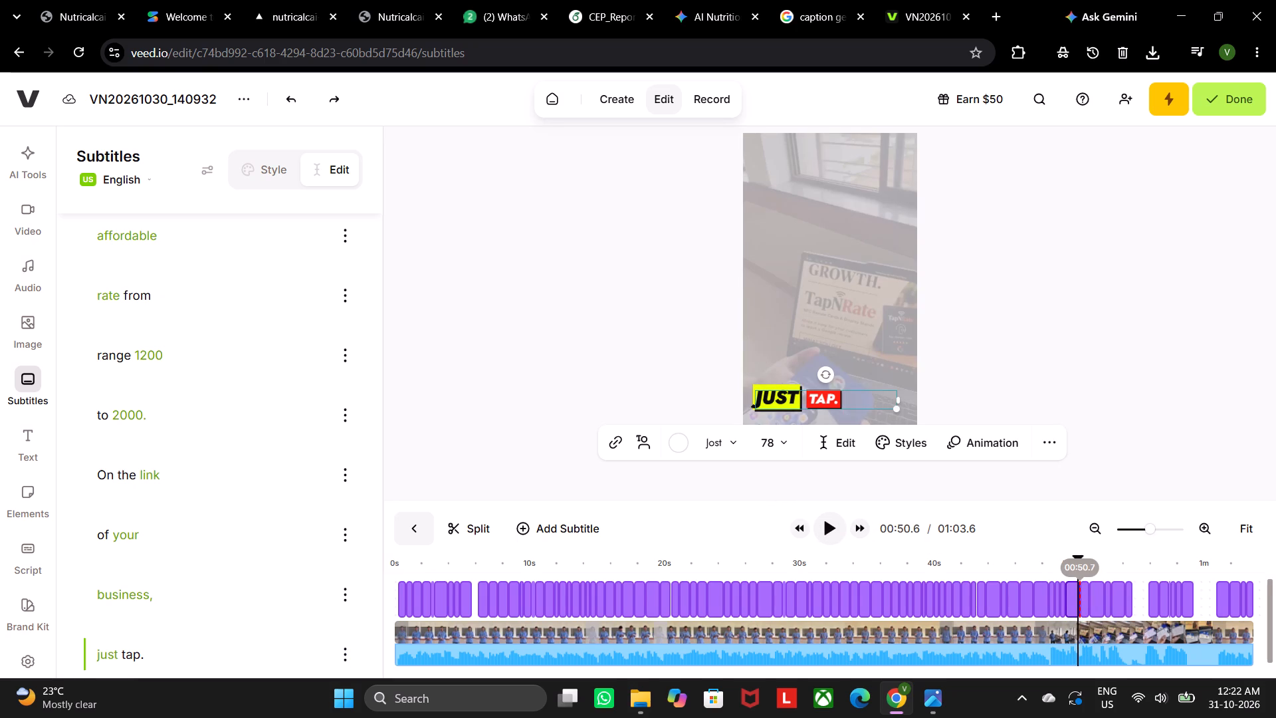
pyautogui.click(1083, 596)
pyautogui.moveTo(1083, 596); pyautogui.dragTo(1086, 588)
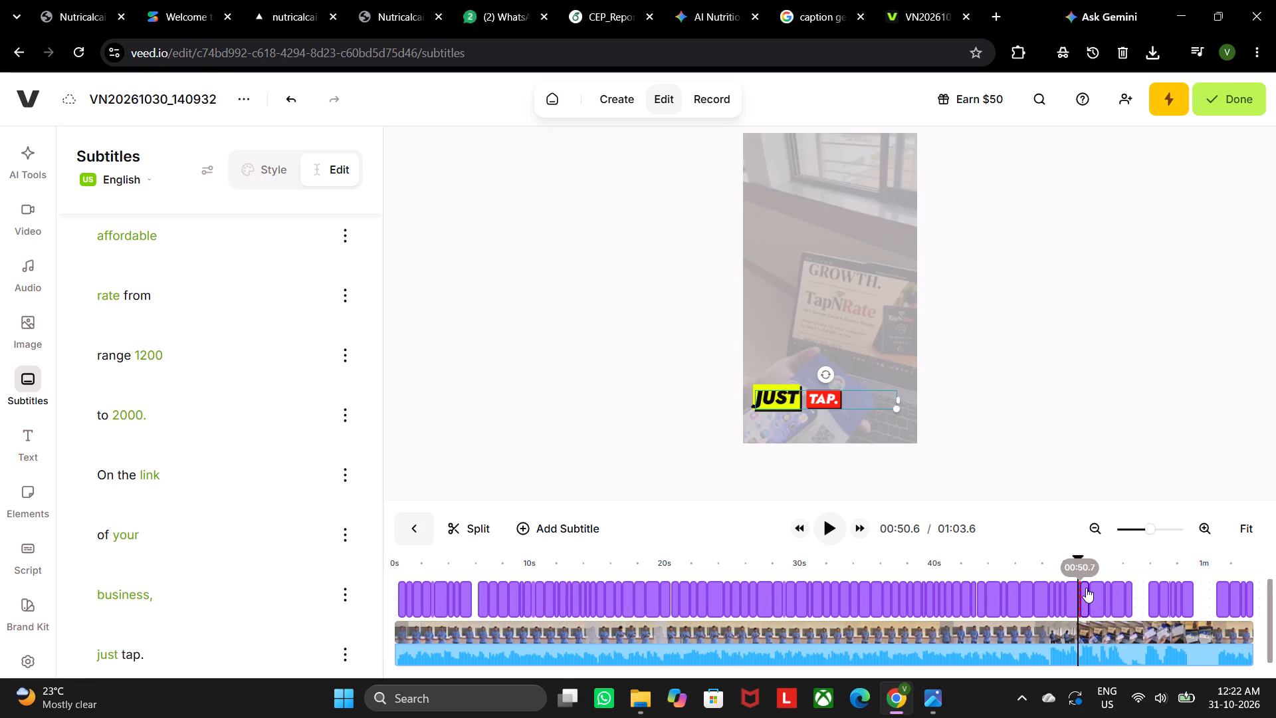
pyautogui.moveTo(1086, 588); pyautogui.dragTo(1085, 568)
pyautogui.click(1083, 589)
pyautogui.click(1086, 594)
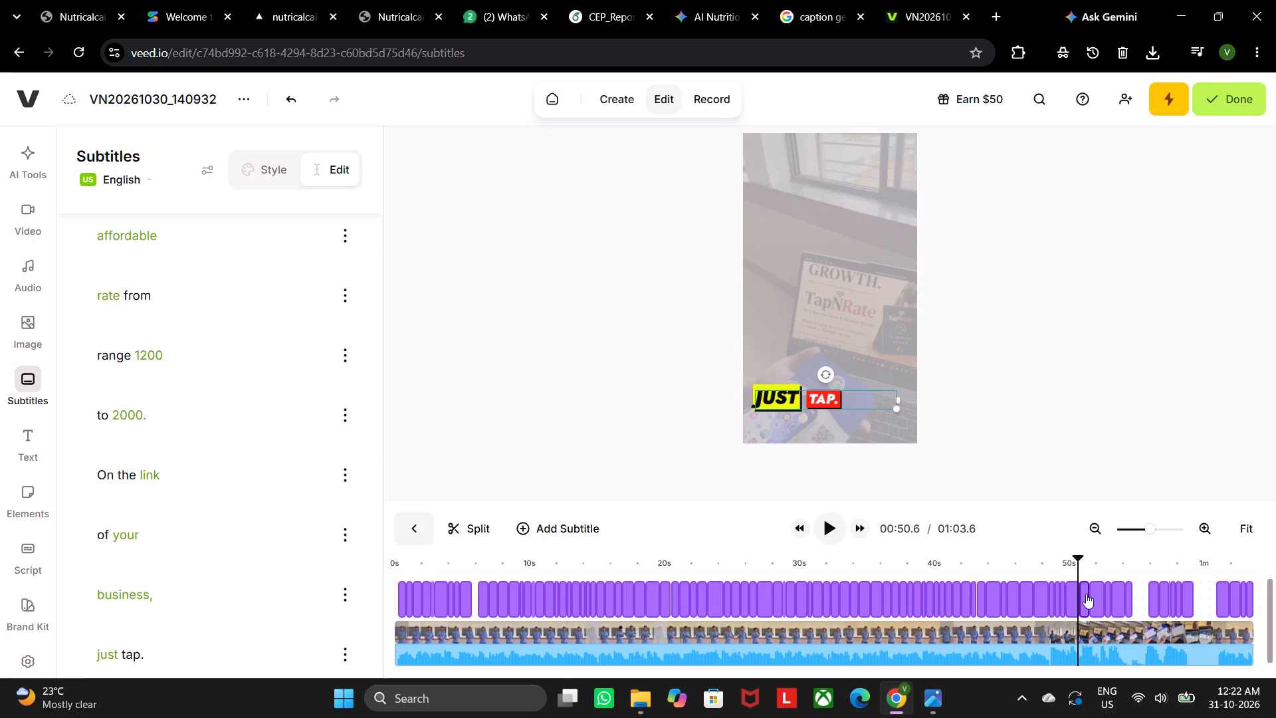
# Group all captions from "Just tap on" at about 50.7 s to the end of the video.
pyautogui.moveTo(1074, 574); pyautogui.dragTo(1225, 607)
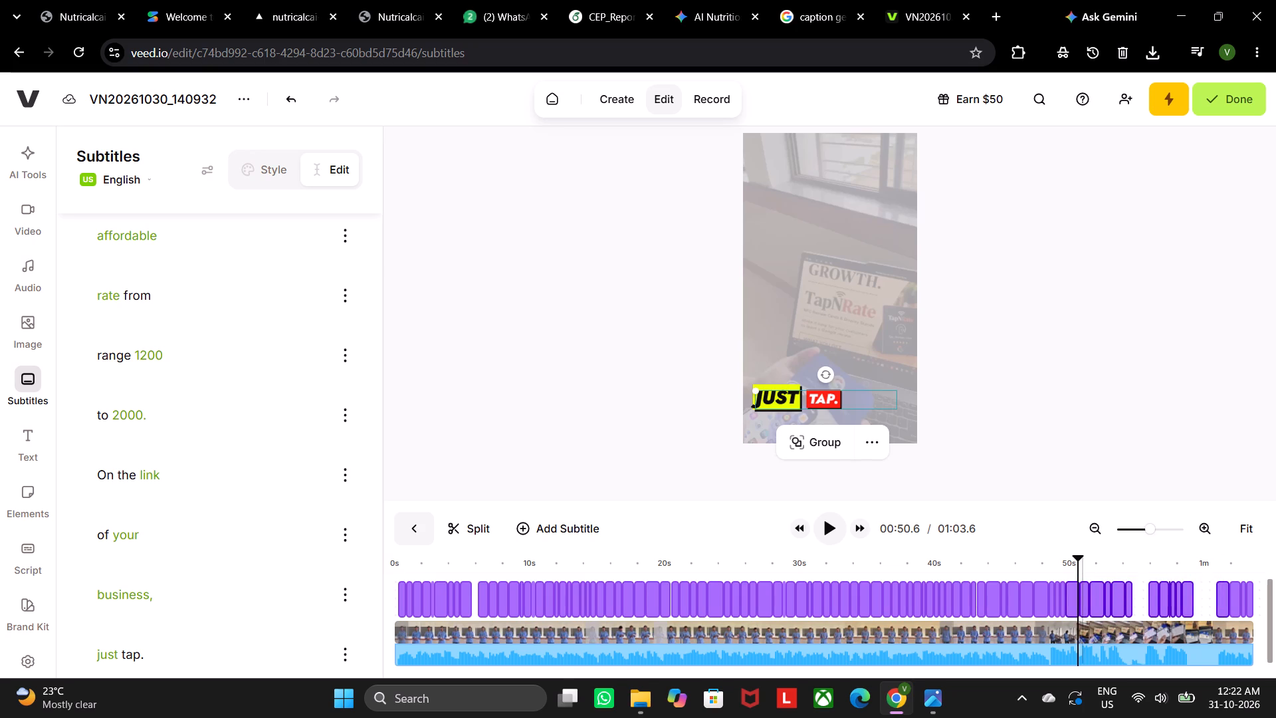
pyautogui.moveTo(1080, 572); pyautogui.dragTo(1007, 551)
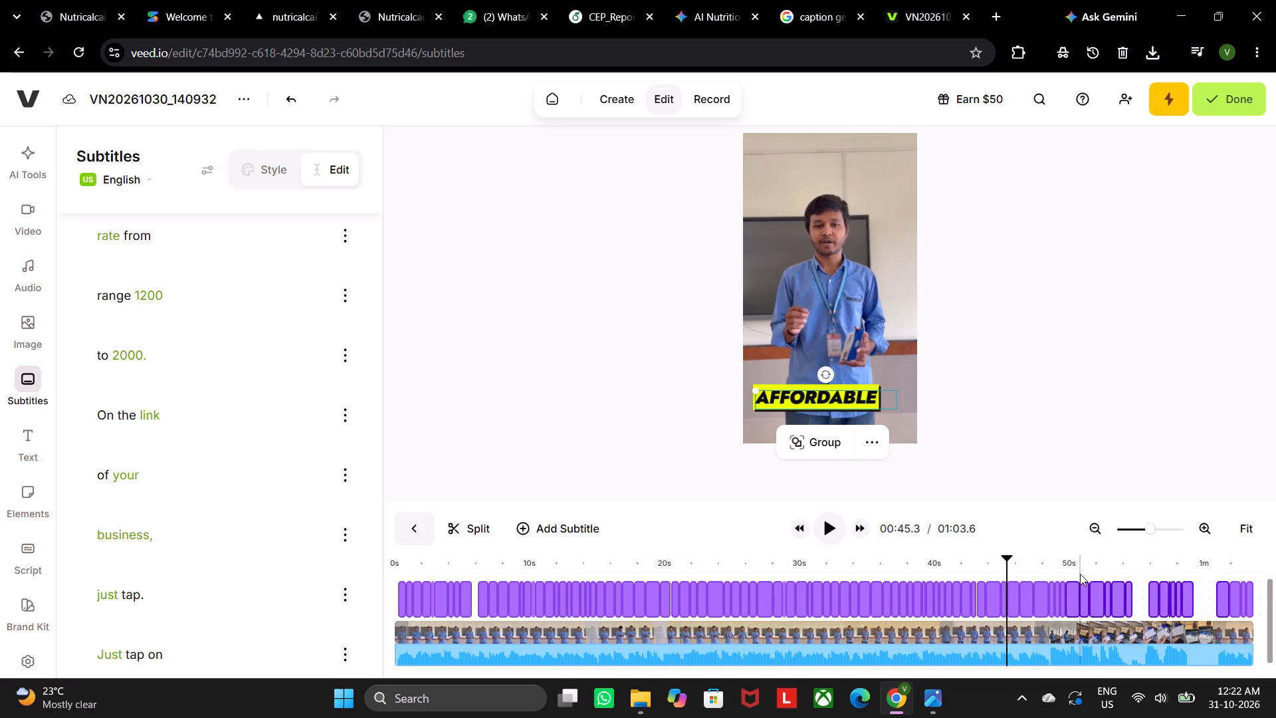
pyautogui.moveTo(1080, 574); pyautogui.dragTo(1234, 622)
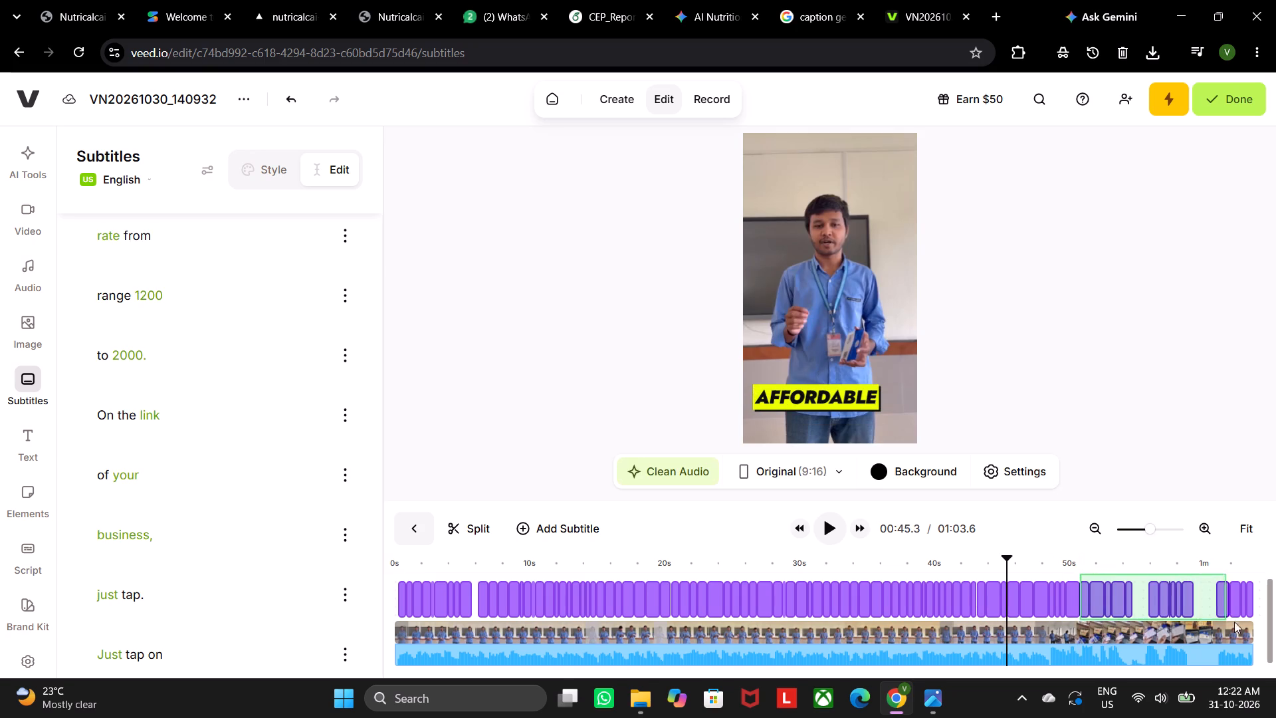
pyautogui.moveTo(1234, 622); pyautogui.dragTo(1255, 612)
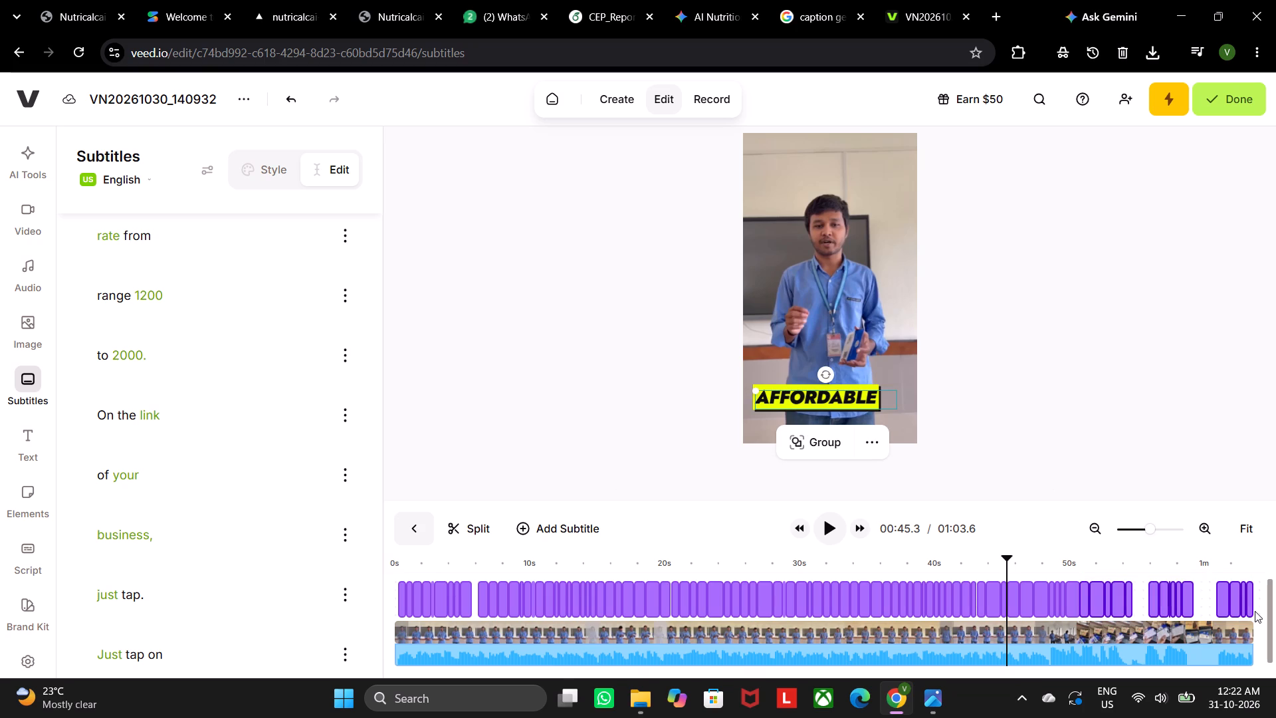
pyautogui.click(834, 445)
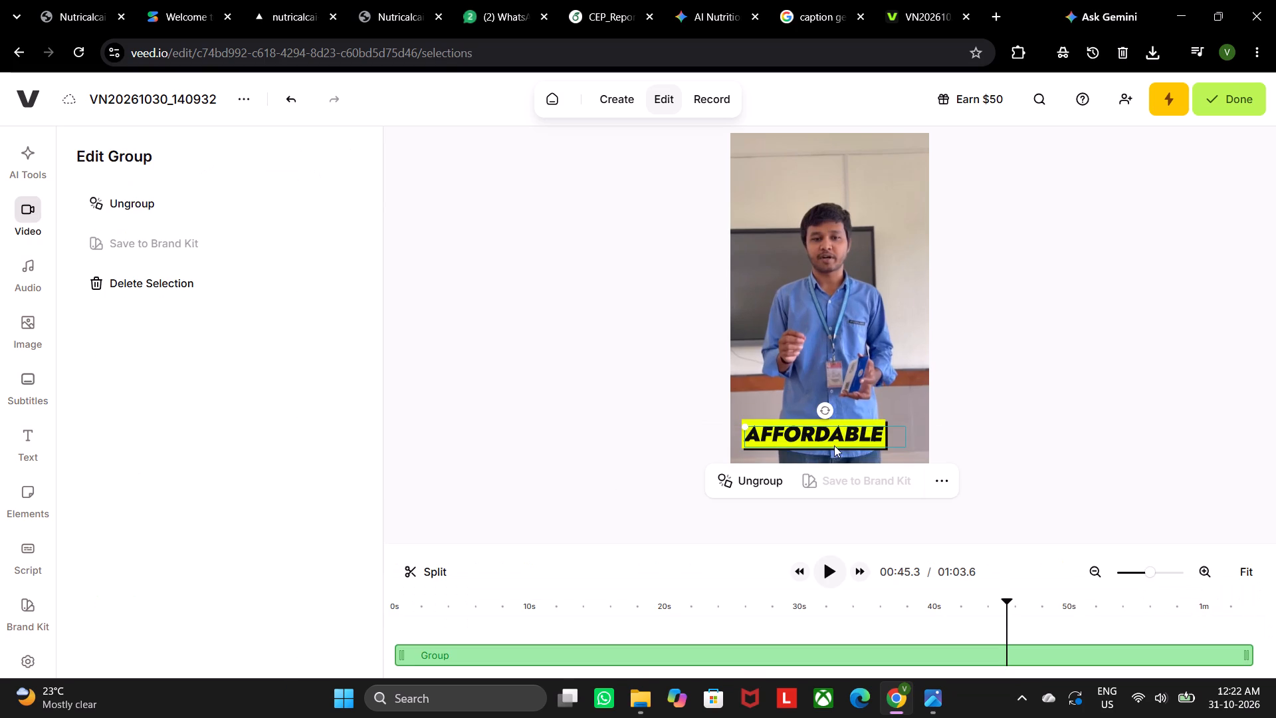
# Examine the grouped timeline and play the video from about 45 s, jumping back to around 41 s.
pyautogui.scroll(-3, 874, 572)
pyautogui.scroll(3, 940, 640)
pyautogui.scroll(-3, 964, 582)
pyautogui.scroll(-4, 1043, 618)
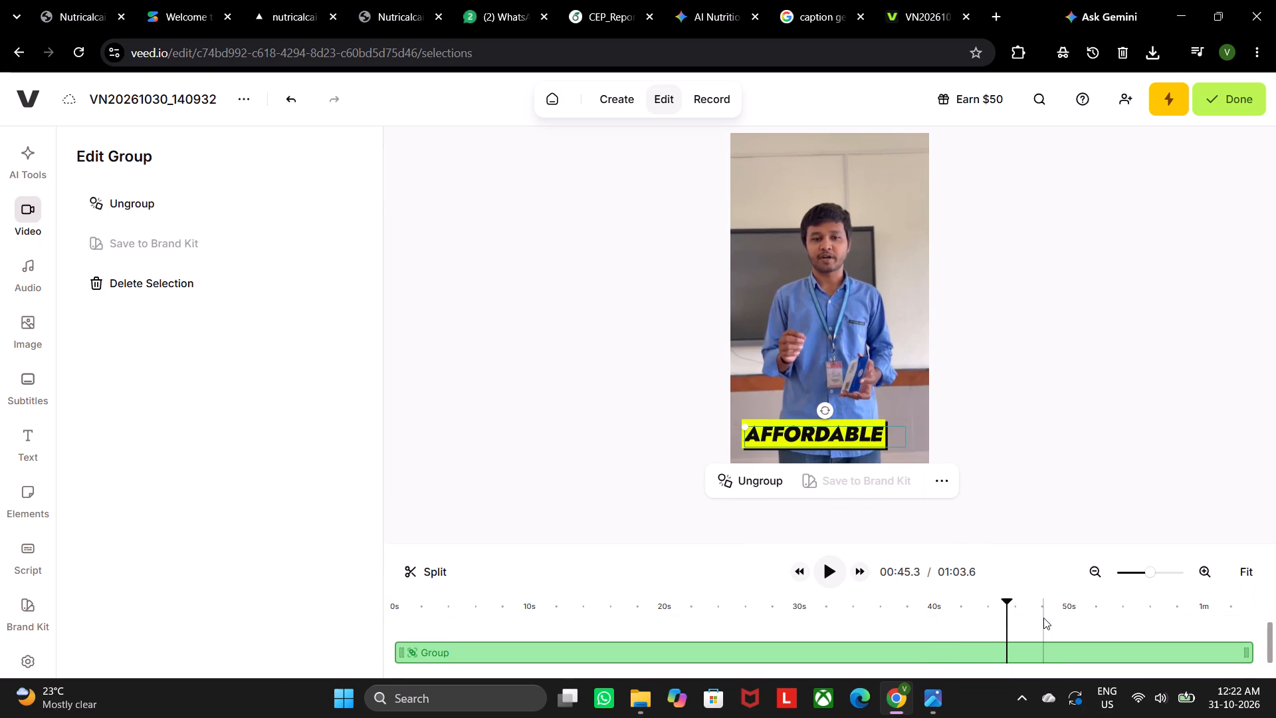
pyautogui.scroll(-4, 1043, 618)
pyautogui.scroll(9, 1043, 618)
pyautogui.click(819, 433)
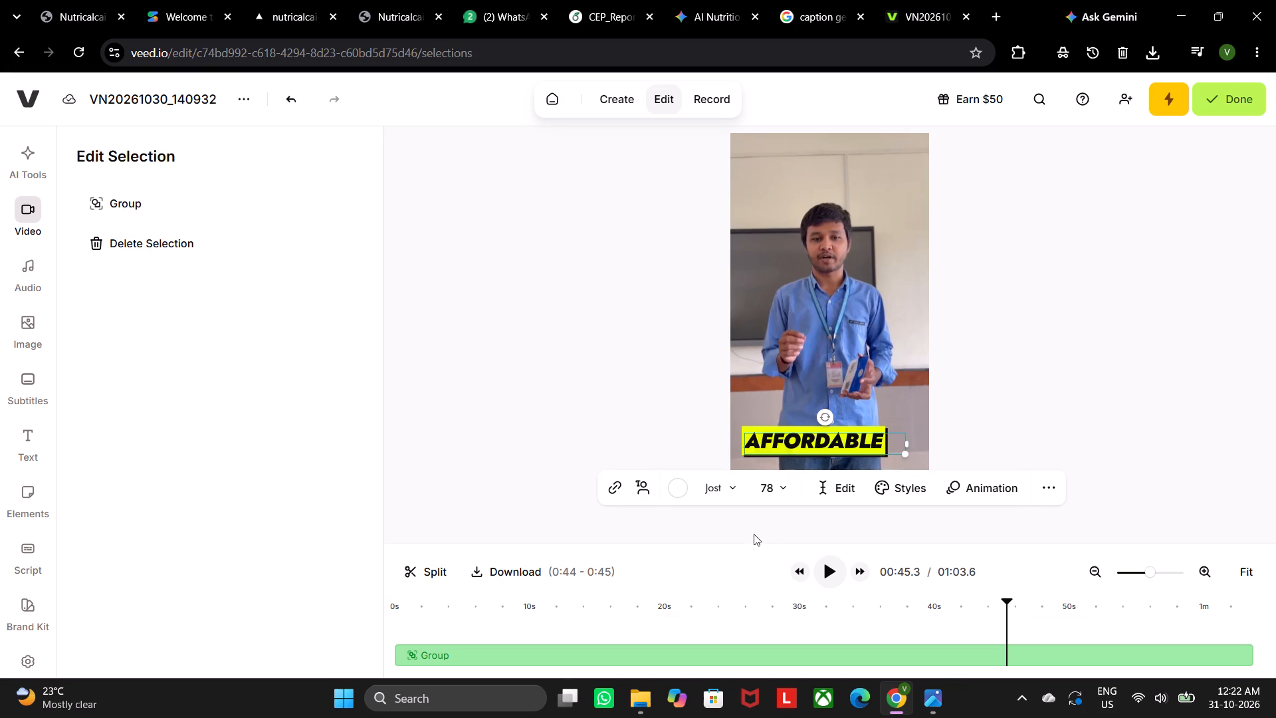
pyautogui.click(818, 567)
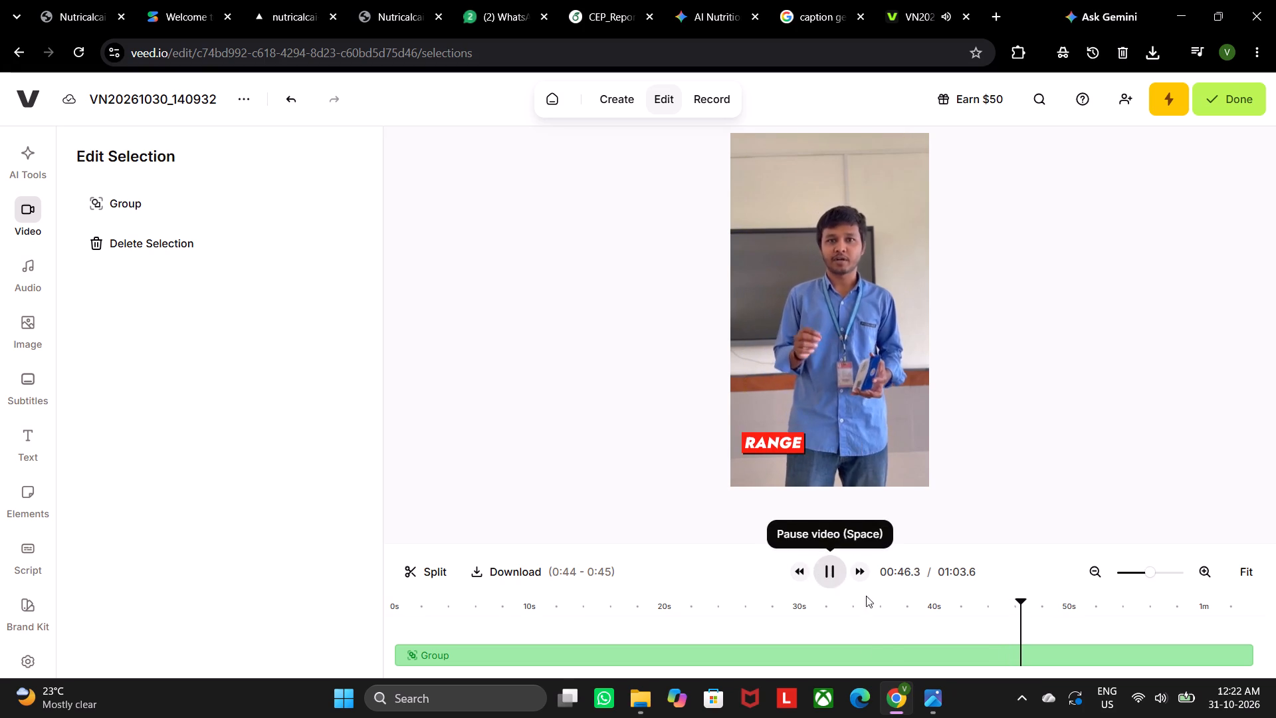
pyautogui.moveTo(931, 614); pyautogui.dragTo(940, 594)
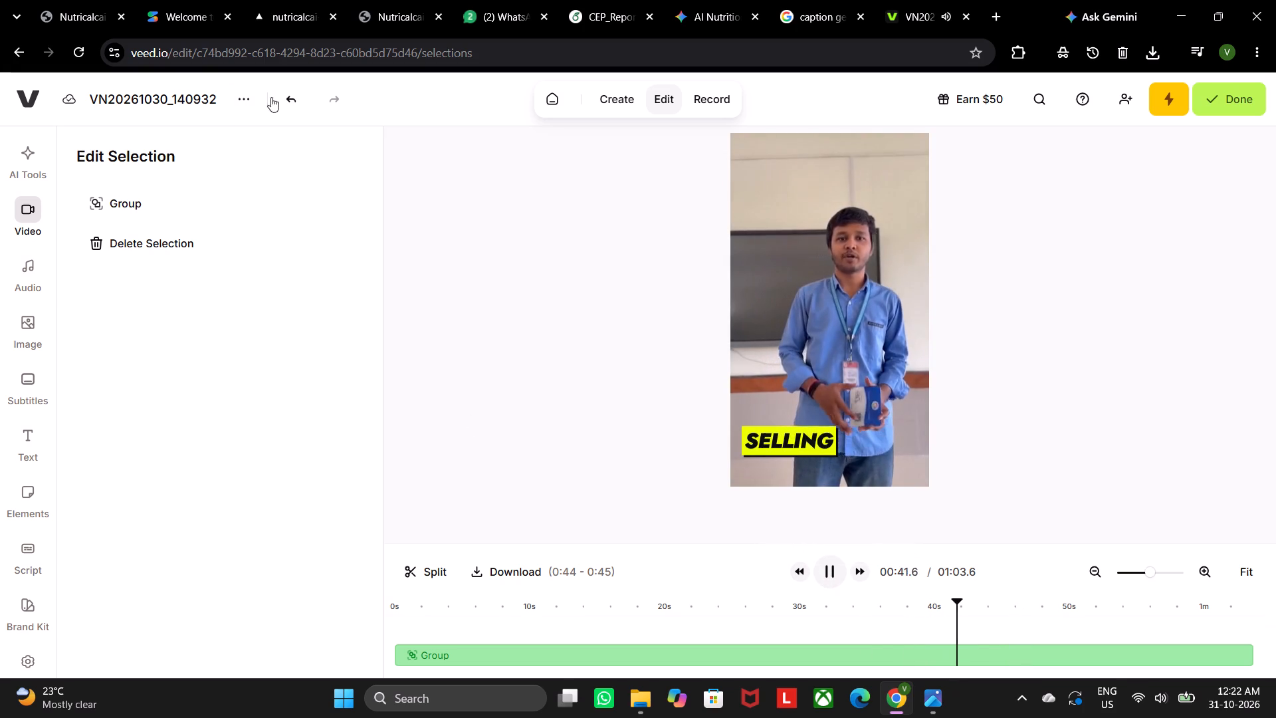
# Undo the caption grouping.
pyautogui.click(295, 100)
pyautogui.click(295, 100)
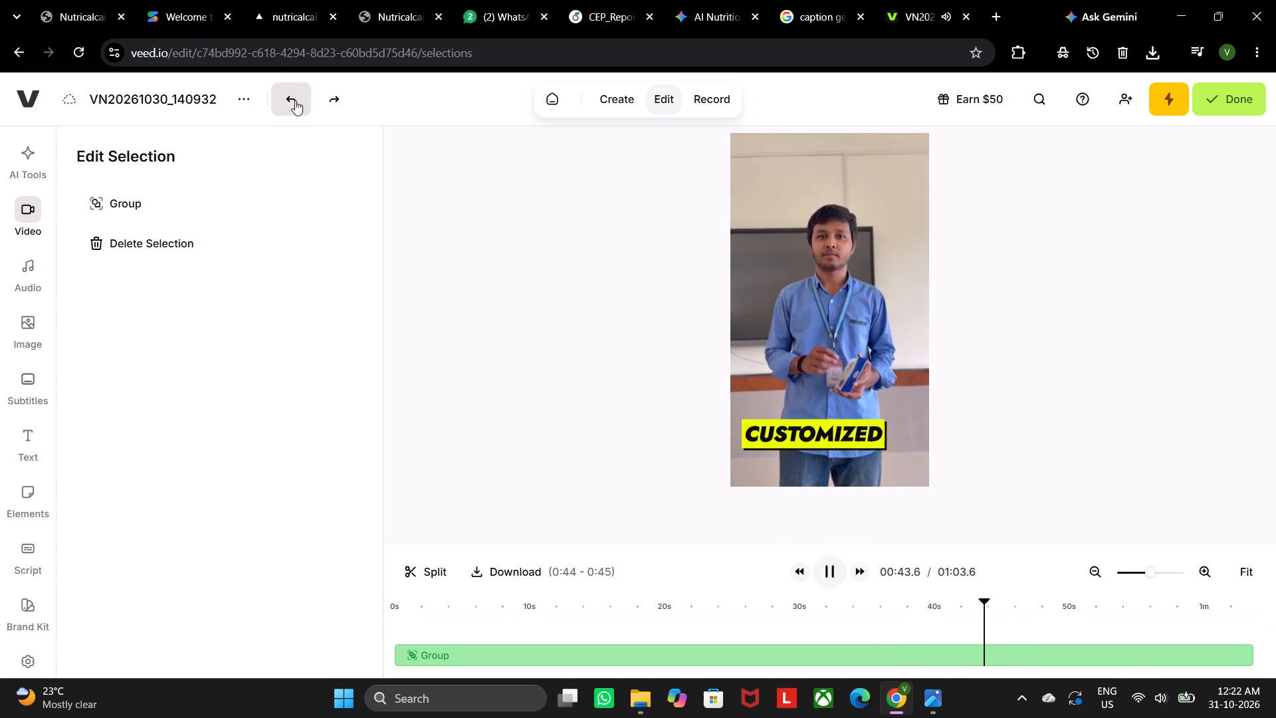
# Play the video on through "Just tap on" to check the captions, pausing at "You get" around 52.7 s.
pyautogui.click(1050, 612)
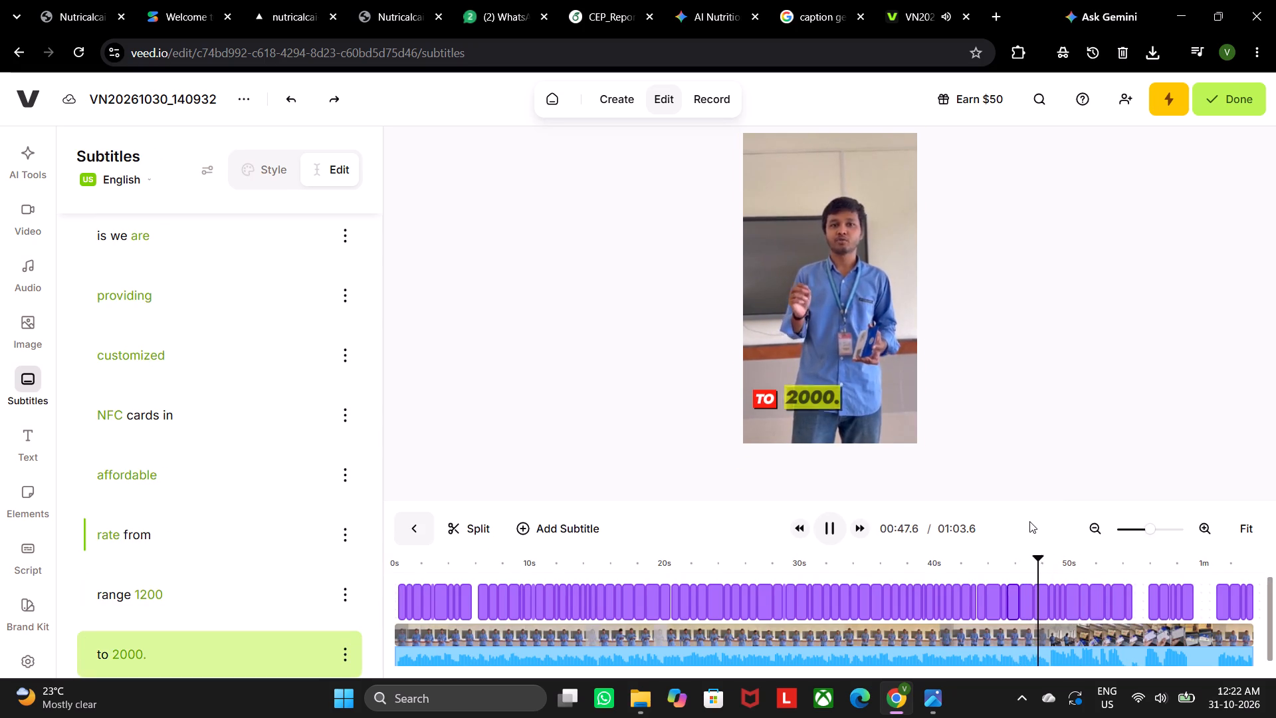
pyautogui.click(1029, 520)
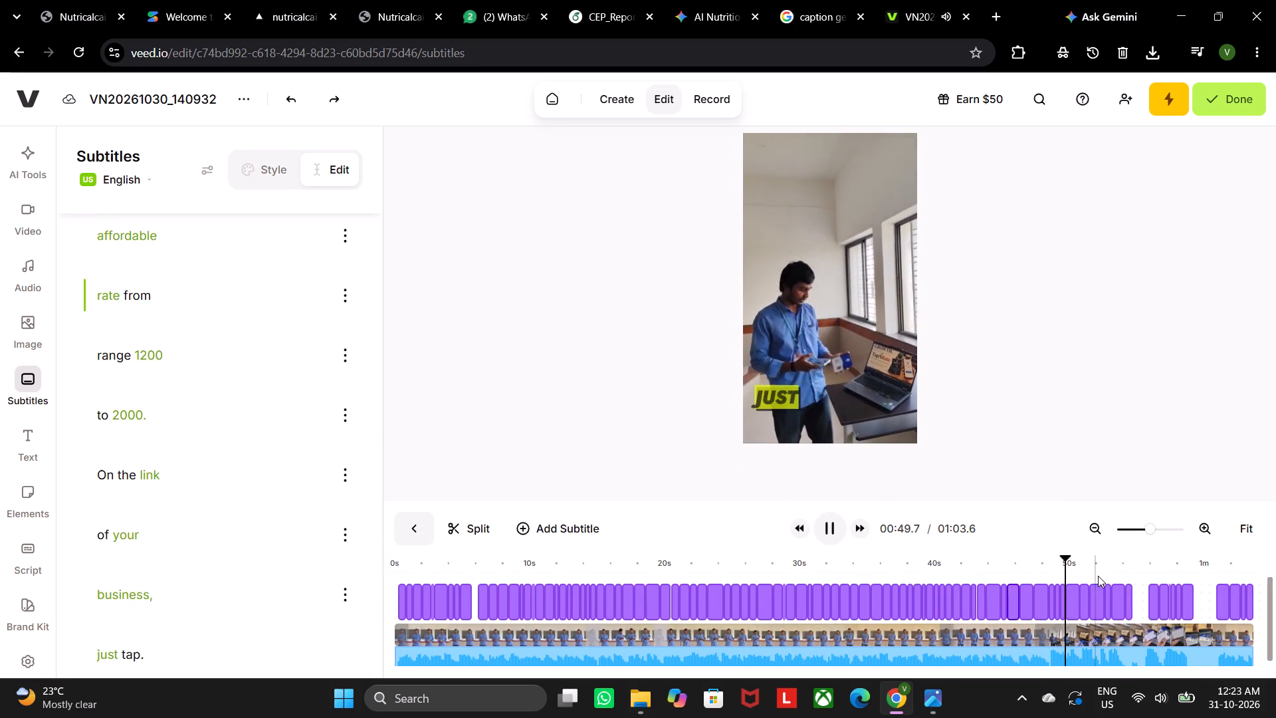
pyautogui.click(1083, 604)
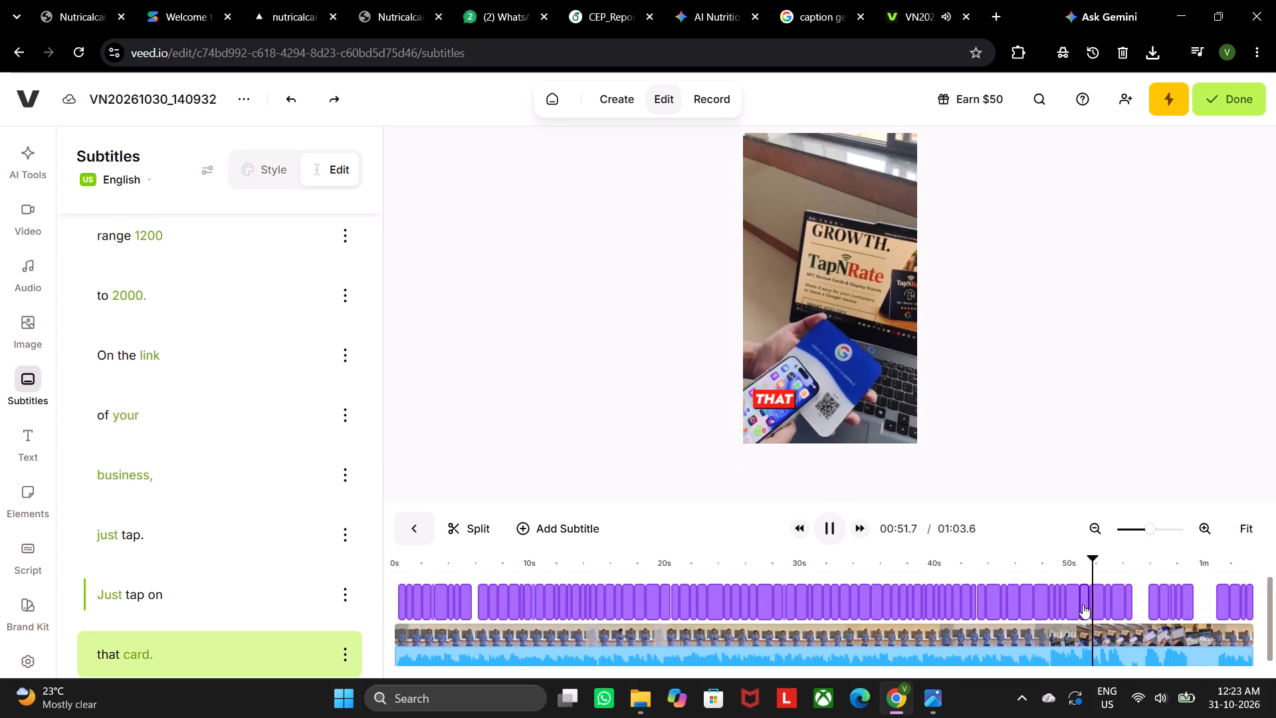
pyautogui.click(834, 527)
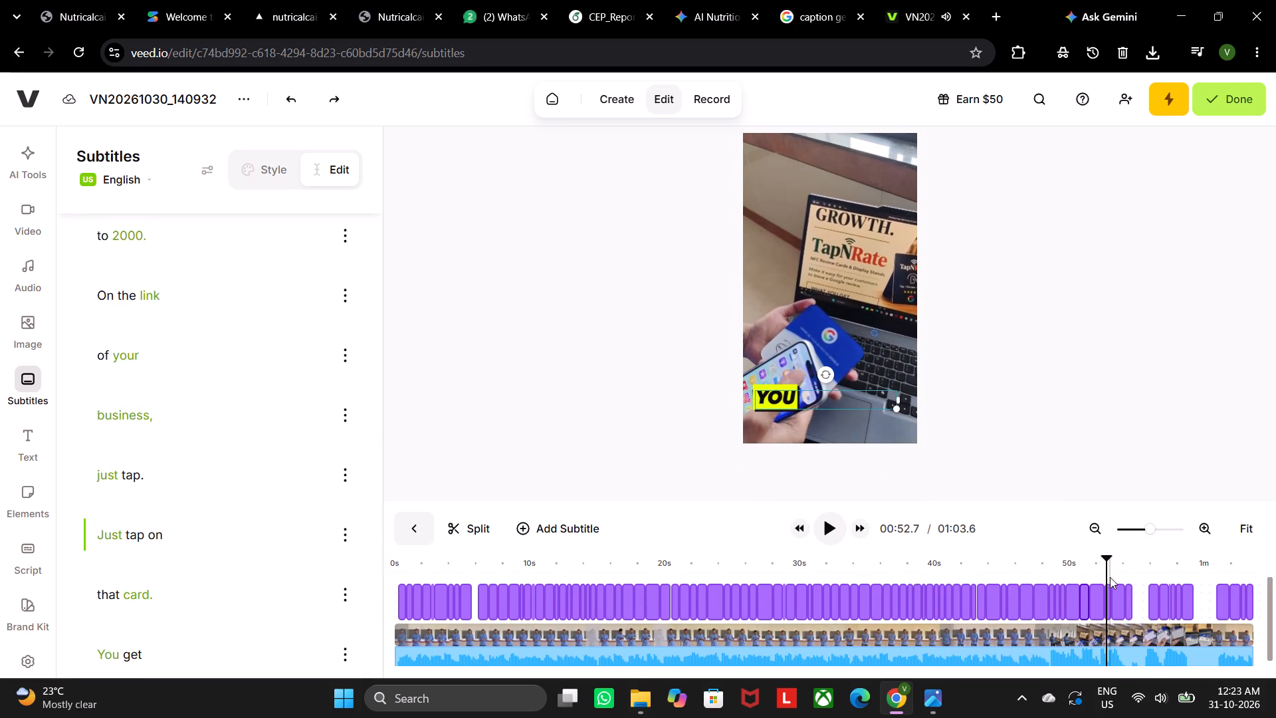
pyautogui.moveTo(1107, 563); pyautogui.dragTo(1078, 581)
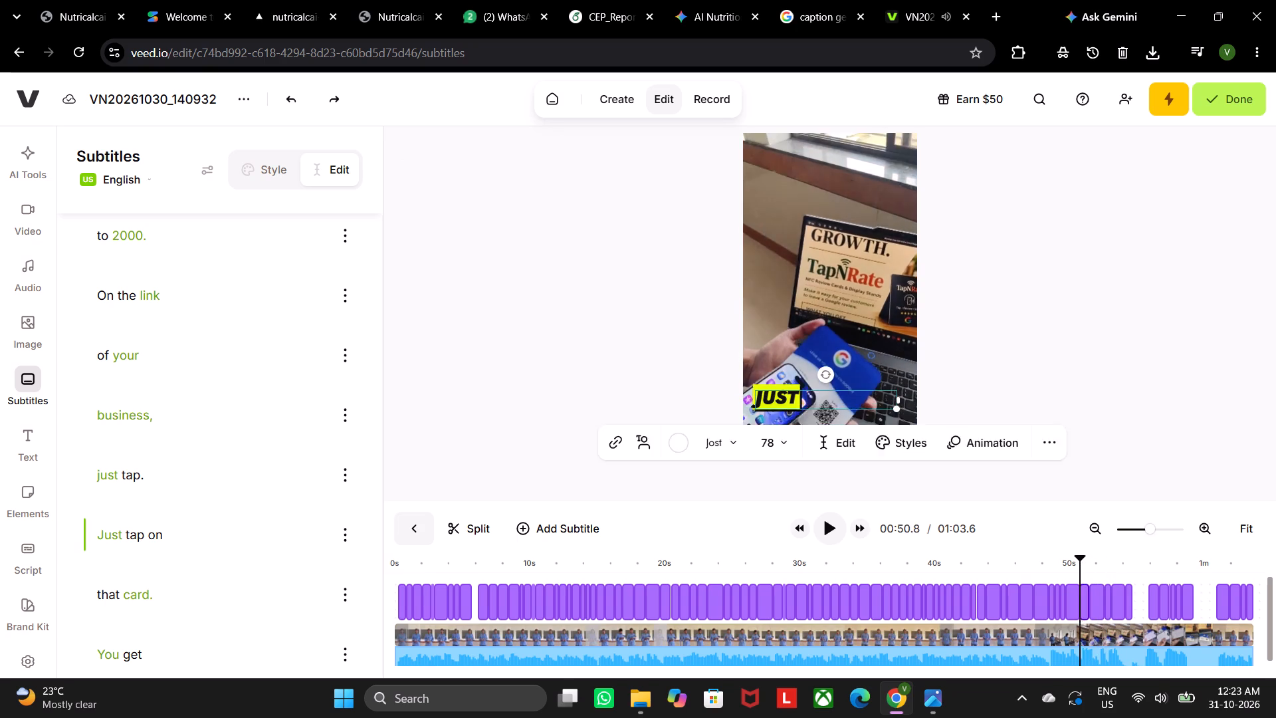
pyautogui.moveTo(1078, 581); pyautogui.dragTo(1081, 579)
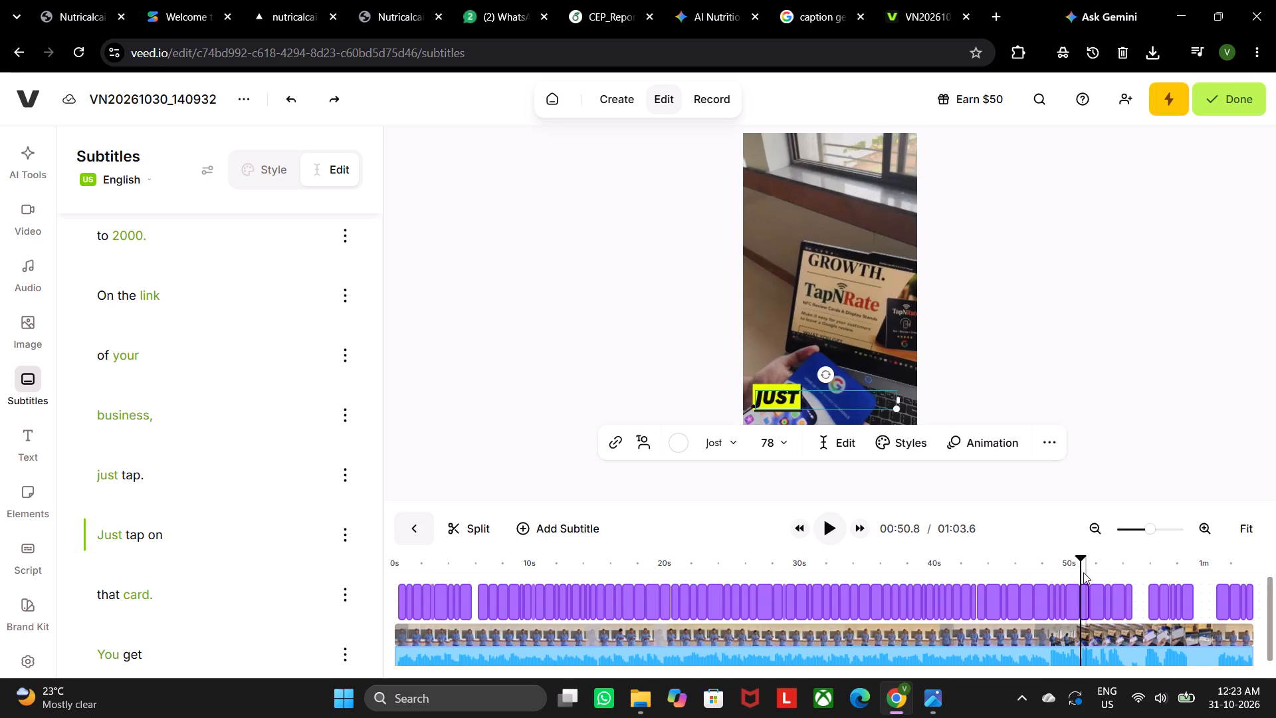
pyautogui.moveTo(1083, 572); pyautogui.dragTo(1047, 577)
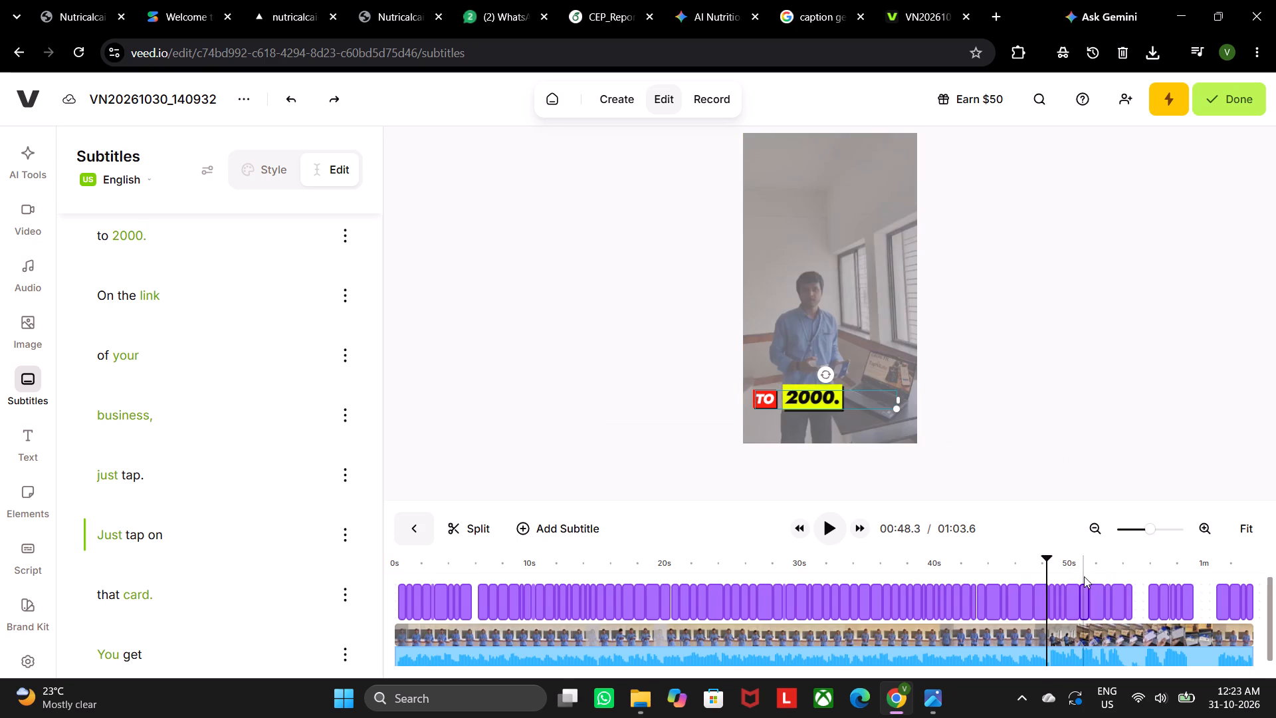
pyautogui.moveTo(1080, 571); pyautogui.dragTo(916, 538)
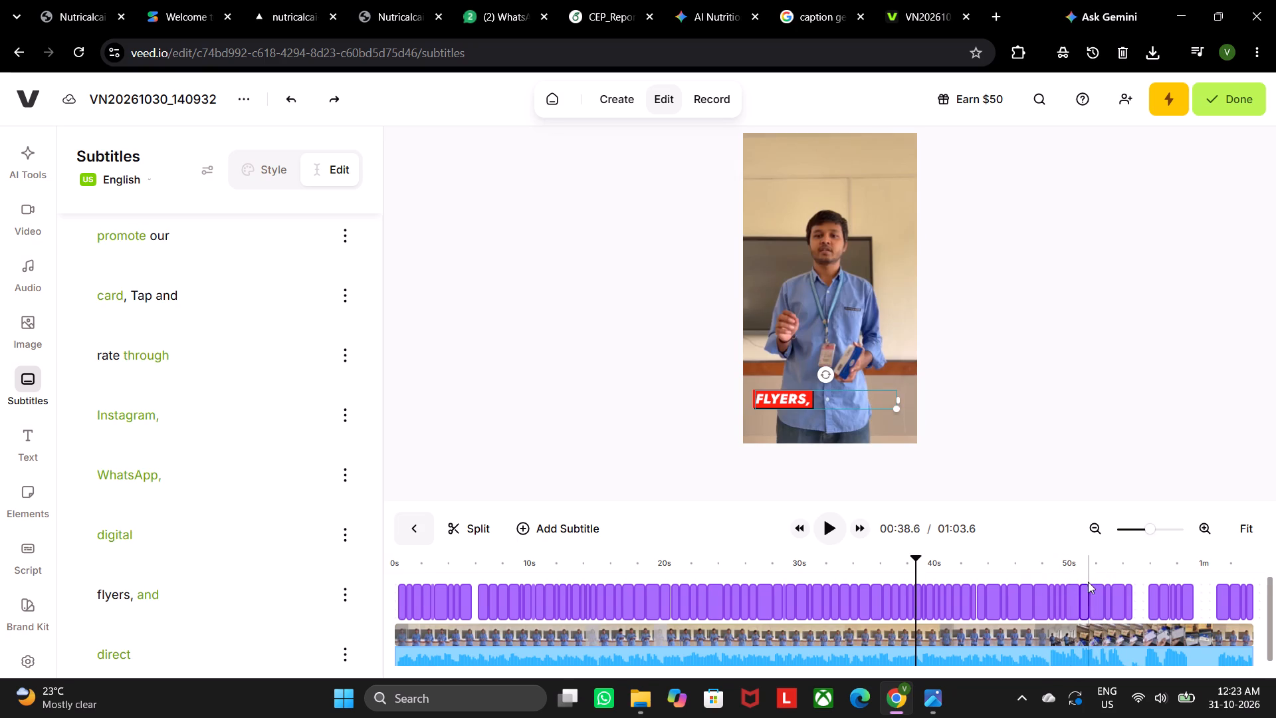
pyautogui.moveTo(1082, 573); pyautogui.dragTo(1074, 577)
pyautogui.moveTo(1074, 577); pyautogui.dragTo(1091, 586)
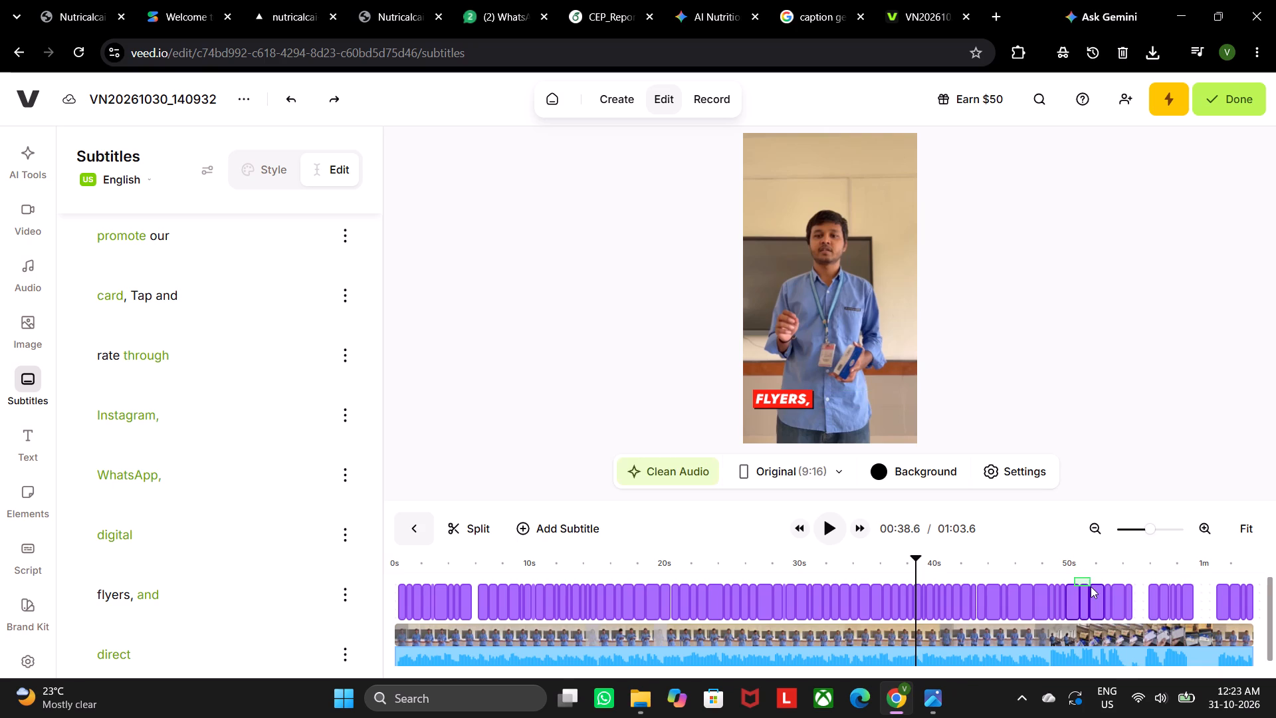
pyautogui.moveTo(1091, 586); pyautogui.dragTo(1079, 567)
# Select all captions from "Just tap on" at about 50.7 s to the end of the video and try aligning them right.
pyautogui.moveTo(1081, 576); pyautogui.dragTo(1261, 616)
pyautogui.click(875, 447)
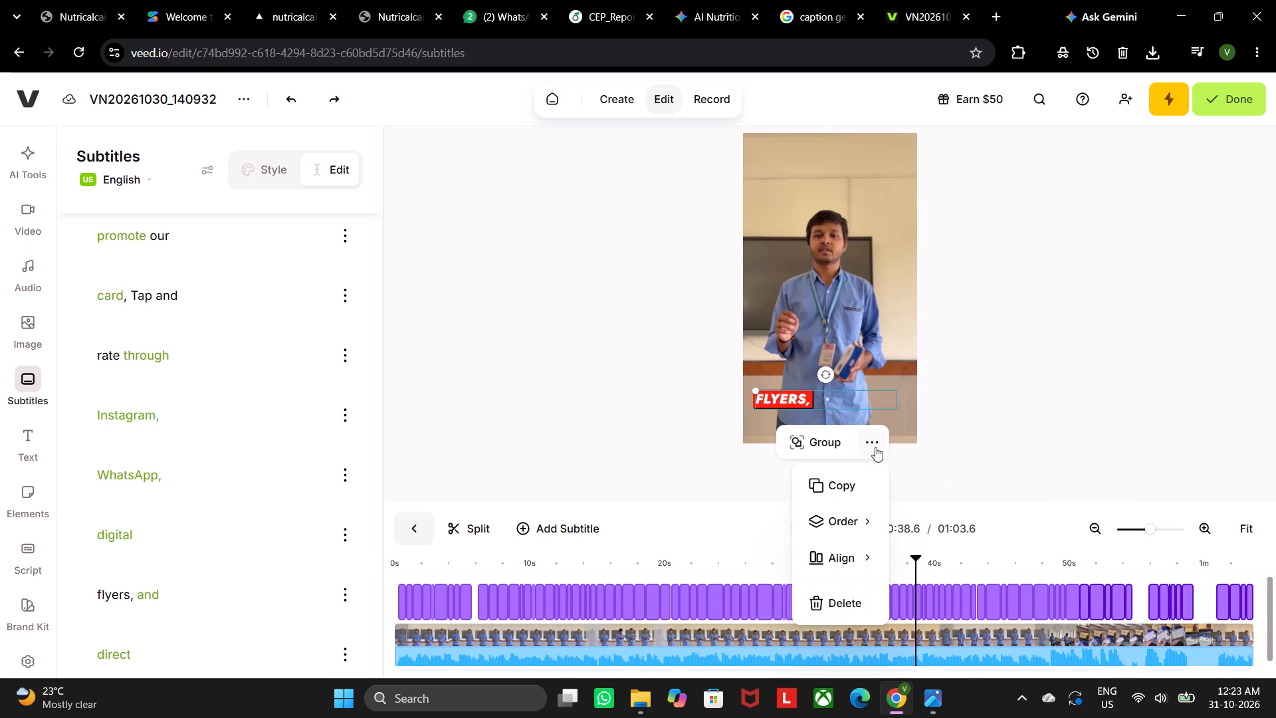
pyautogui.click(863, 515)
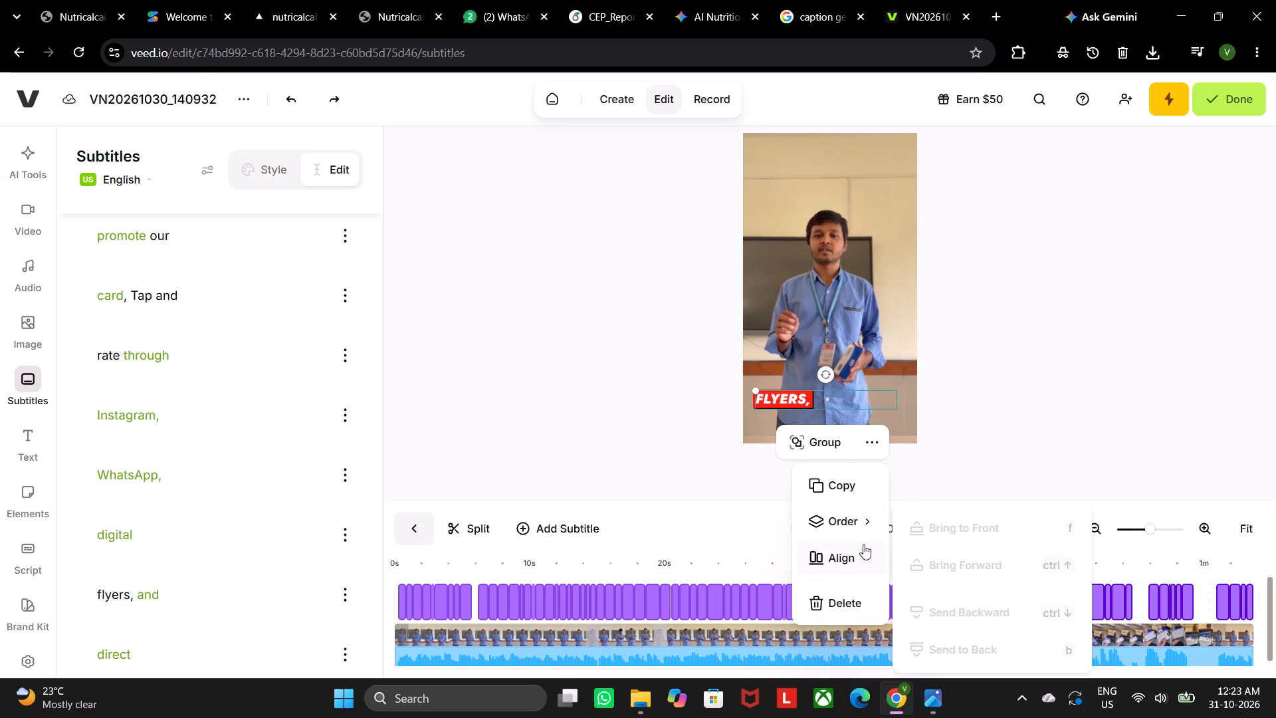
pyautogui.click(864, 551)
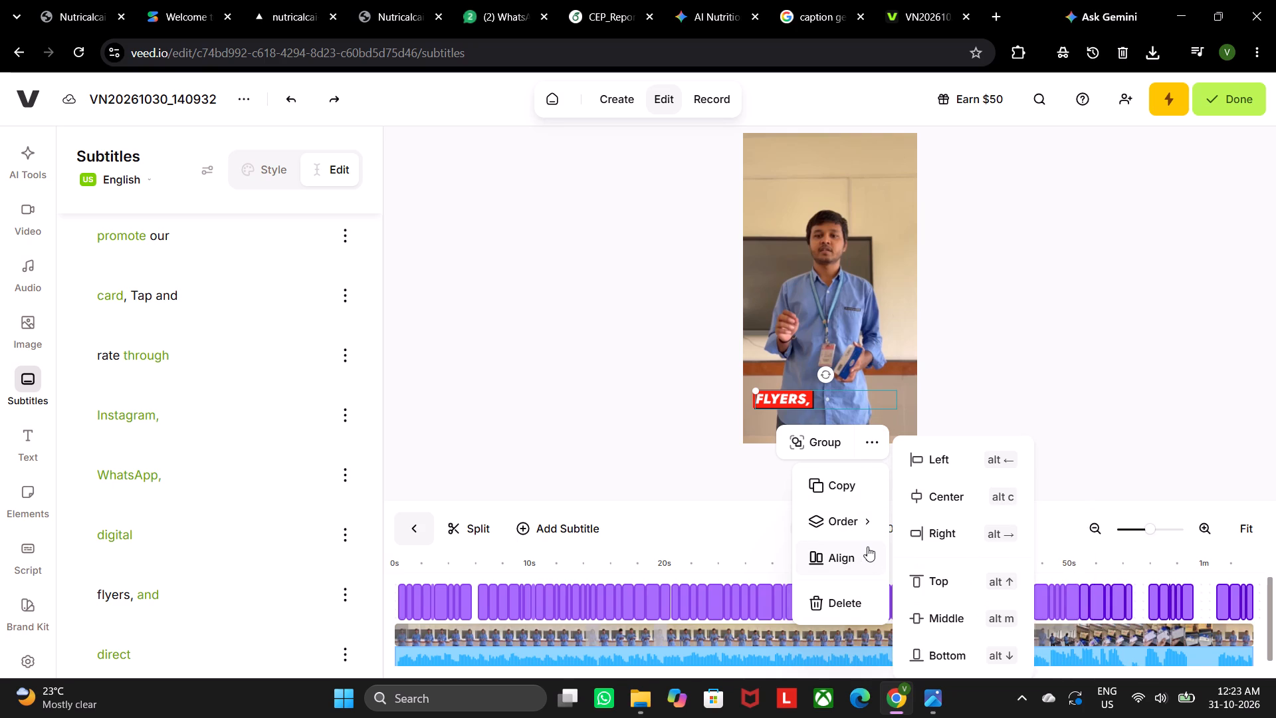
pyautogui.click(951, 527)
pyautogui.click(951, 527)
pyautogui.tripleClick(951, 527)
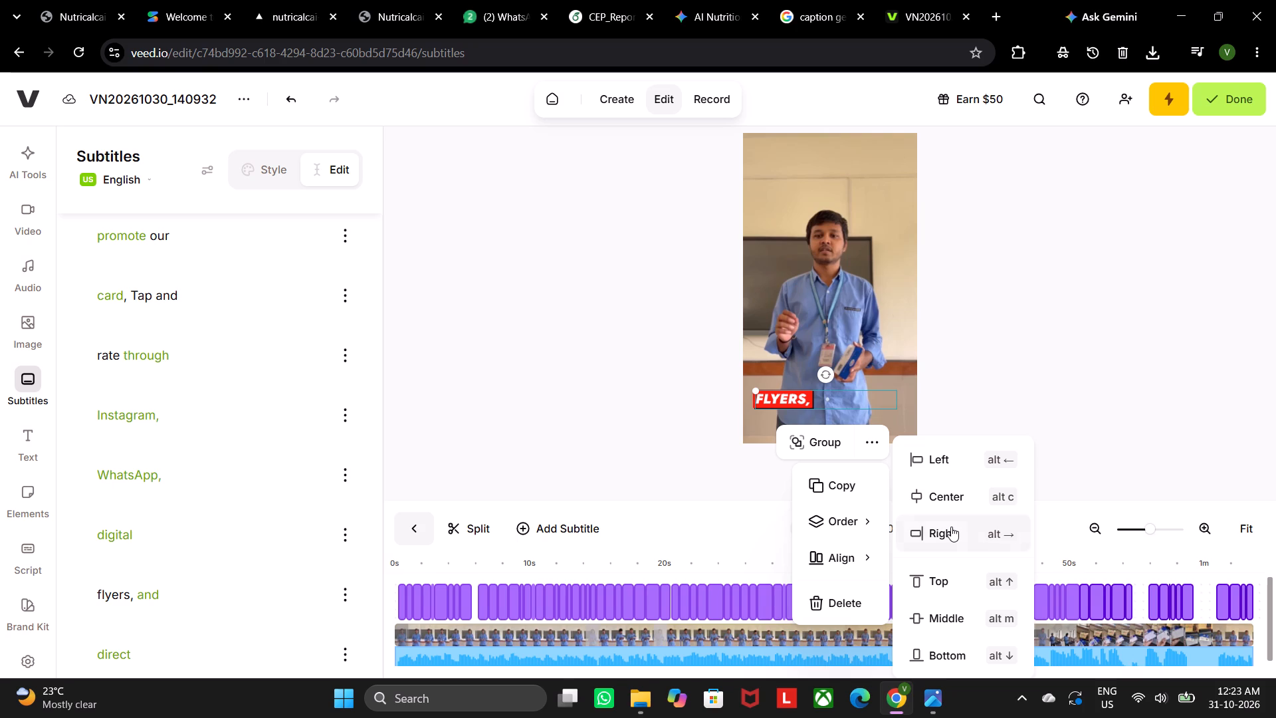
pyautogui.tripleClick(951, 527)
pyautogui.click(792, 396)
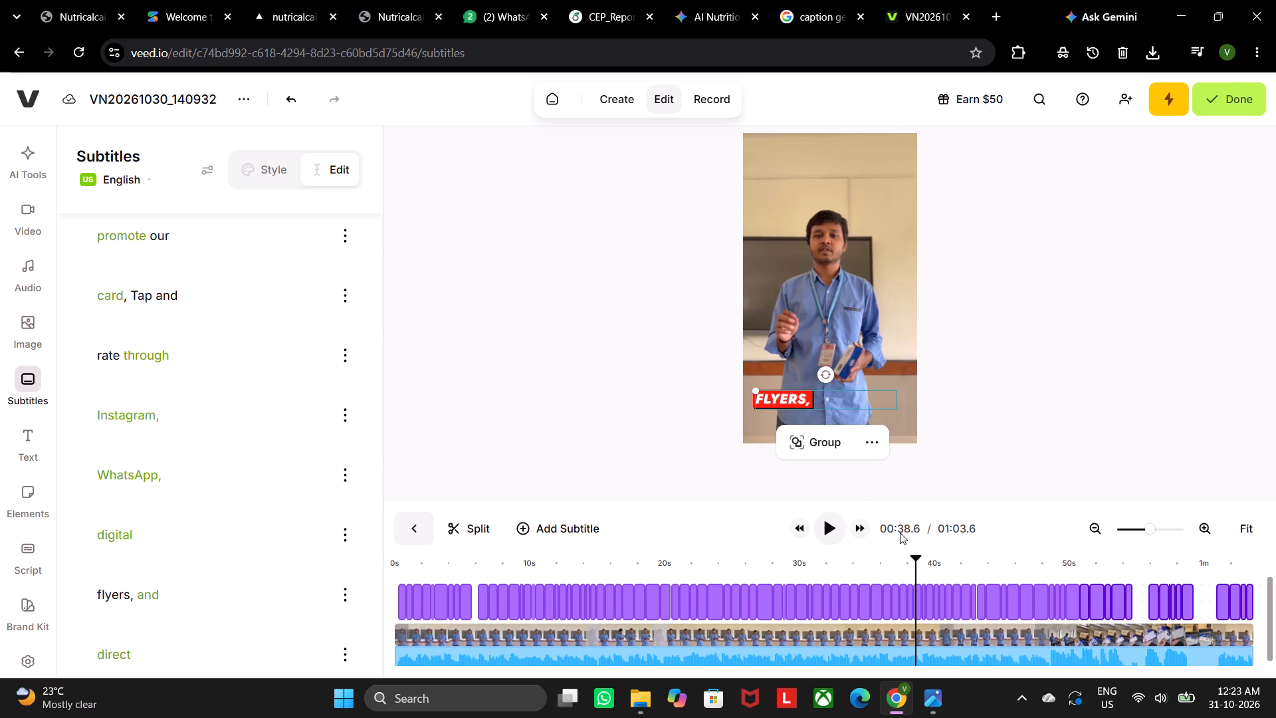
# Play the video from about 38.6 s to check the captions, pausing at "Just tap on" around 50.9 s.
pyautogui.click(828, 520)
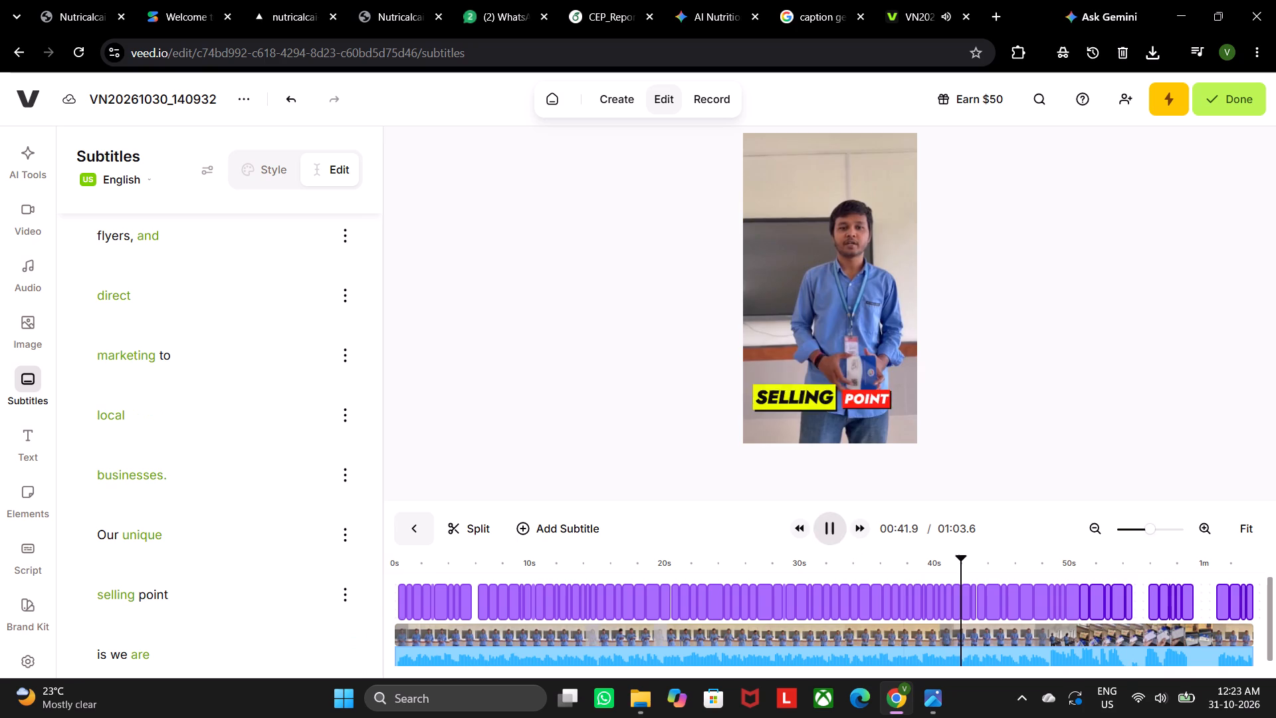
pyautogui.click(912, 570)
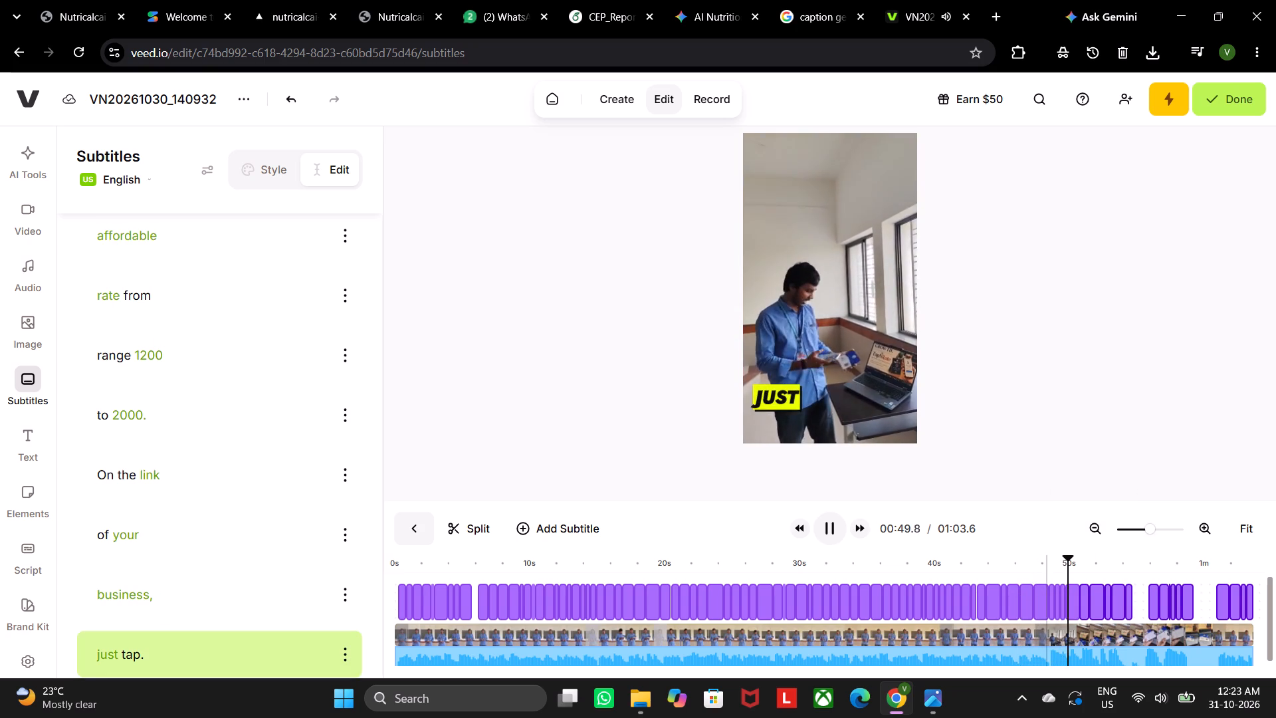
pyautogui.click(837, 519)
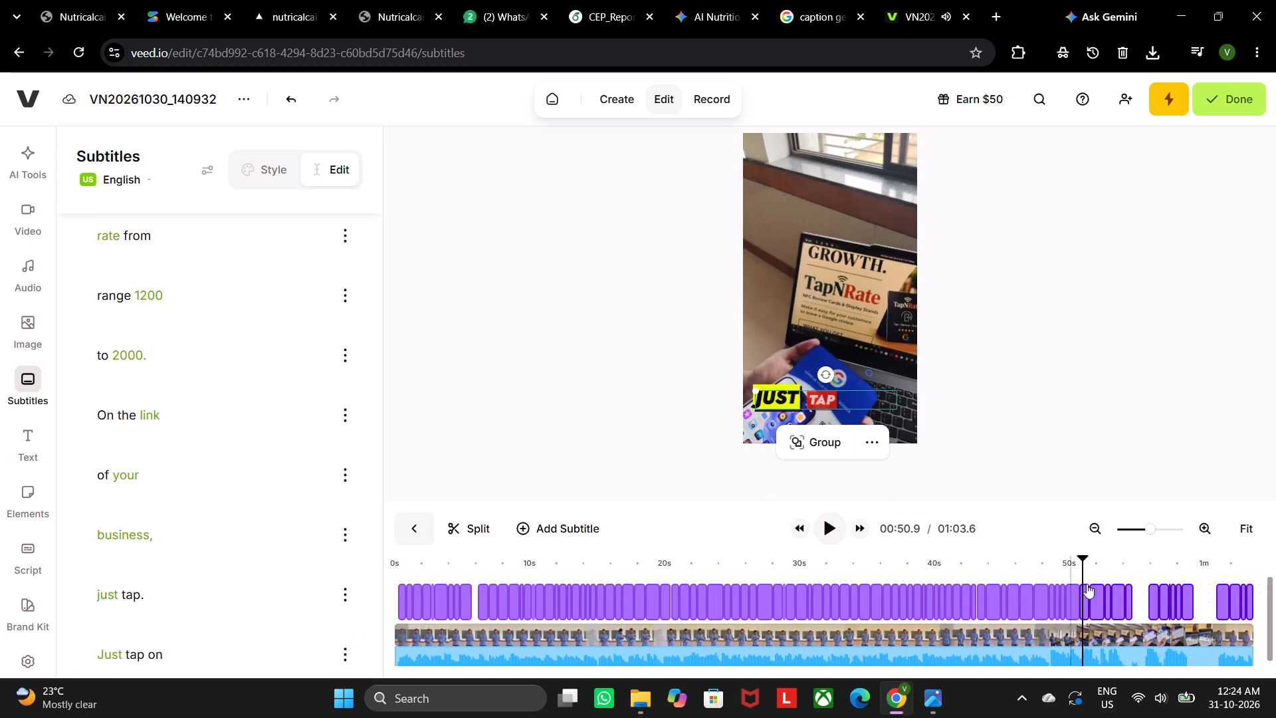
# Select all captions from "Just tap on" to the end of the video again and copy them.
pyautogui.moveTo(1083, 579); pyautogui.dragTo(1076, 584)
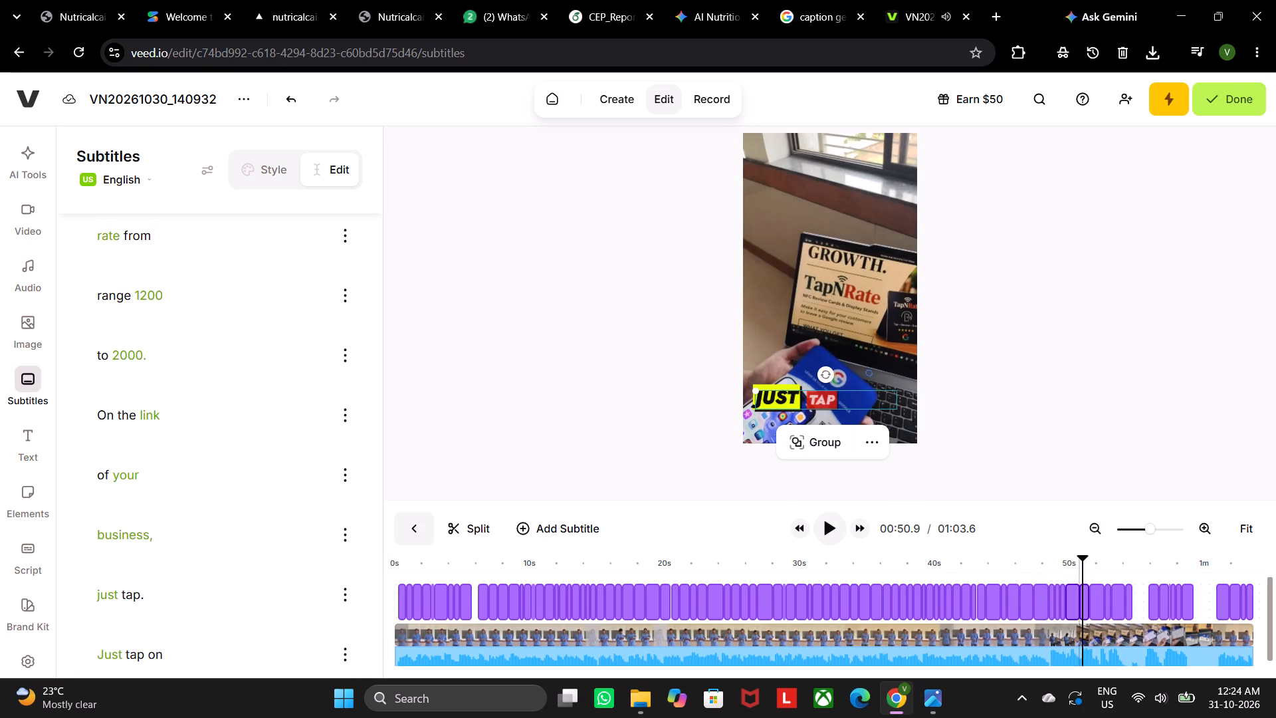
pyautogui.moveTo(1083, 566); pyautogui.dragTo(1077, 572)
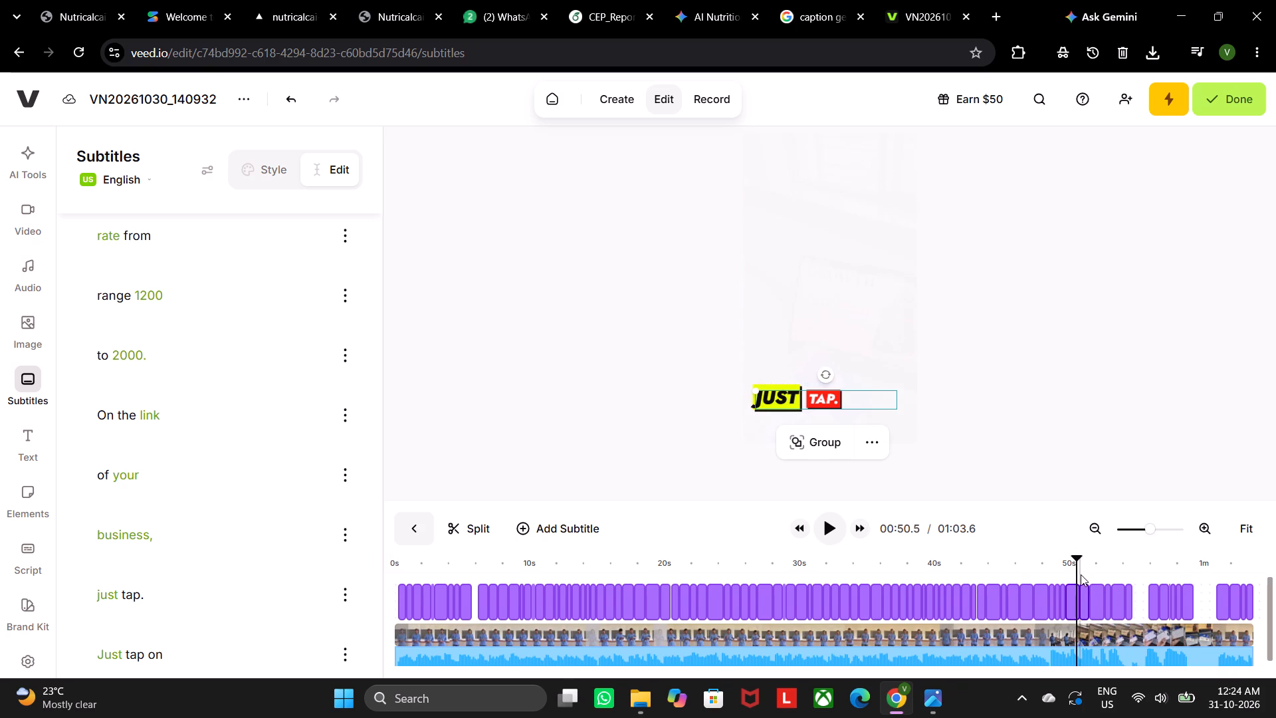
pyautogui.moveTo(1081, 574); pyautogui.dragTo(1253, 603)
pyautogui.click(865, 451)
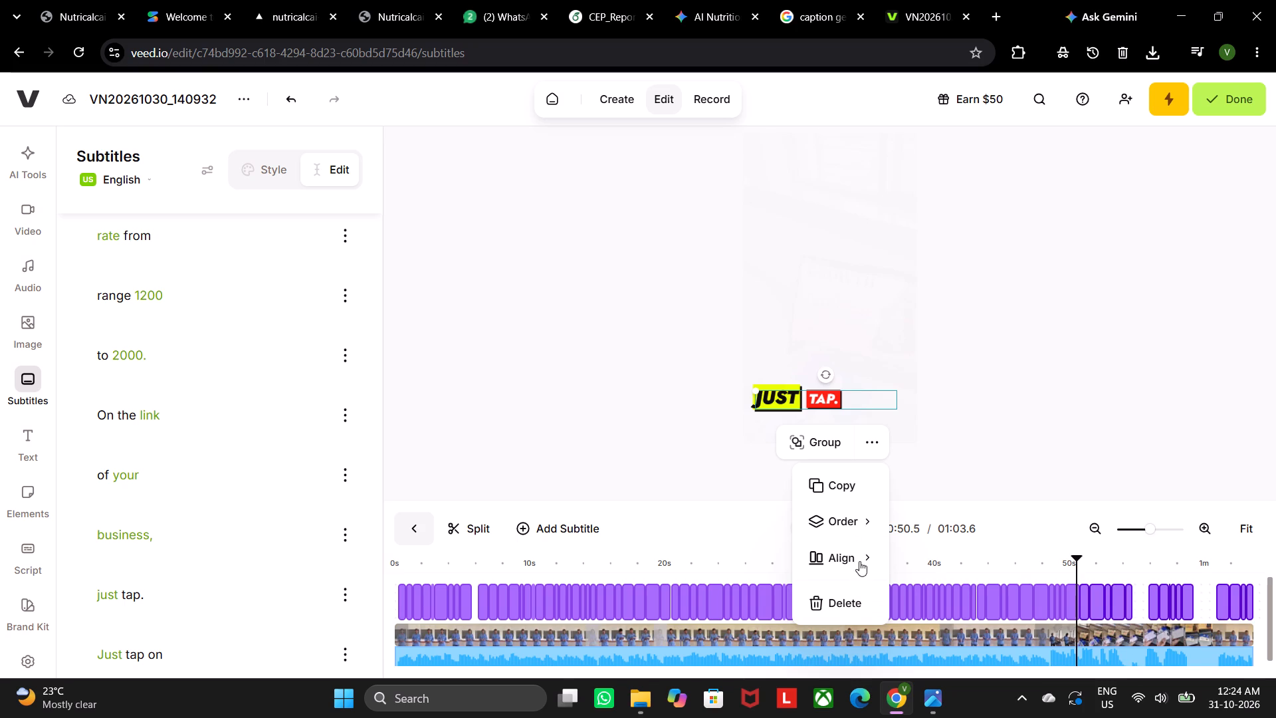
pyautogui.click(861, 489)
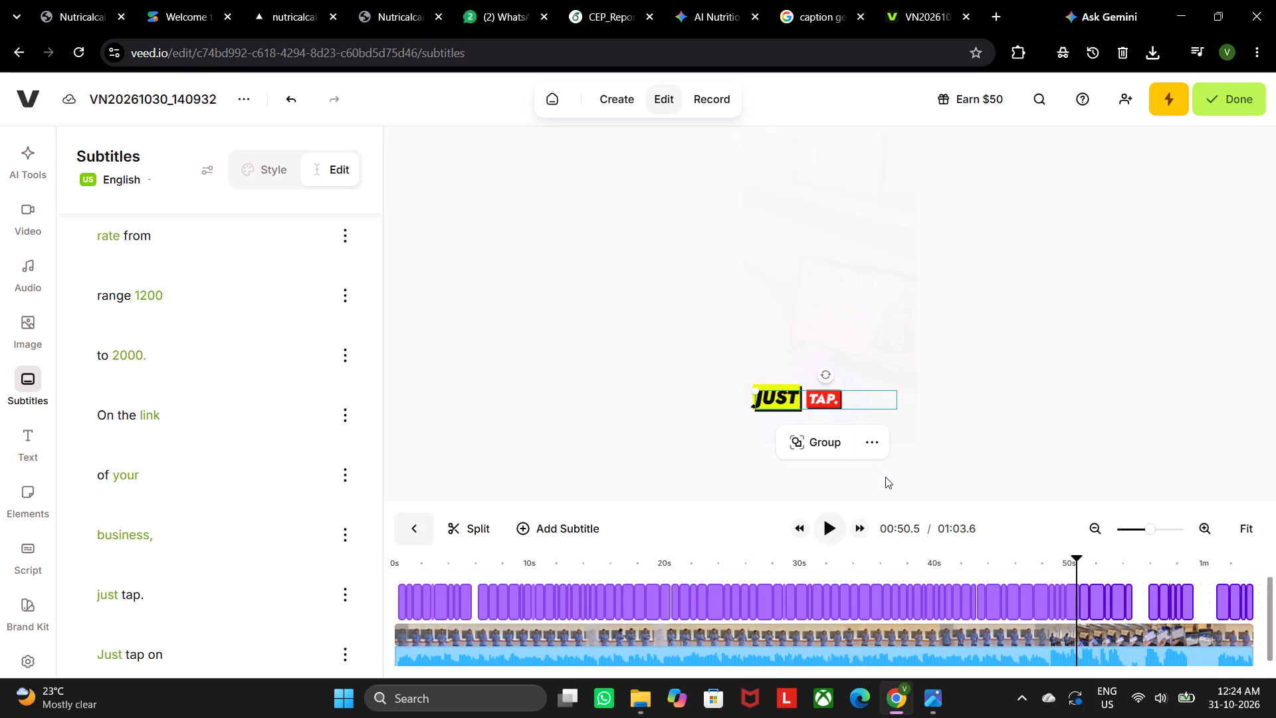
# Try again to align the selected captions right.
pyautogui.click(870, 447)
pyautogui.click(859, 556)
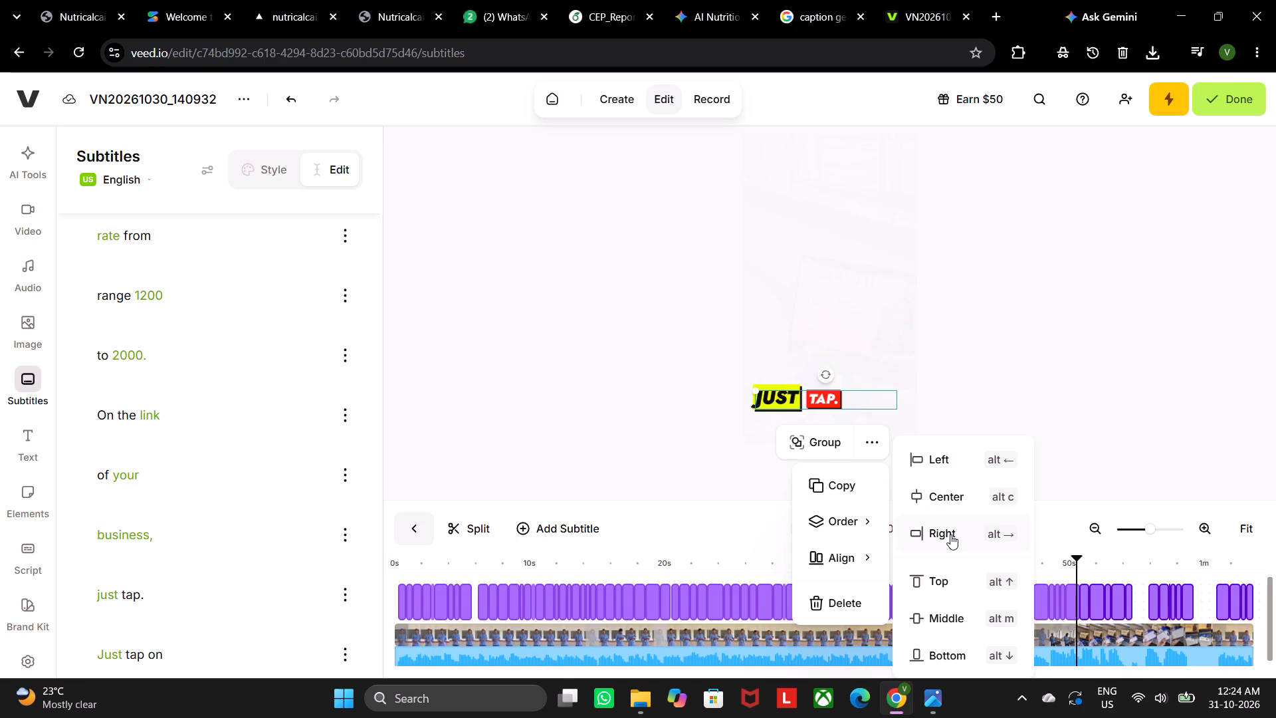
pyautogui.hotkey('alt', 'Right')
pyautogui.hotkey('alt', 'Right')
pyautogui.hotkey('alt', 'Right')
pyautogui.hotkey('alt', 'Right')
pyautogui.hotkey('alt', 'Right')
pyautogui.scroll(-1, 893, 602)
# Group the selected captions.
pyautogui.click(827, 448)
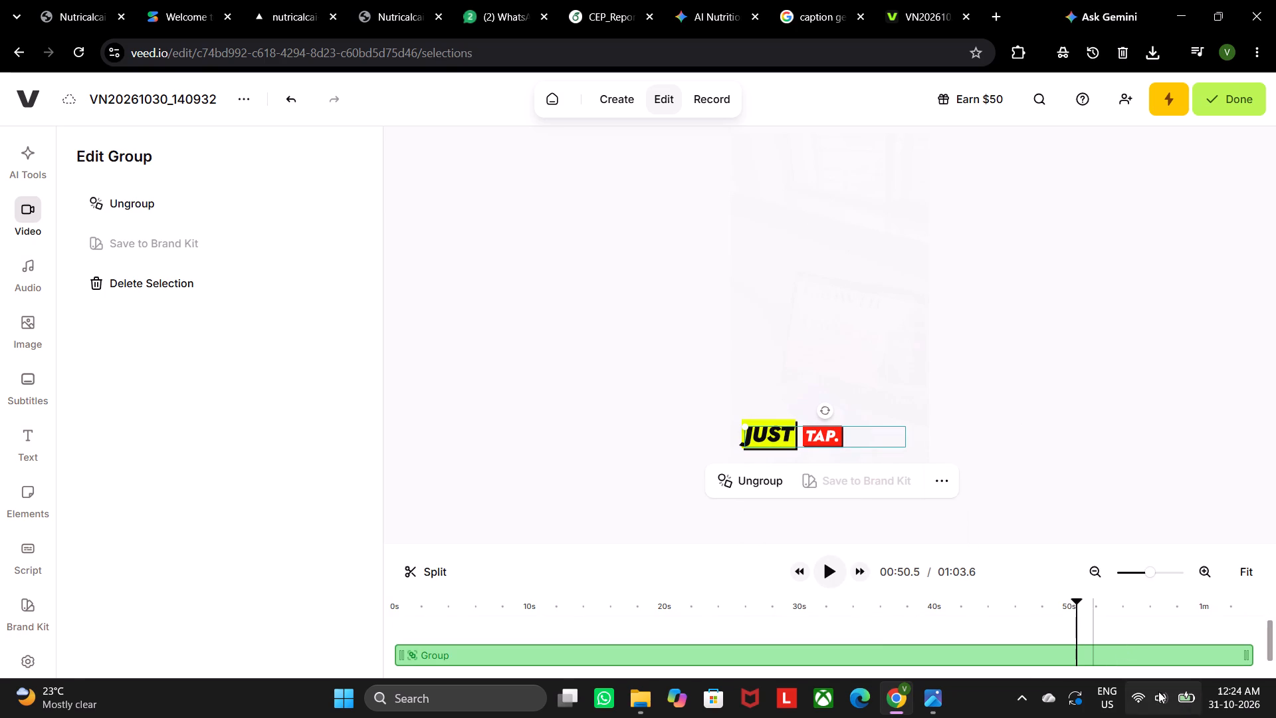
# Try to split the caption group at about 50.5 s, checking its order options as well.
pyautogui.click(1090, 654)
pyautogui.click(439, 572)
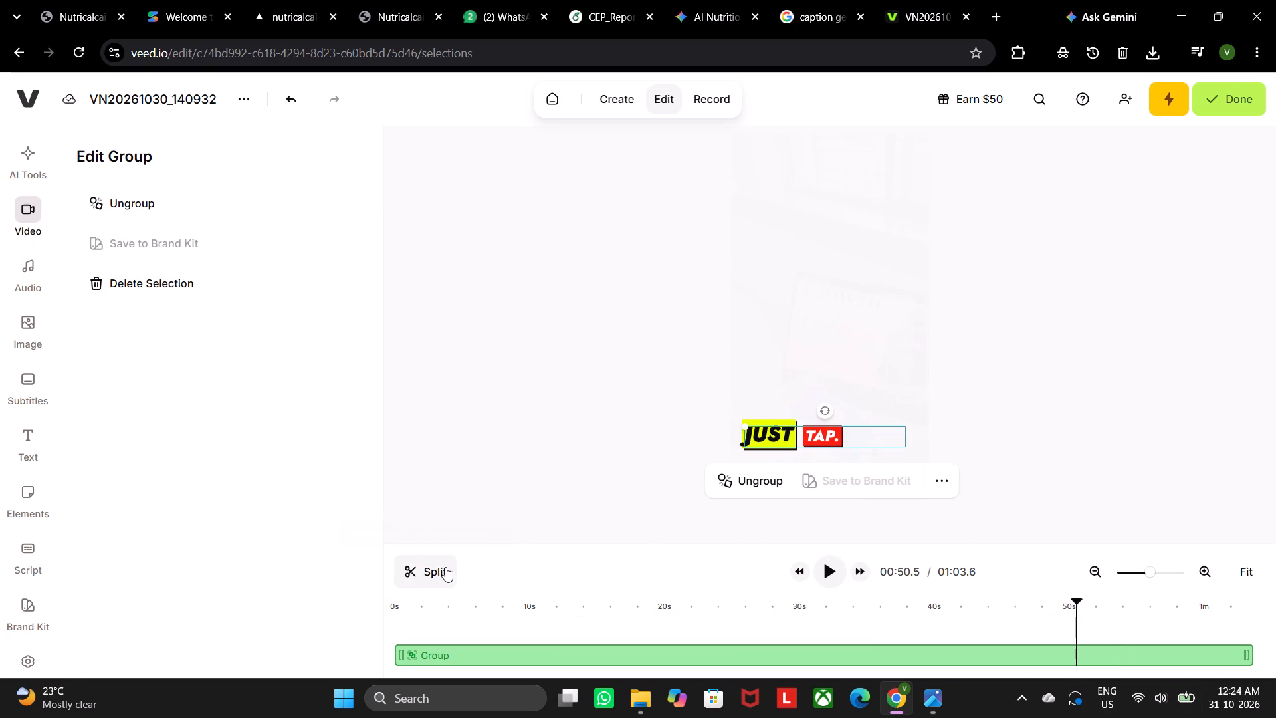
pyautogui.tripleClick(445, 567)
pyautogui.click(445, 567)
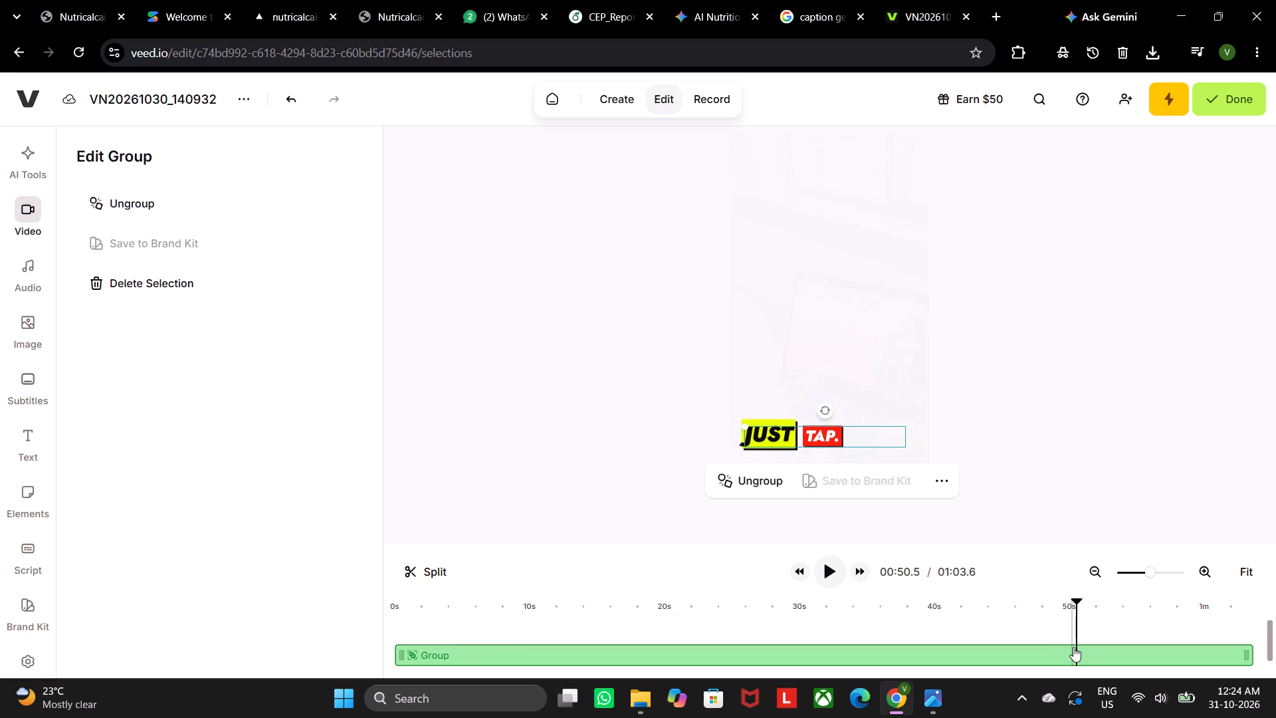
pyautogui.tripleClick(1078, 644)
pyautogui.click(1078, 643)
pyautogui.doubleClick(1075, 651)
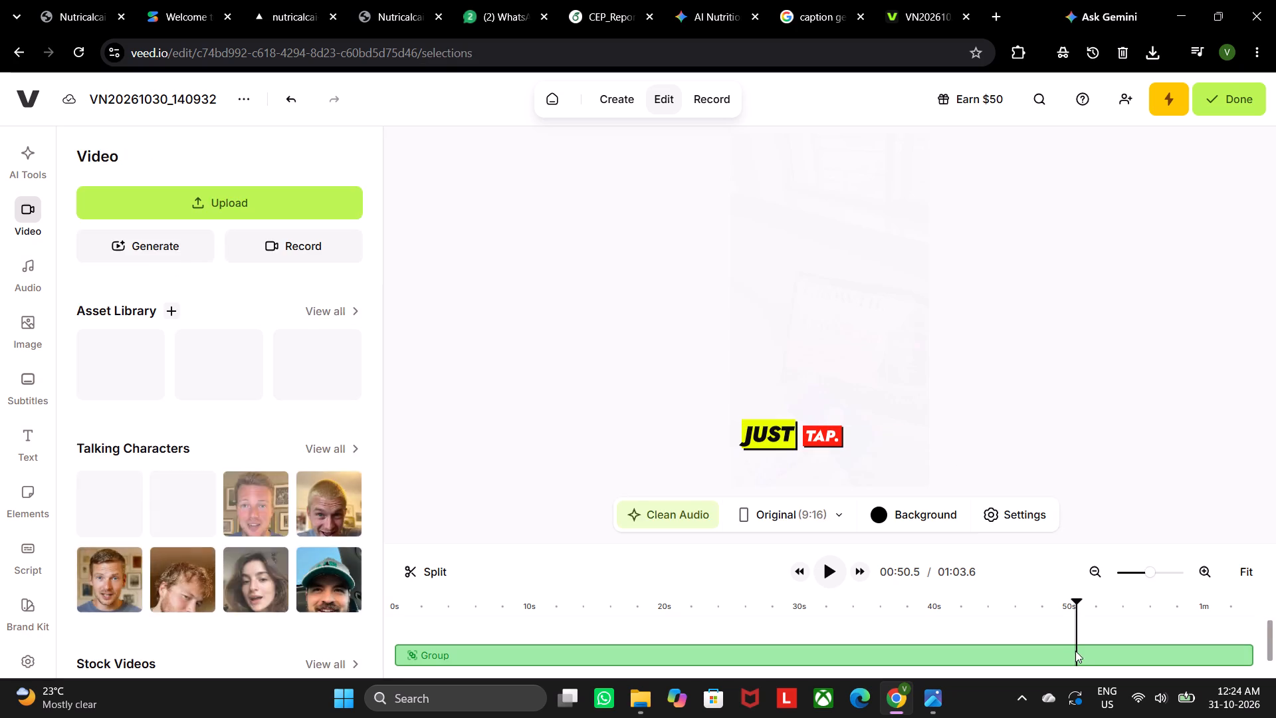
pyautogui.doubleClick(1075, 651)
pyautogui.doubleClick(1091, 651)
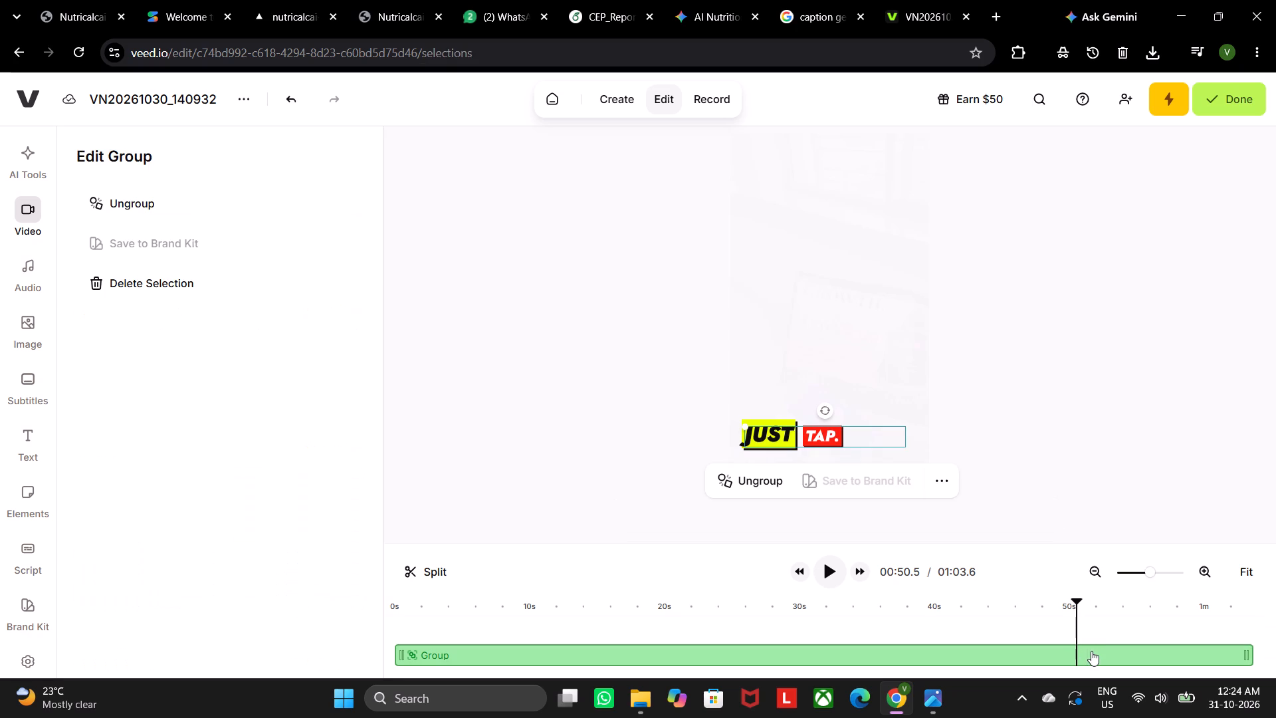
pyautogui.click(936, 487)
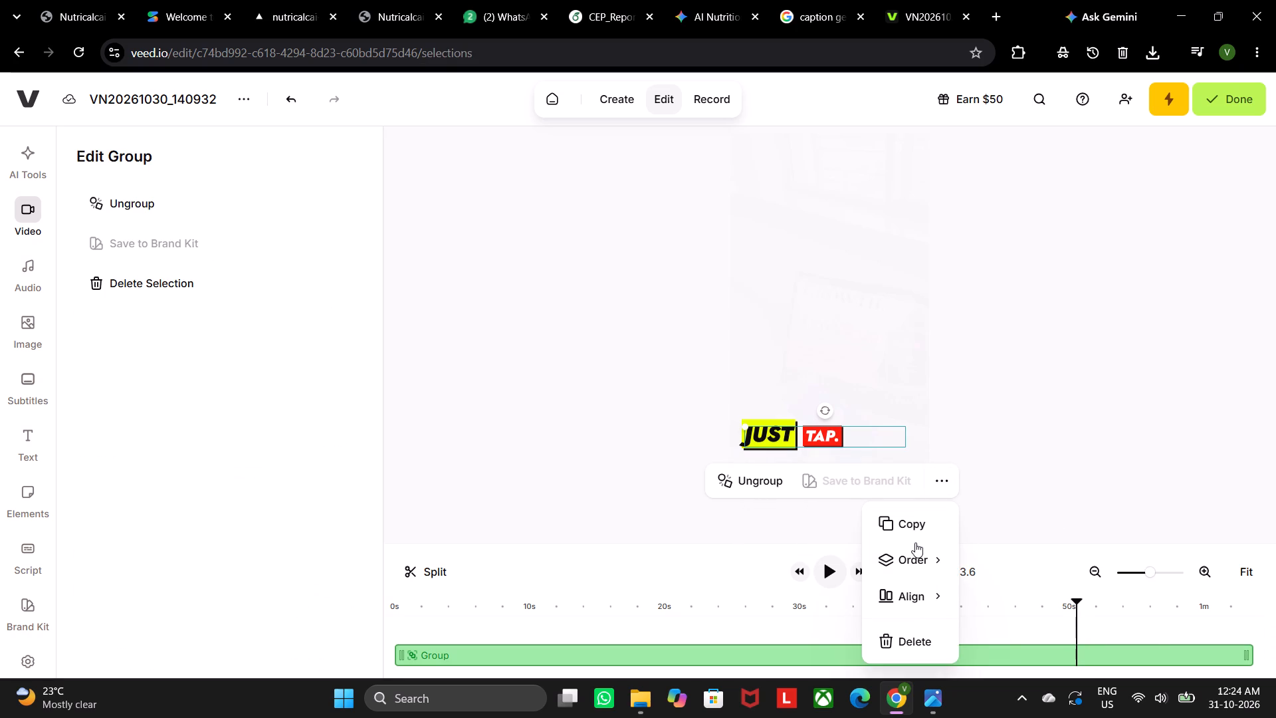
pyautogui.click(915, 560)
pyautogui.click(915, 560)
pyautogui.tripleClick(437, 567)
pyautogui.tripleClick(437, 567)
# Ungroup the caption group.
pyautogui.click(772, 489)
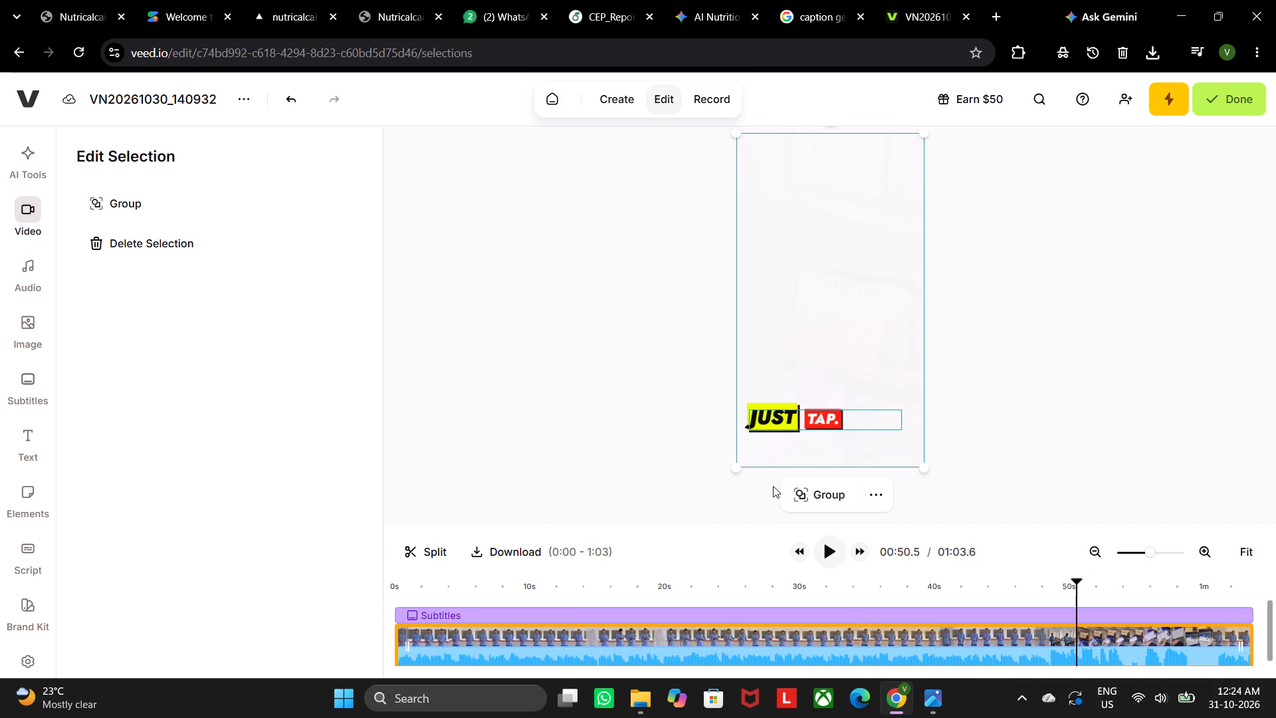
# Copy the selected captions together with the video clip and paste them at 50.5 s on the timeline.
pyautogui.click(1073, 614)
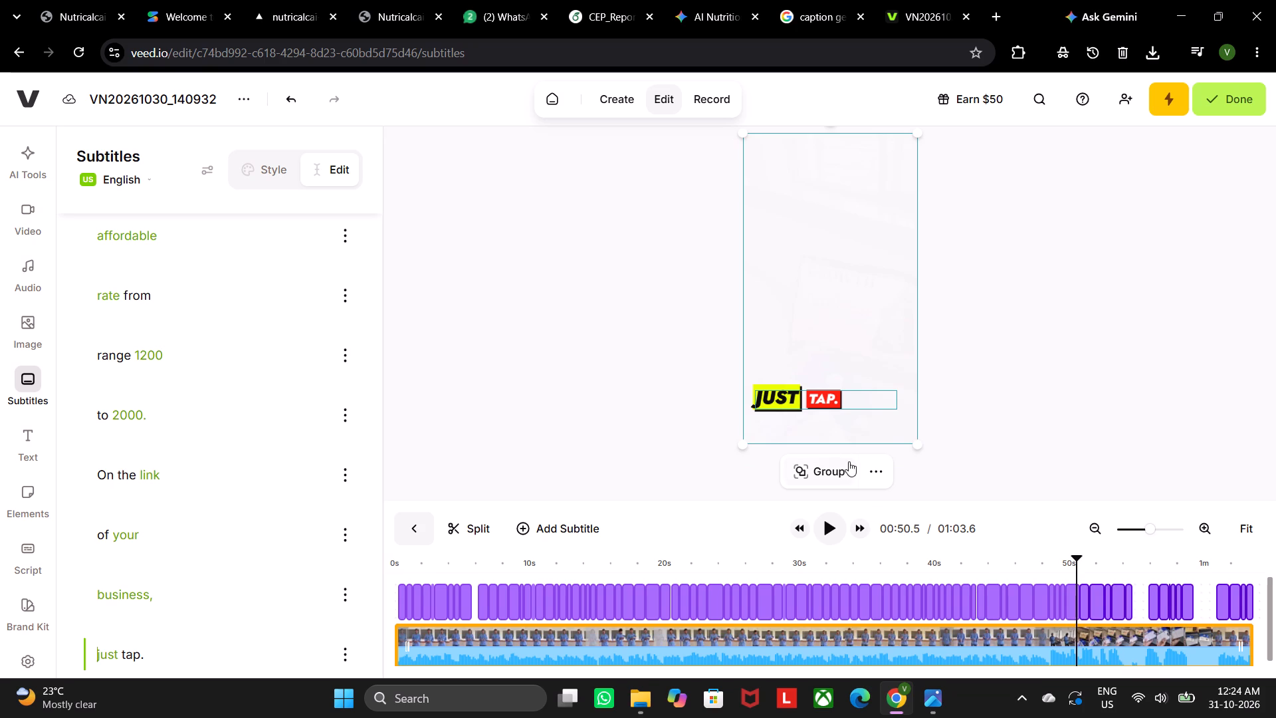
pyautogui.click(870, 468)
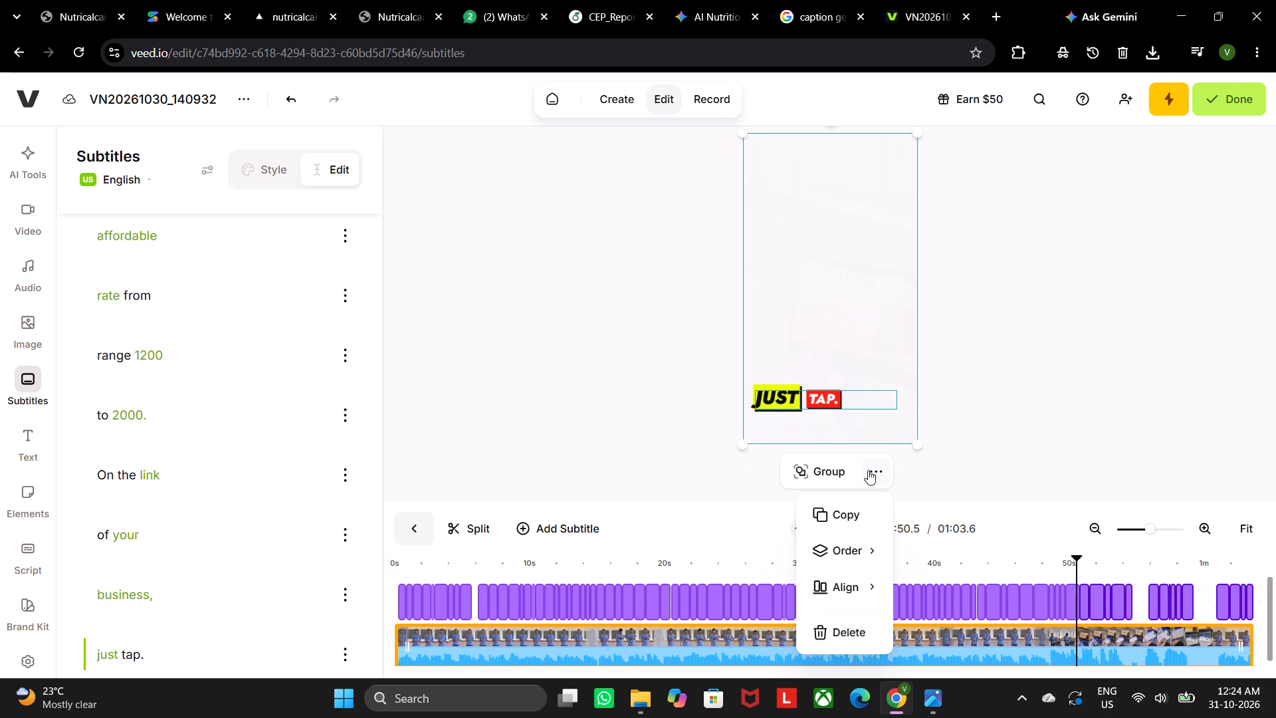
pyautogui.click(857, 521)
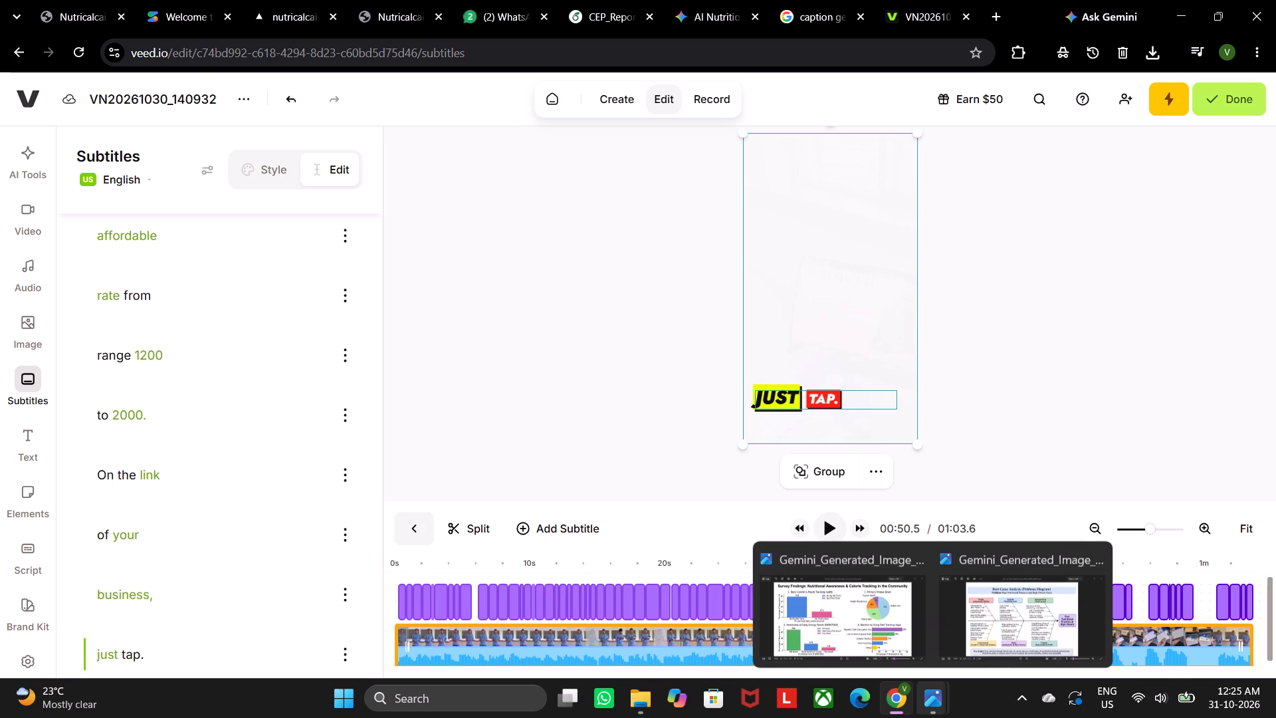
pyautogui.click(980, 285)
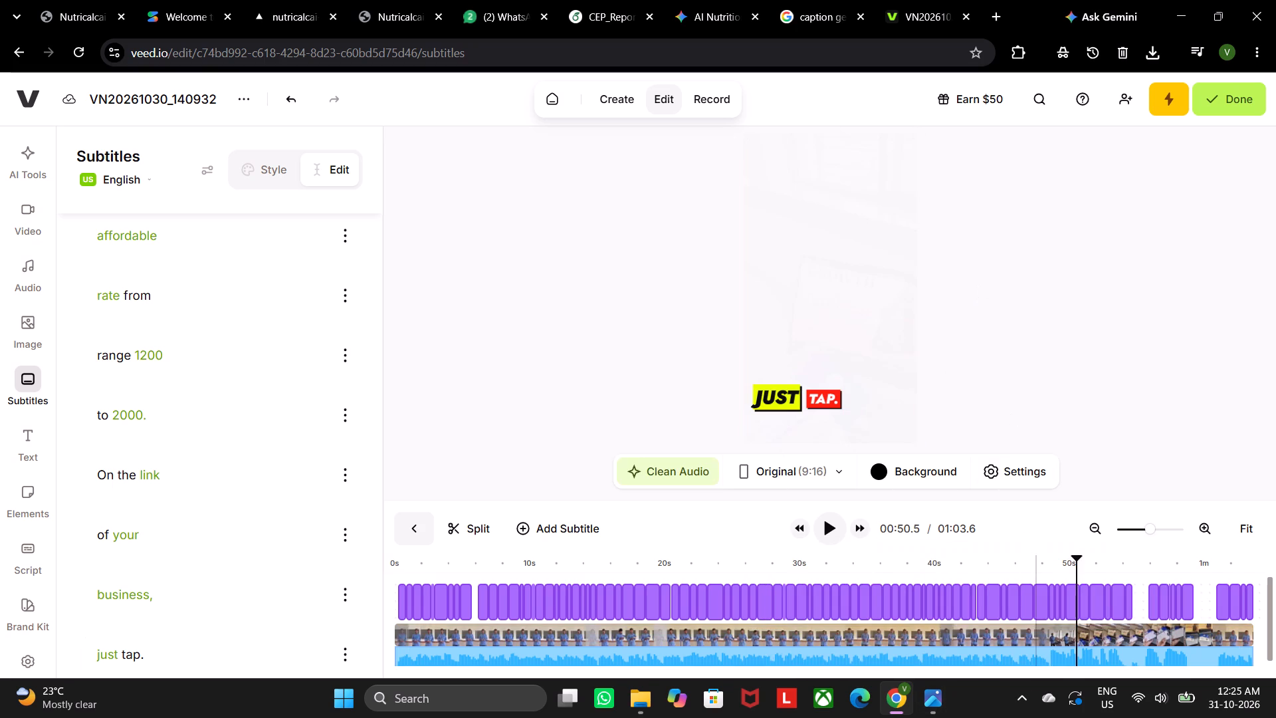
pyautogui.hotkey('ctrl', 'v')
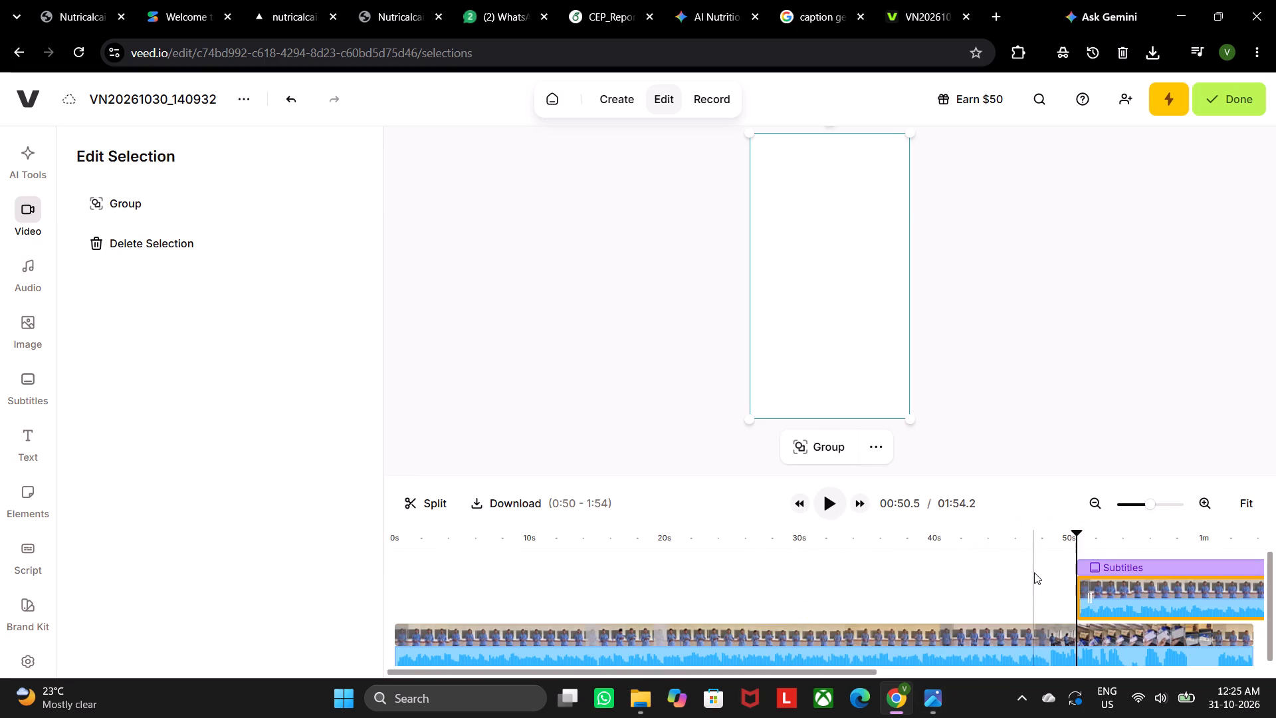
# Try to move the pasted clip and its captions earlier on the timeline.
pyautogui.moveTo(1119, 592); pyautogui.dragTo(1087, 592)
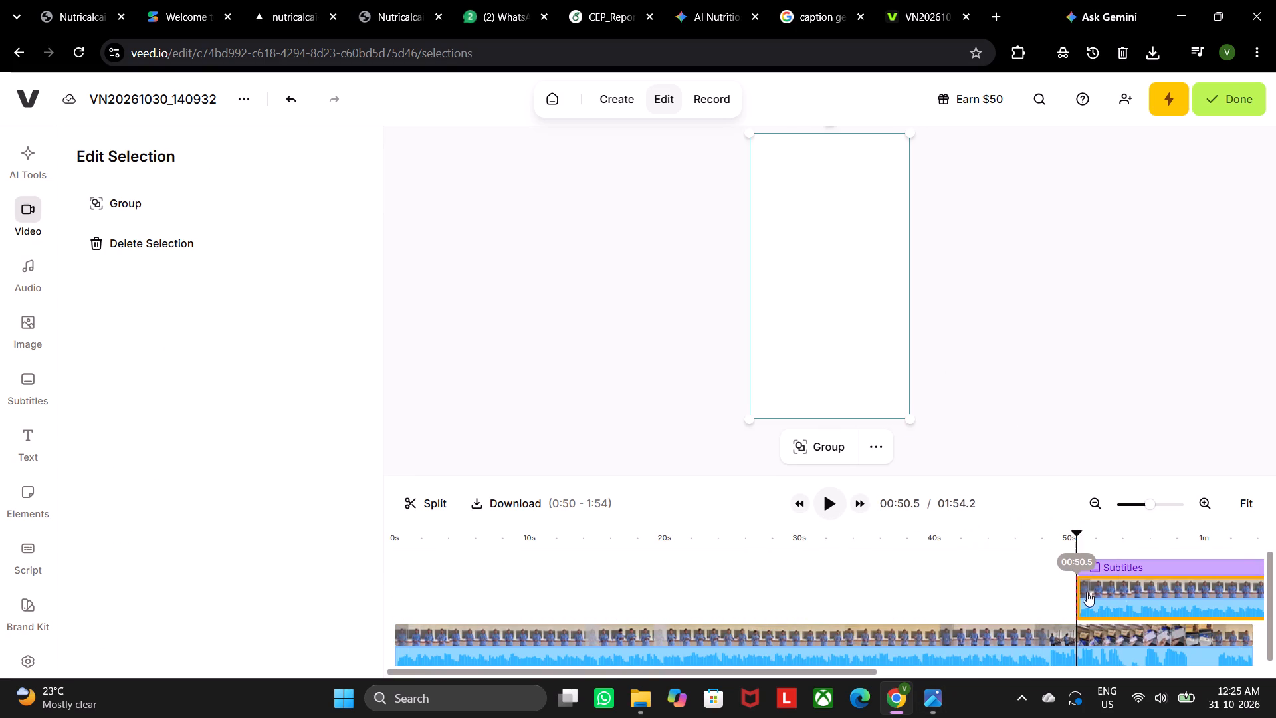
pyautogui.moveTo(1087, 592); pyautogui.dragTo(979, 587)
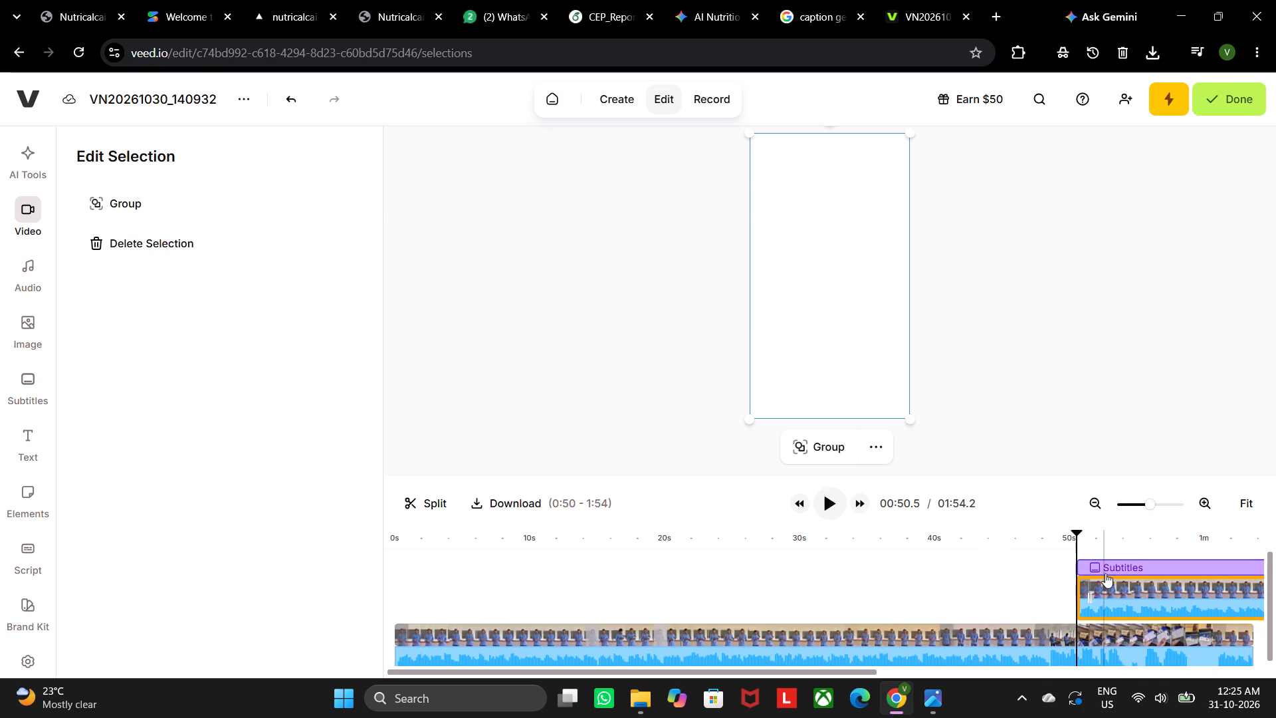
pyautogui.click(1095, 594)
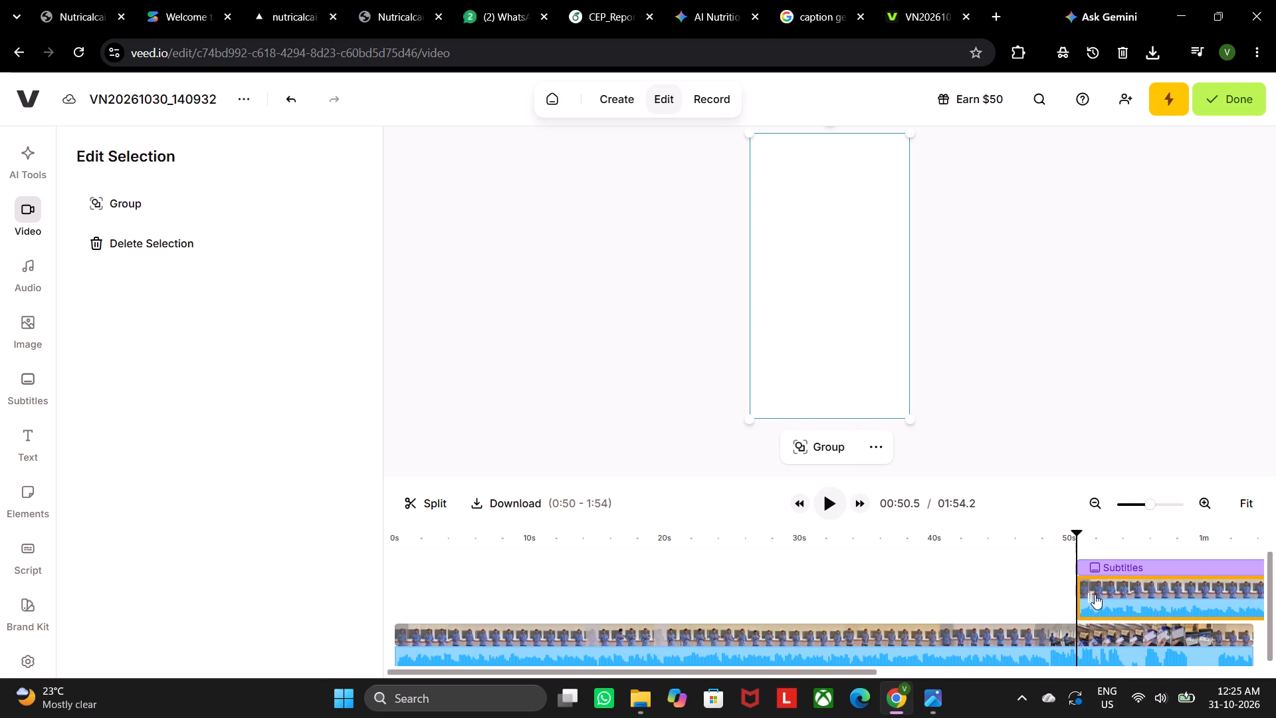
# Play the pasted section from 50.5 s and the original clip from about 28 s, and inspect the timeline's full extent for captions.
pyautogui.click(890, 570)
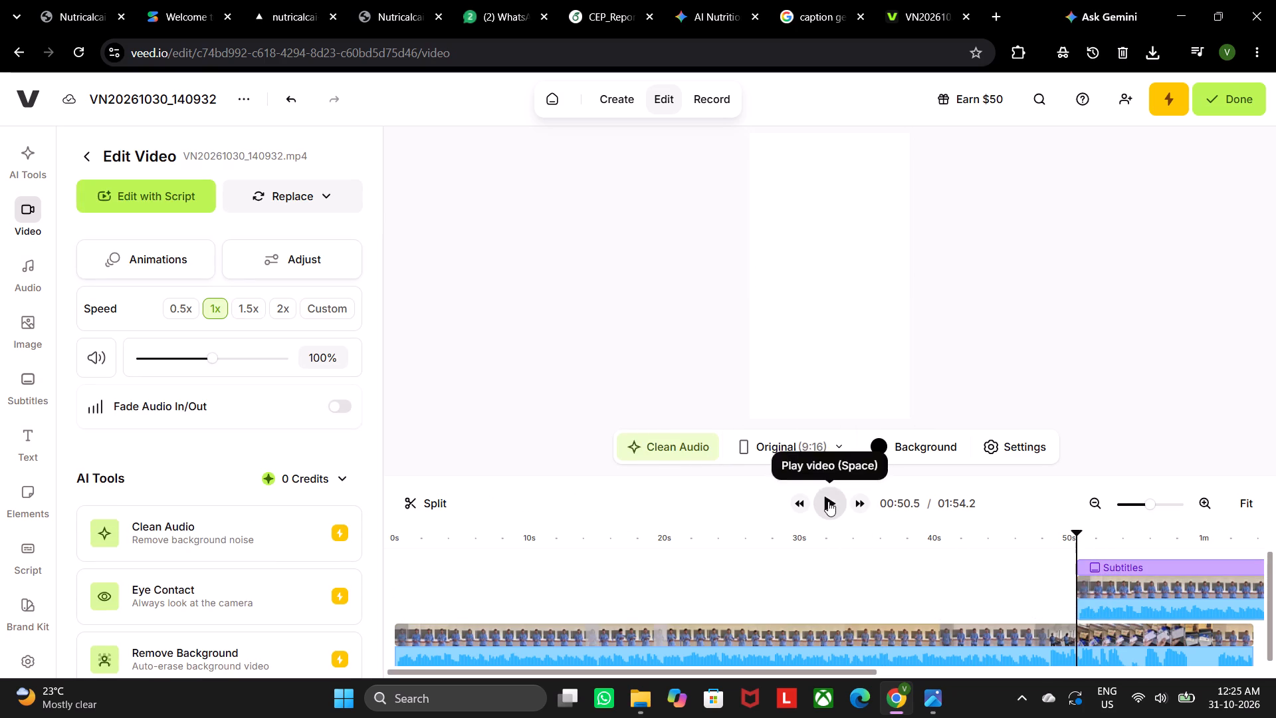
pyautogui.click(828, 501)
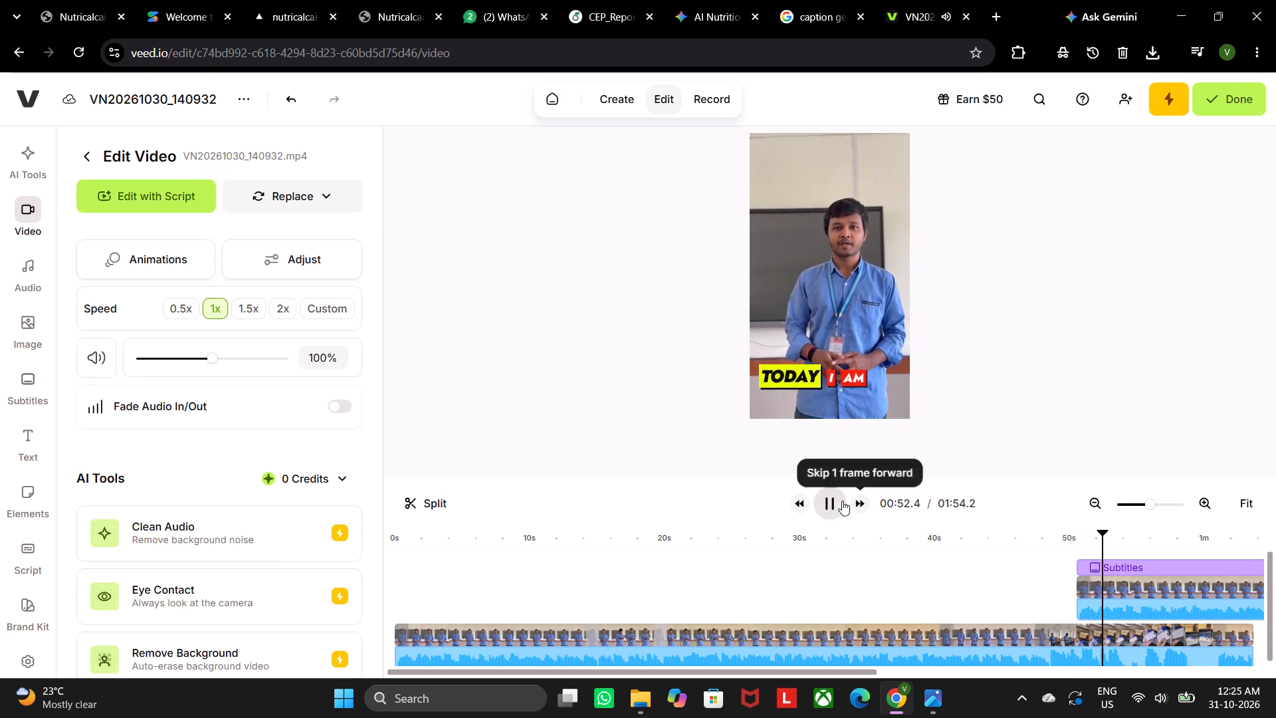
pyautogui.click(1050, 556)
pyautogui.click(1103, 592)
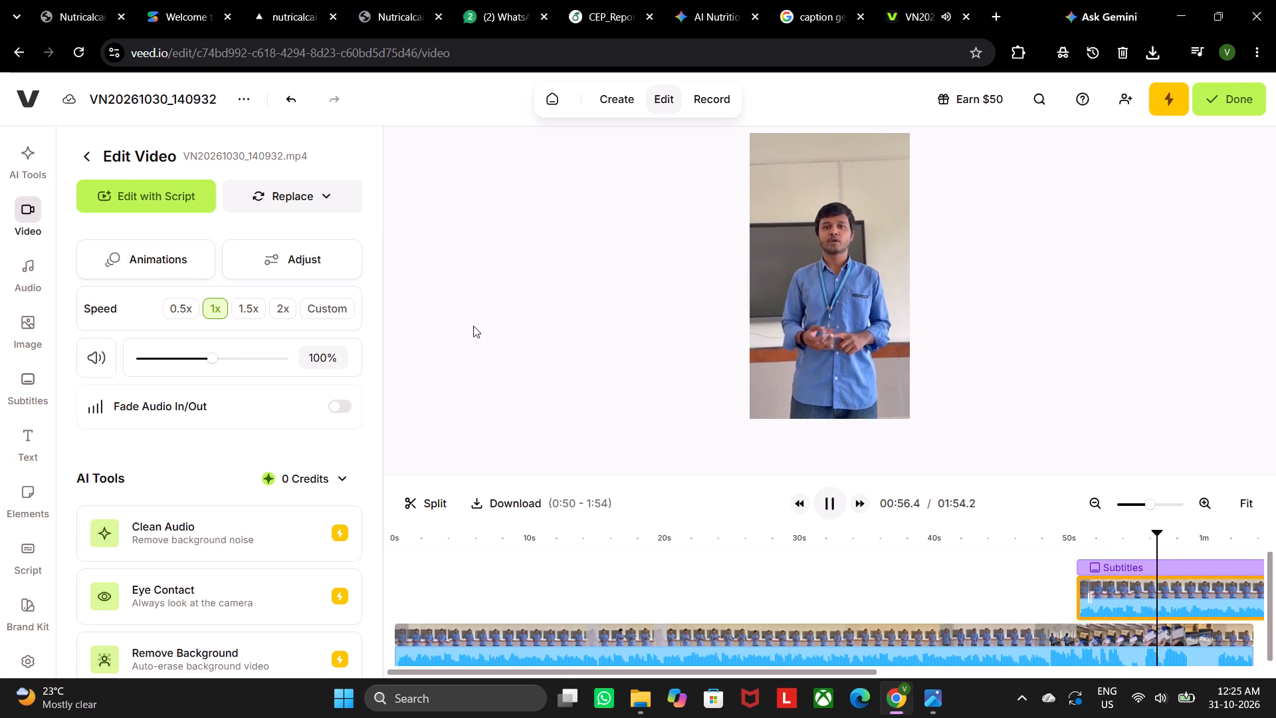
pyautogui.click(827, 516)
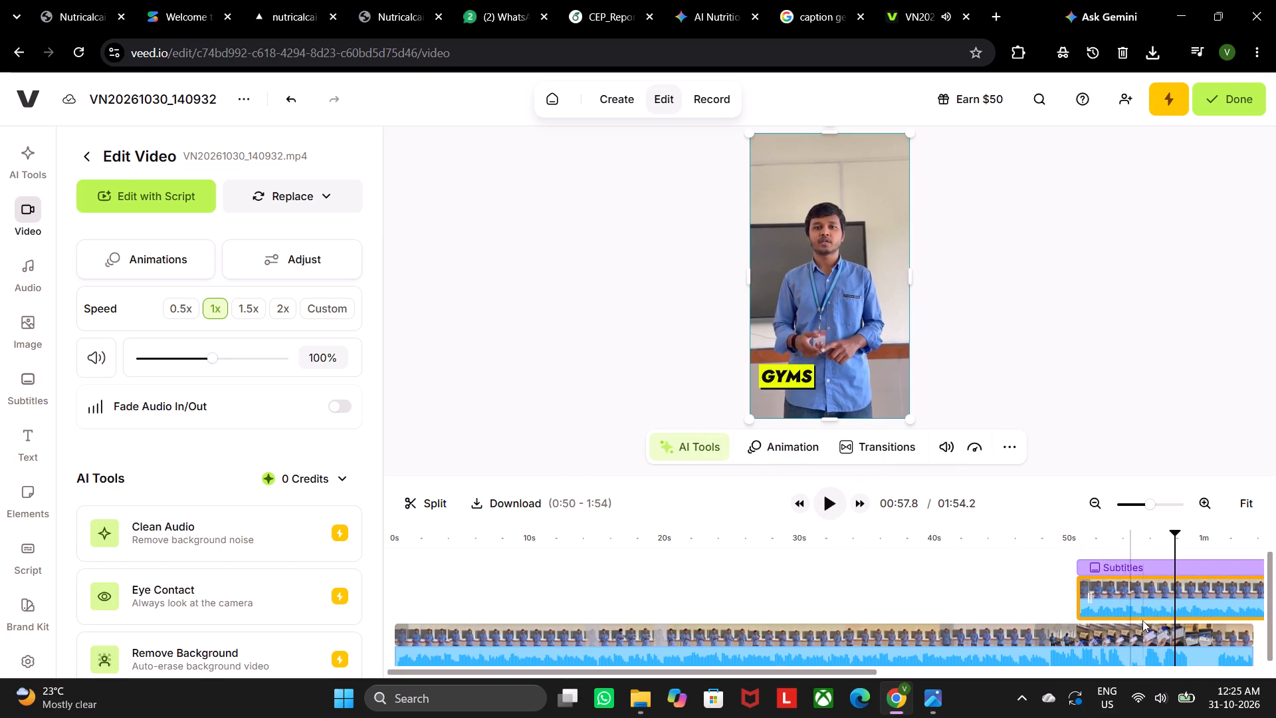
pyautogui.click(1138, 600)
pyautogui.click(1138, 600)
pyautogui.moveTo(1175, 541); pyautogui.dragTo(770, 505)
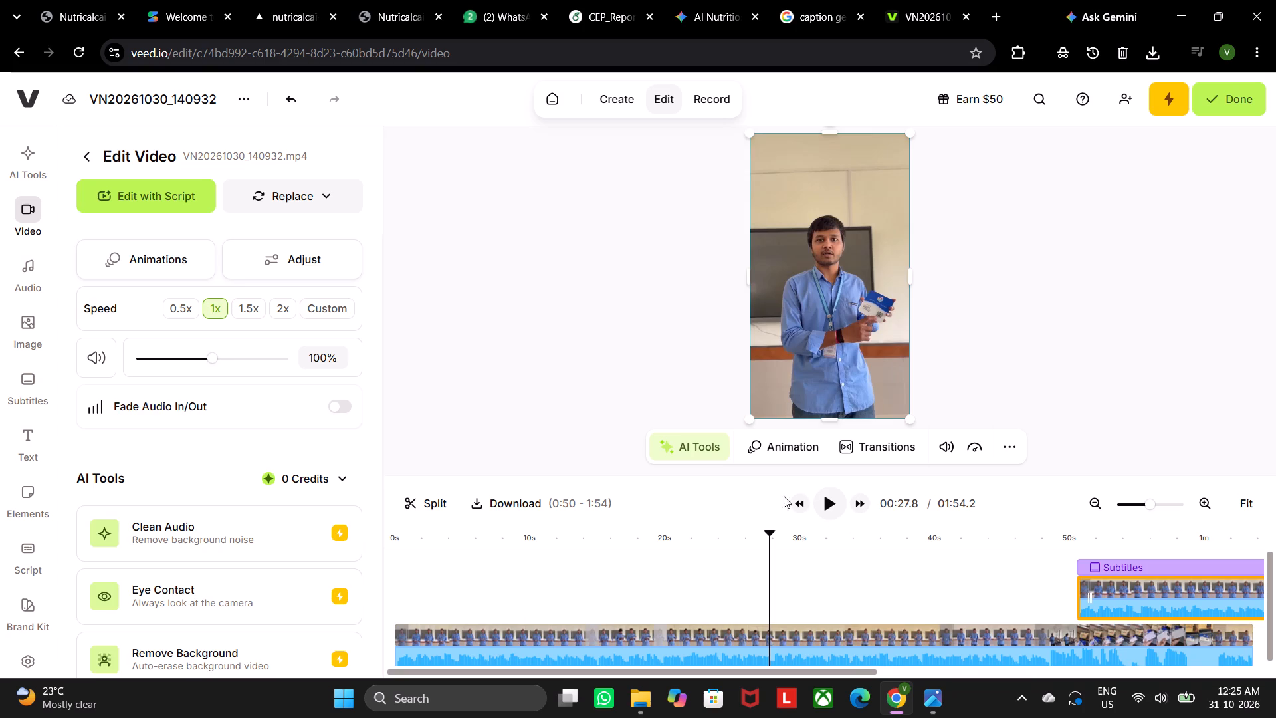
pyautogui.click(817, 494)
pyautogui.click(825, 497)
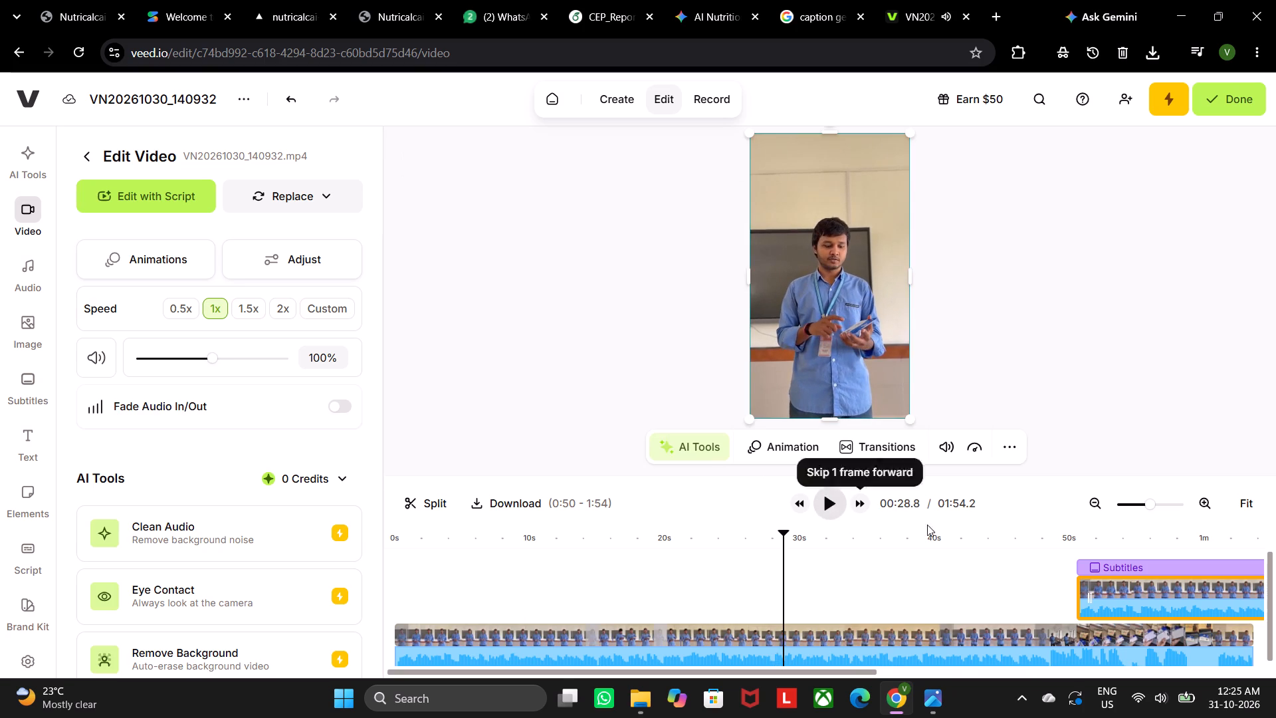
pyautogui.hscroll(-2, 1049, 572)
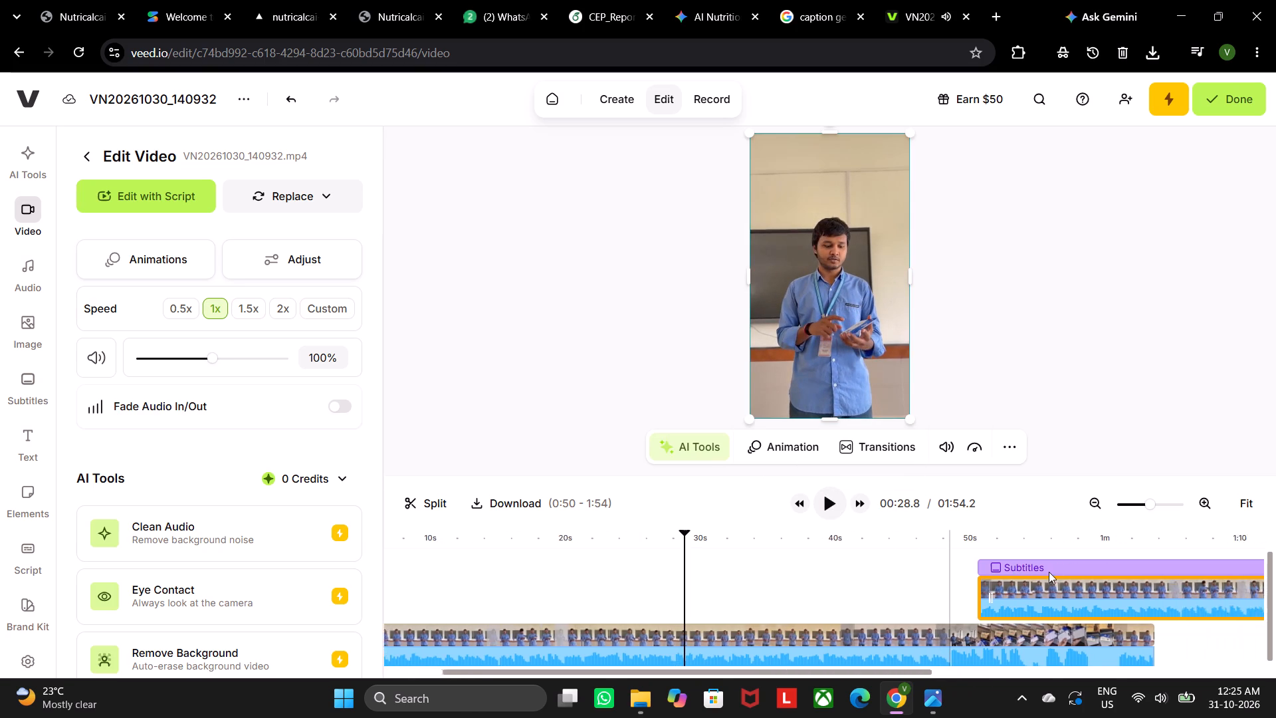
pyautogui.hscroll(-7, 1049, 572)
pyautogui.hscroll(2, 1051, 570)
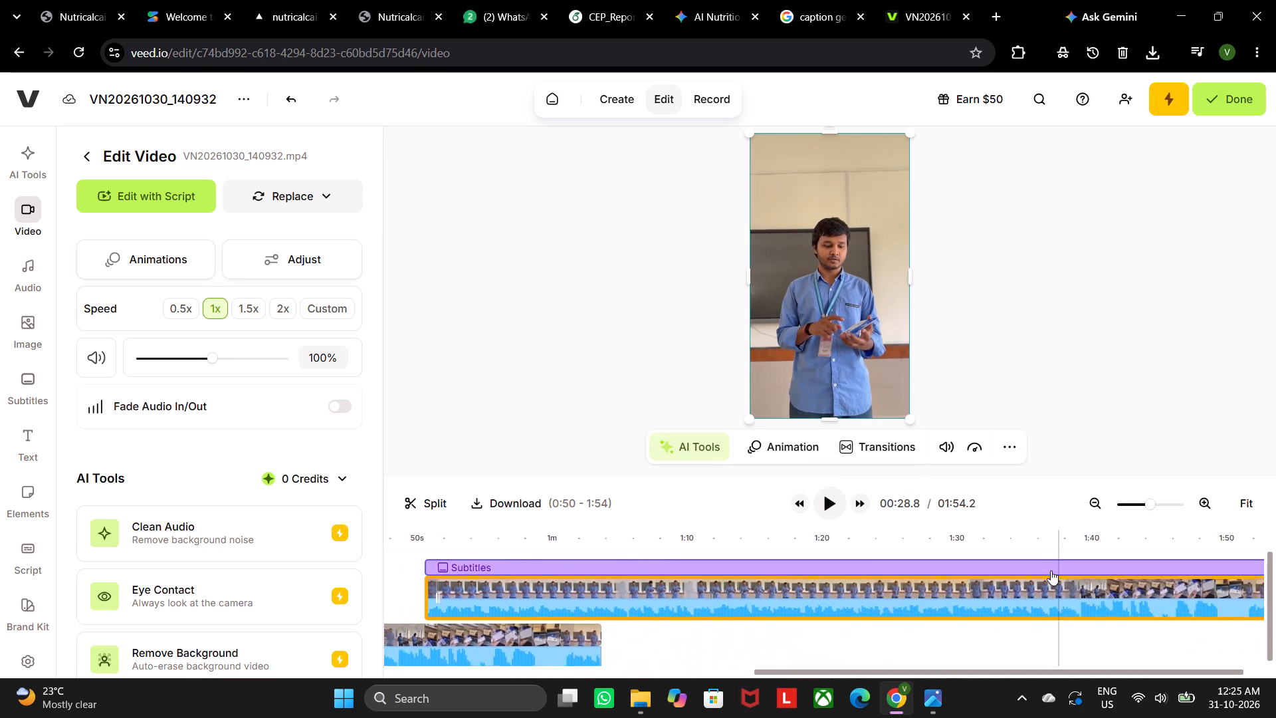
pyautogui.hscroll(3, 1051, 570)
# Delete the original video clip spanning 0:00 to 1:03, keeping the pasted copy.
pyautogui.click(994, 643)
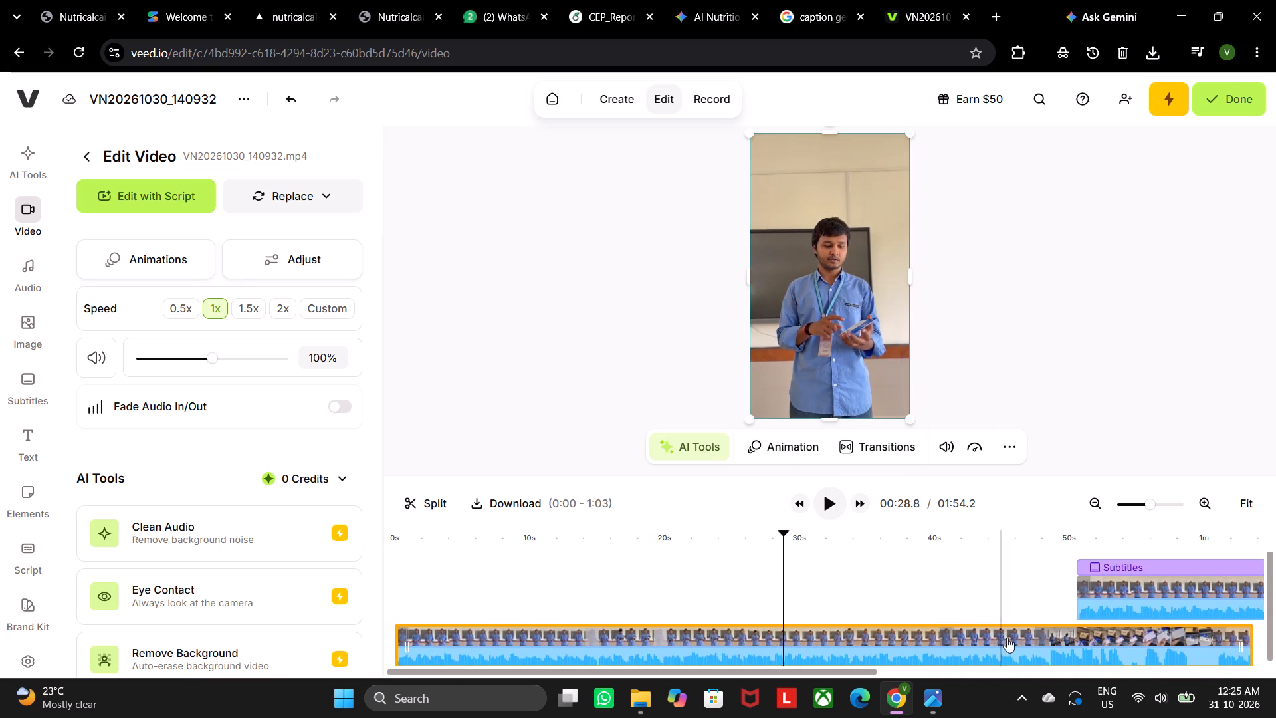
pyautogui.click(964, 652)
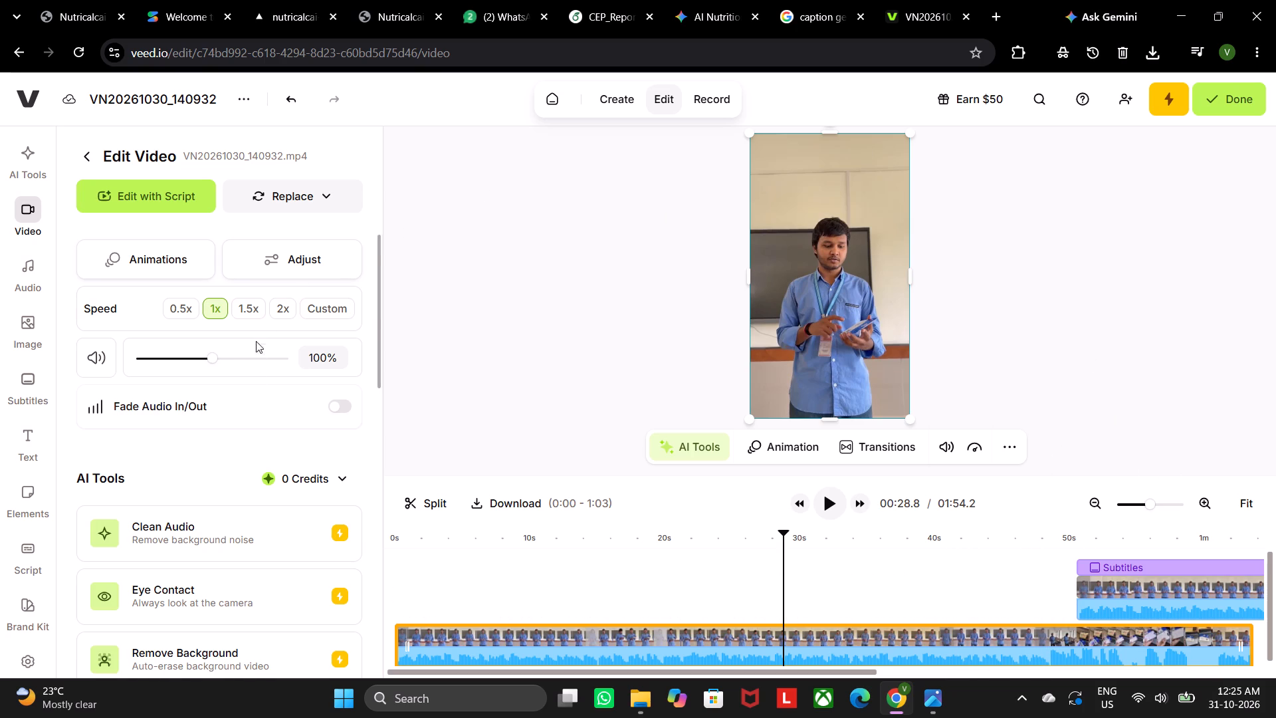
pyautogui.scroll(-4, 249, 386)
pyautogui.scroll(-4, 96, 610)
pyautogui.scroll(-2, 187, 610)
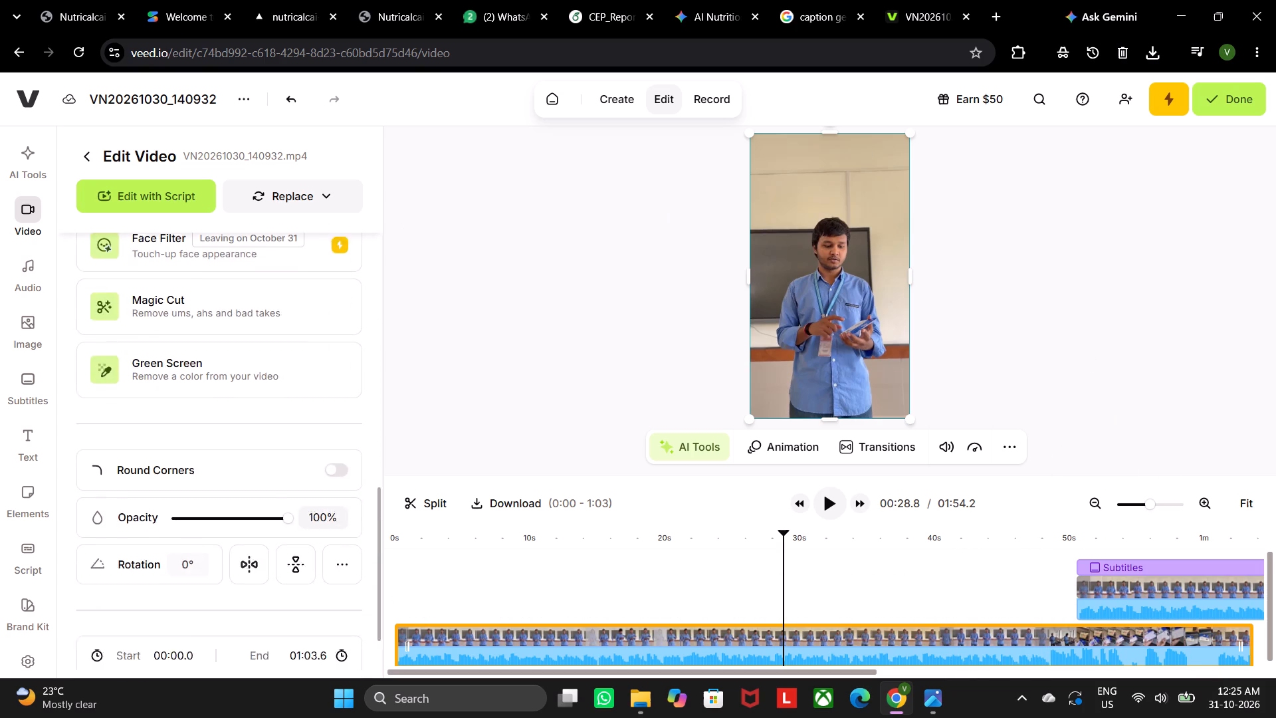
pyautogui.scroll(-3, 187, 610)
pyautogui.click(215, 640)
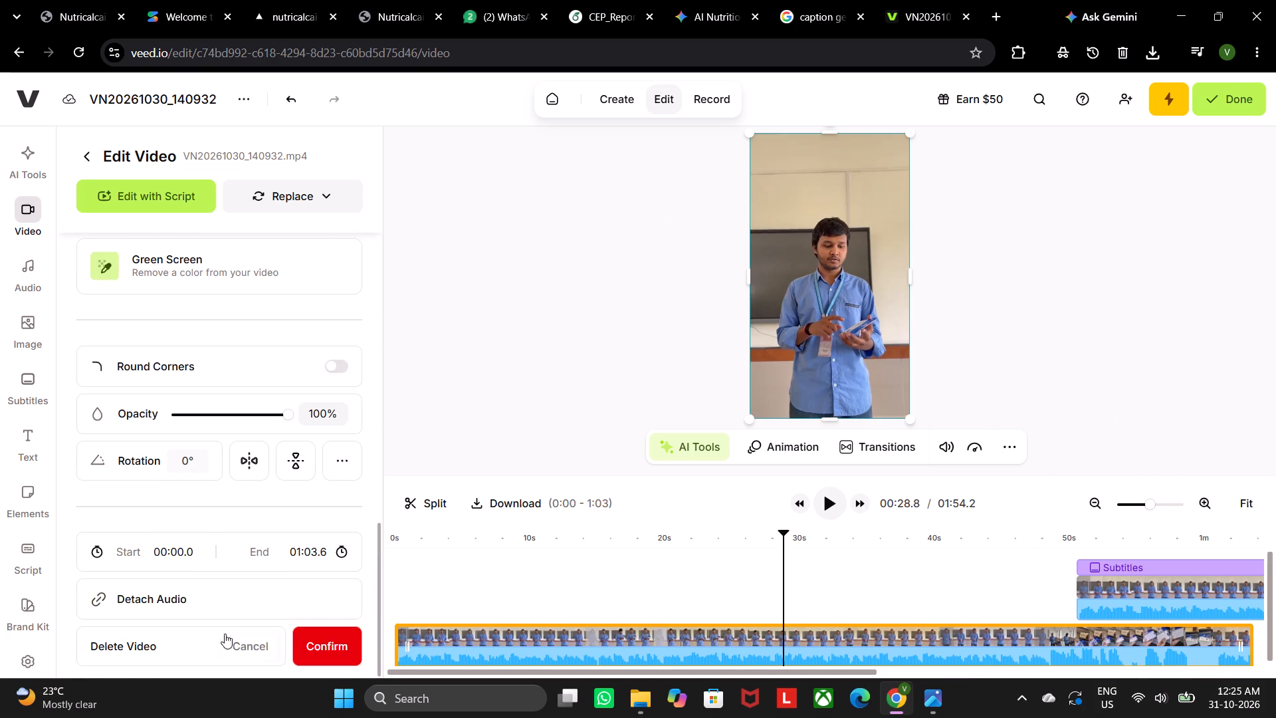
pyautogui.click(314, 647)
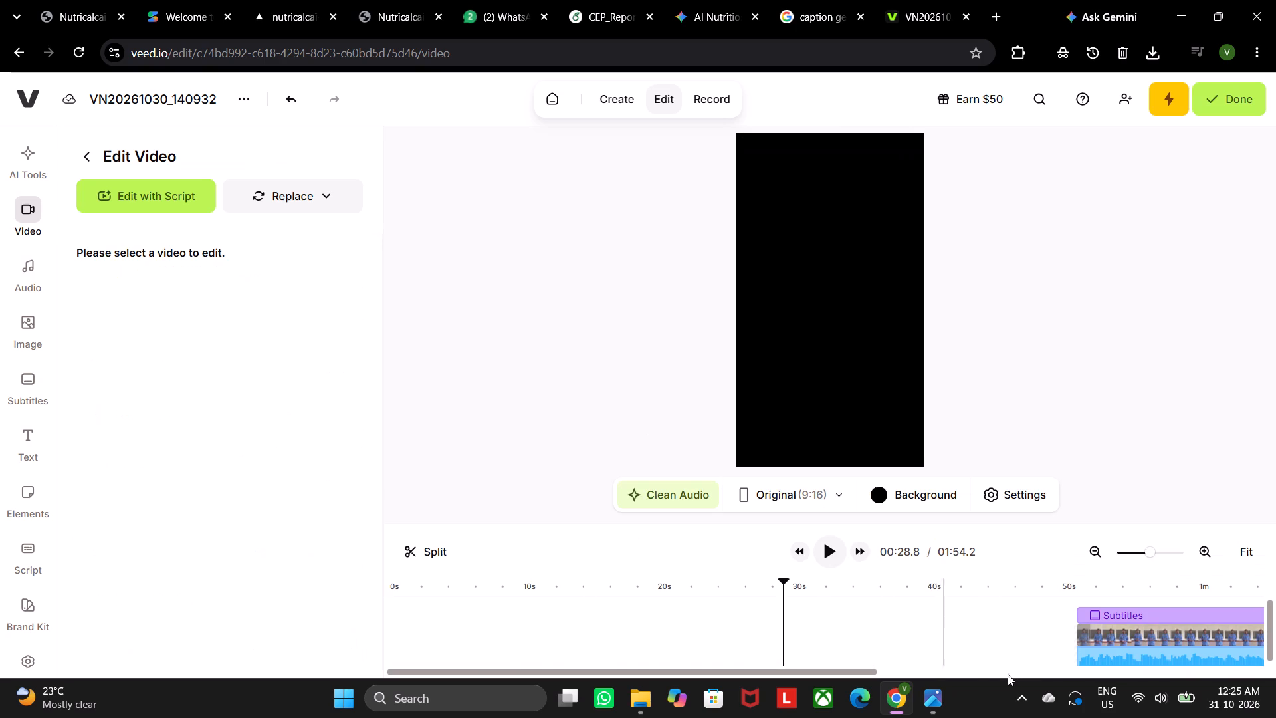
# Move the pasted video clip with its subtitles to the start of the timeline at 0 s.
pyautogui.moveTo(1080, 650); pyautogui.dragTo(938, 638)
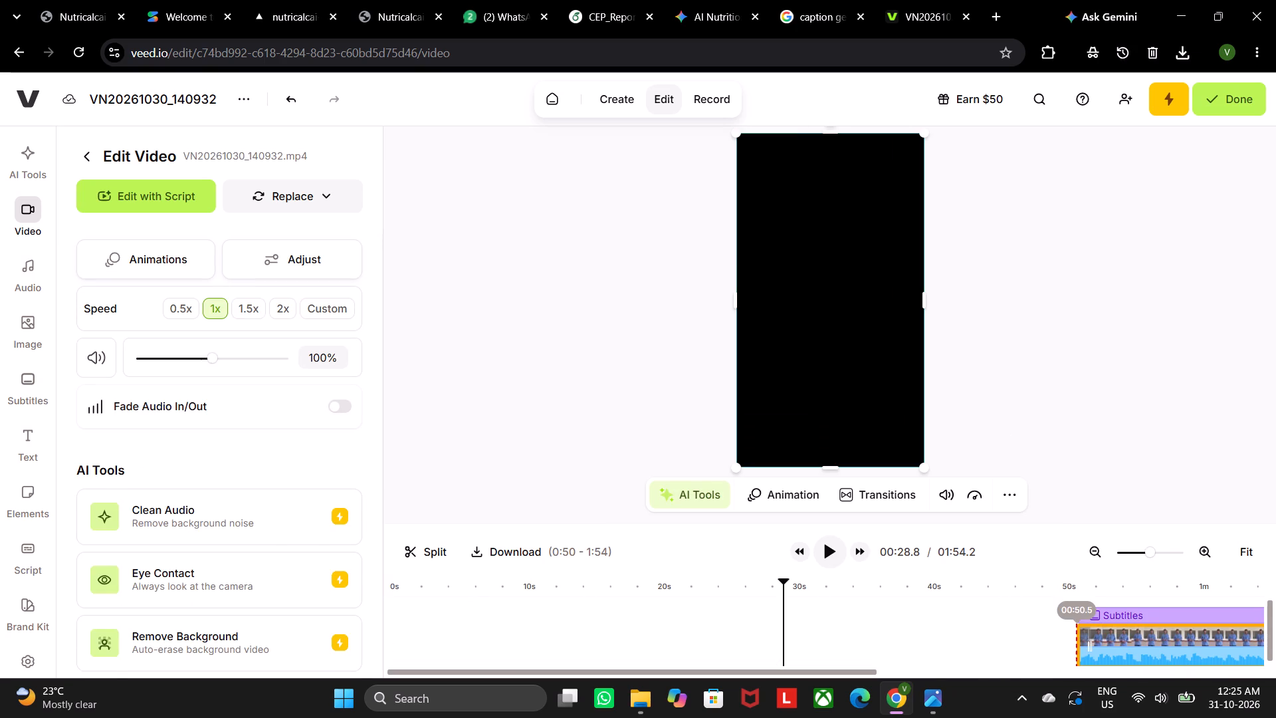
pyautogui.moveTo(938, 638); pyautogui.dragTo(357, 618)
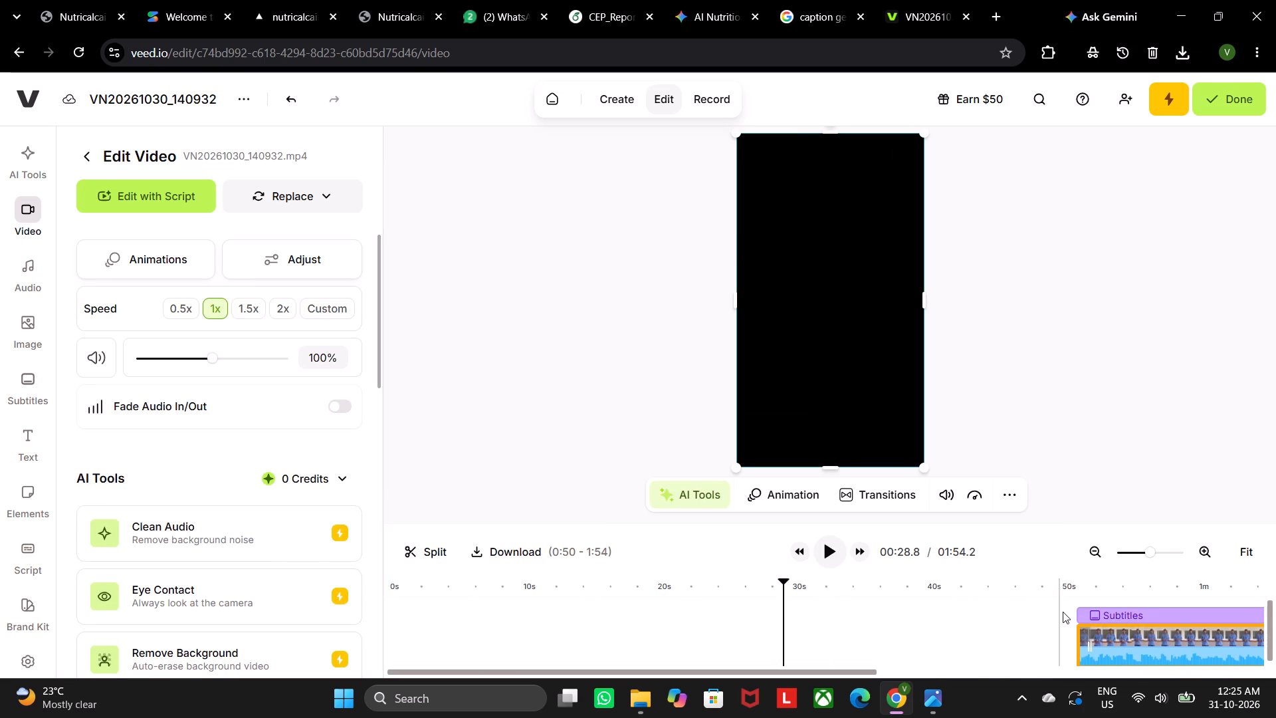
pyautogui.moveTo(1079, 638); pyautogui.dragTo(1075, 646)
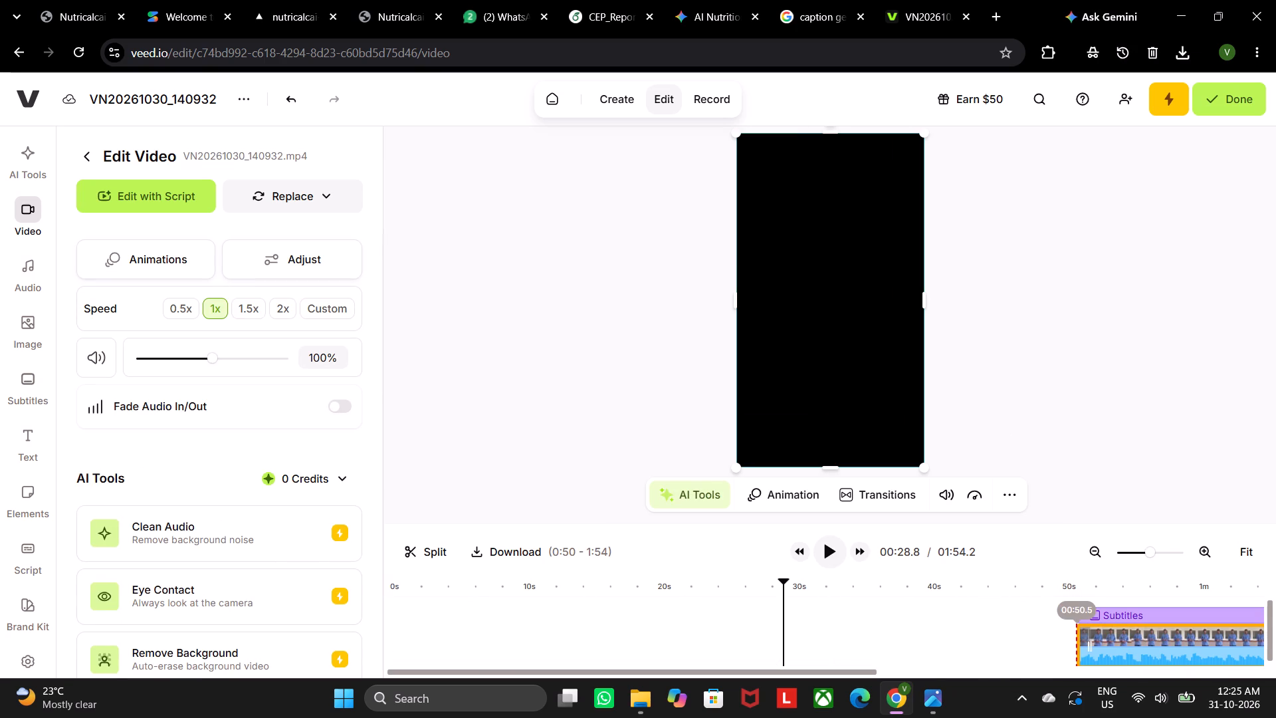
pyautogui.moveTo(1075, 646); pyautogui.dragTo(1074, 645)
pyautogui.moveTo(1168, 653); pyautogui.dragTo(736, 578)
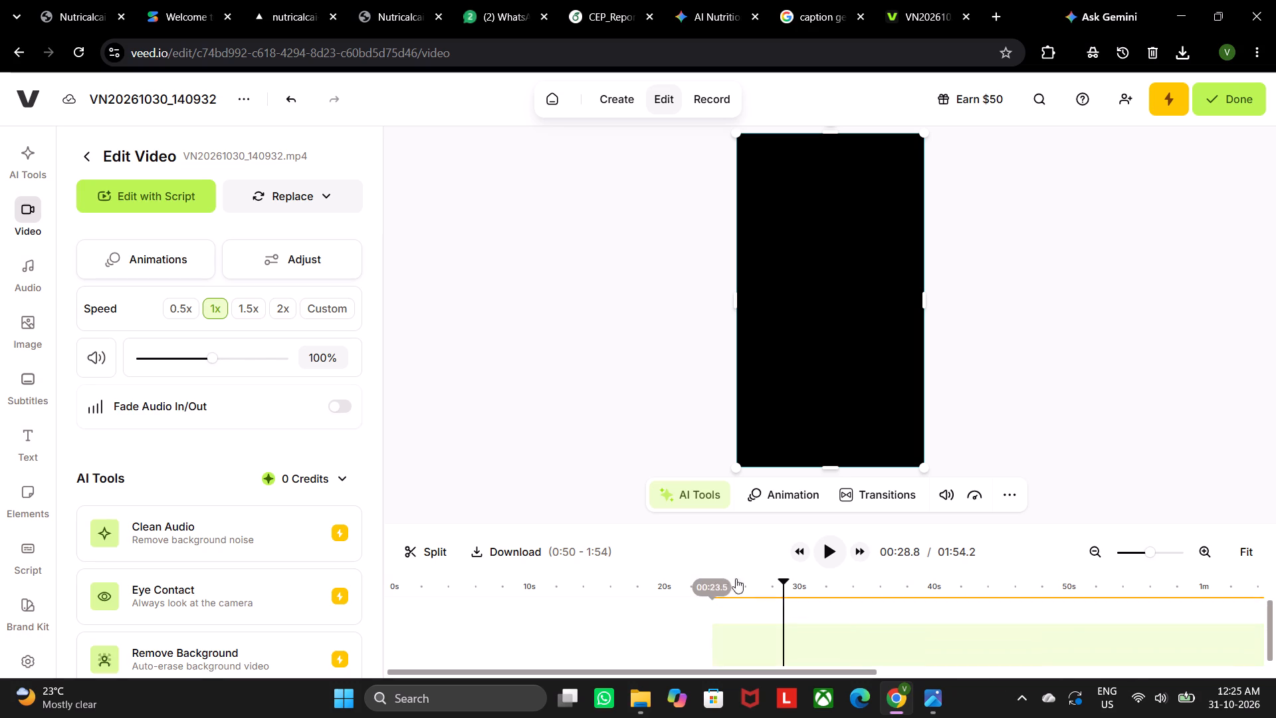
pyautogui.moveTo(736, 578); pyautogui.dragTo(455, 656)
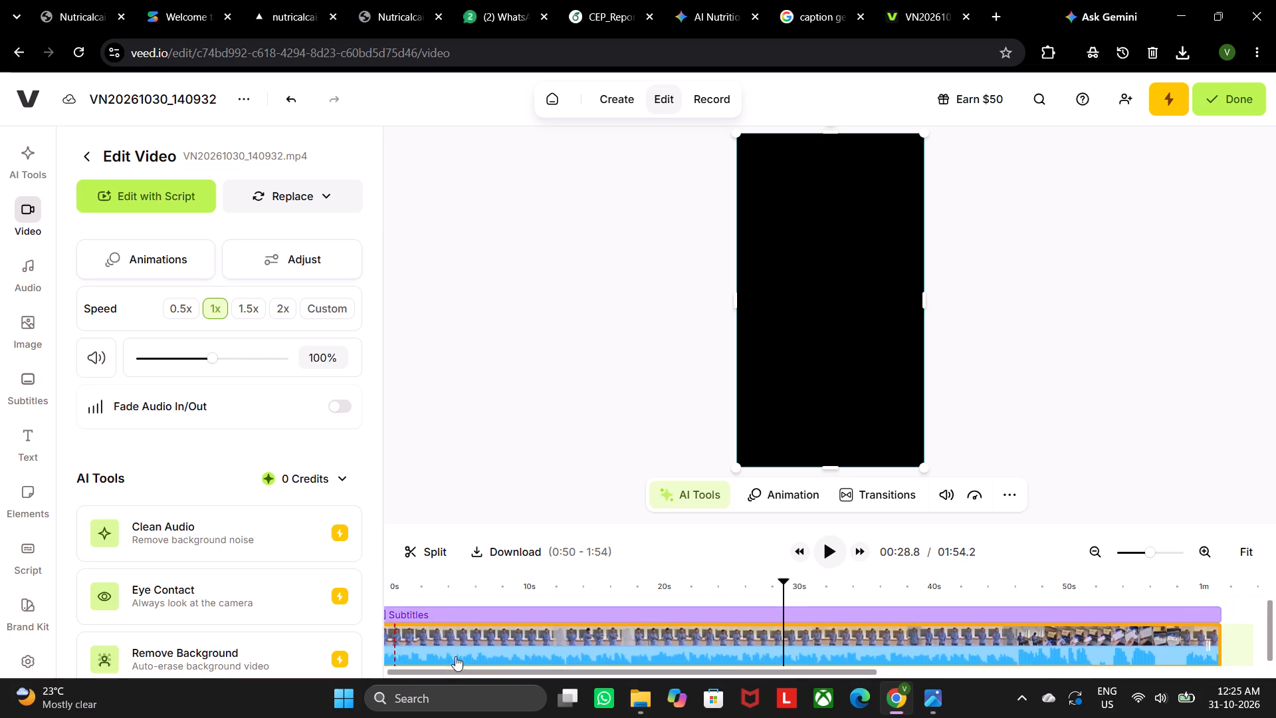
pyautogui.moveTo(455, 656); pyautogui.dragTo(486, 665)
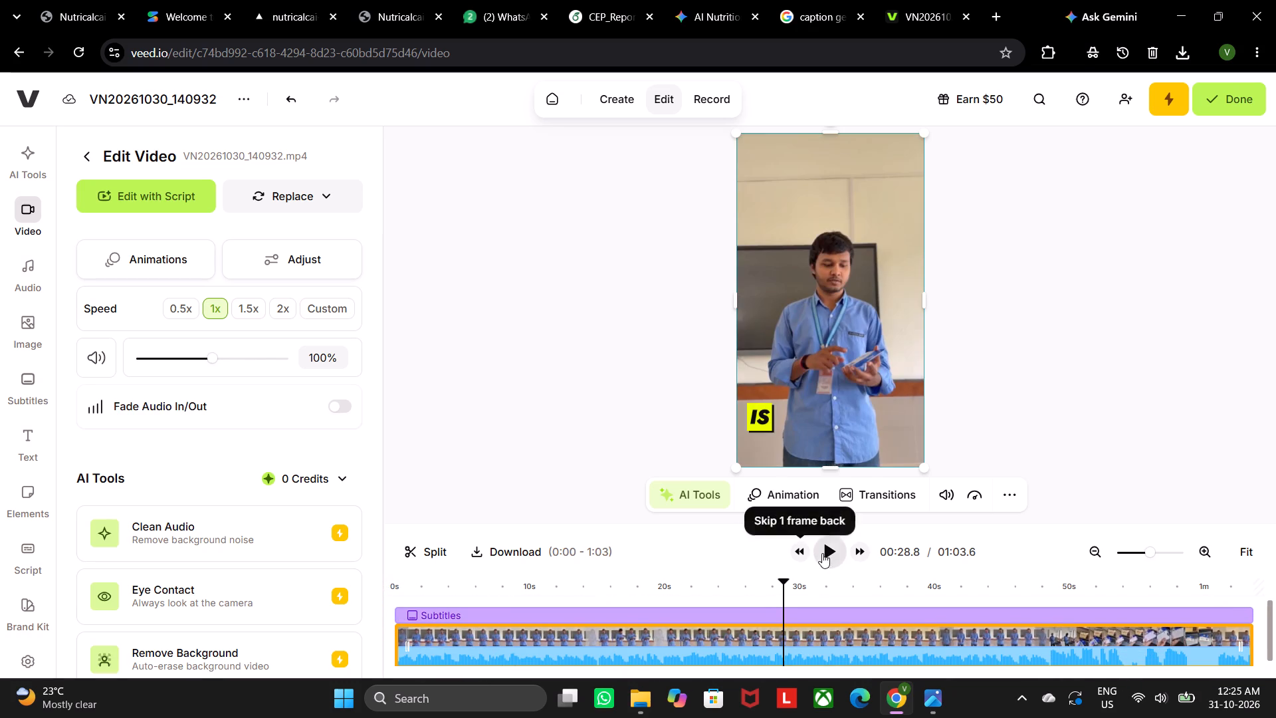
# Play the video from 28.8 s and again from about 43 s to check caption timing up to about 50 s.
pyautogui.click(825, 551)
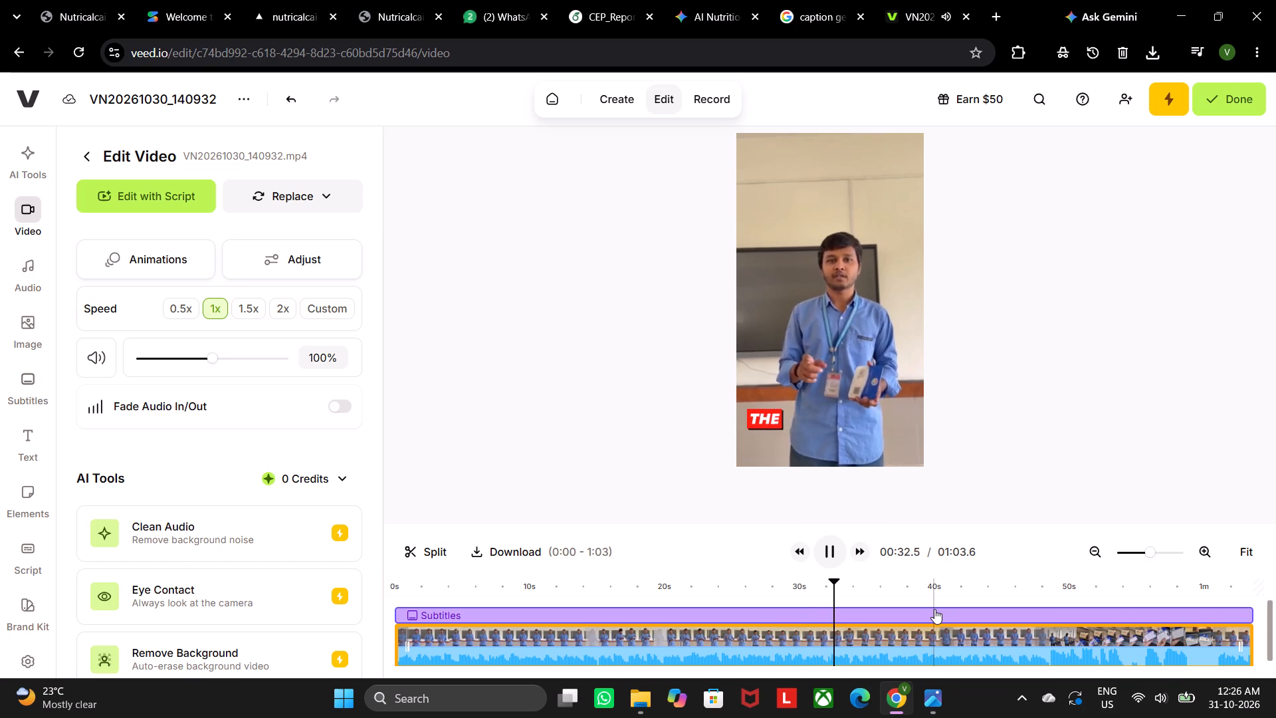
pyautogui.doubleClick(973, 590)
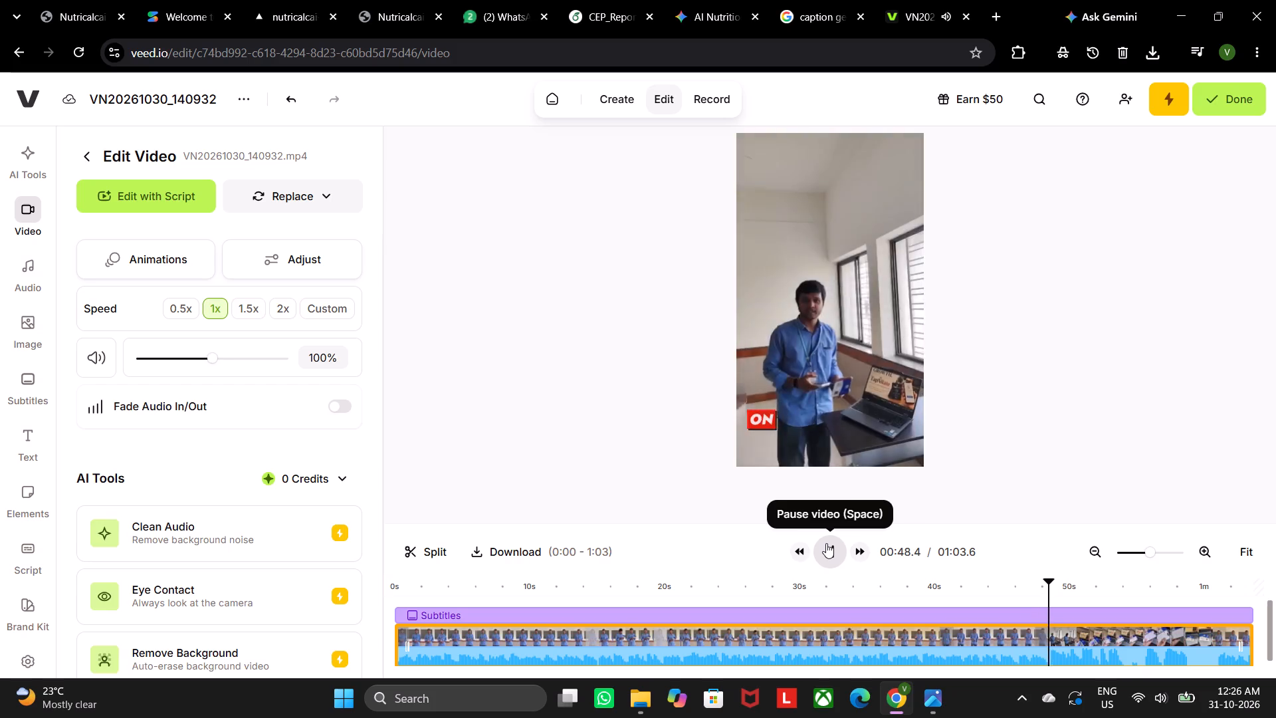
pyautogui.click(825, 546)
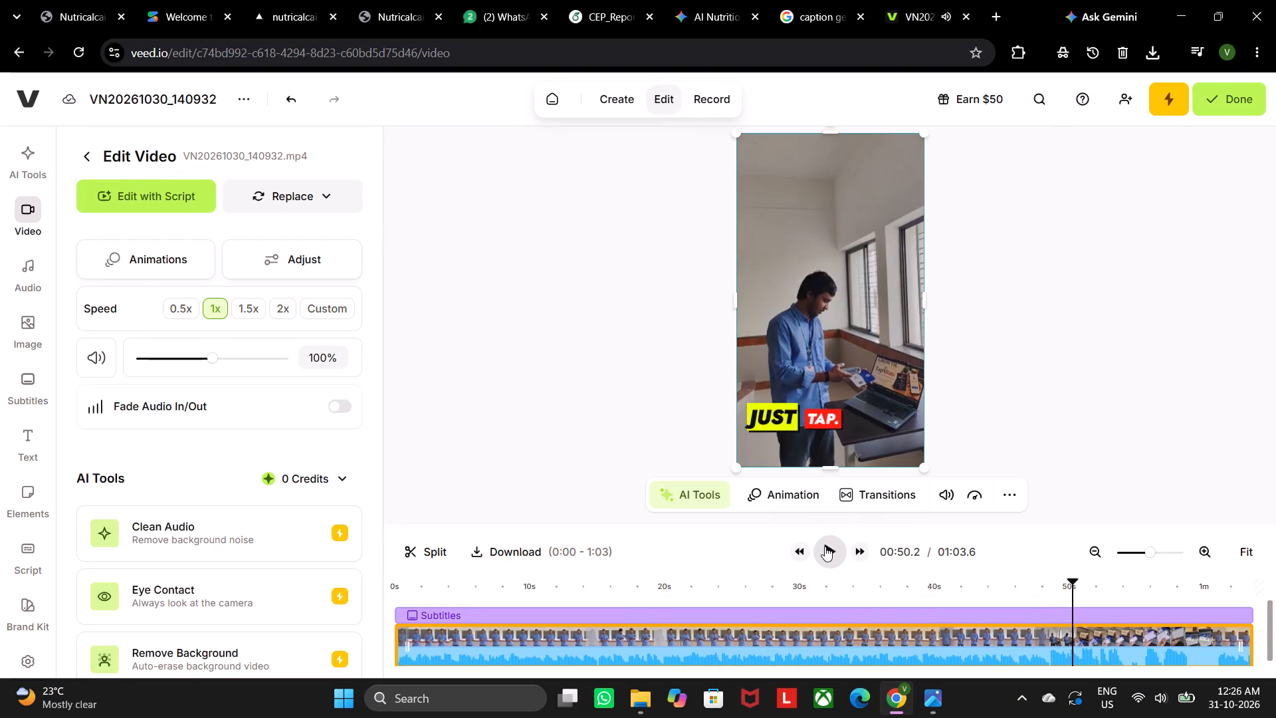
# Inspect the individual captions around 50 s and select all captions from just after 50 s to the end of the subtitle track.
pyautogui.click(1075, 614)
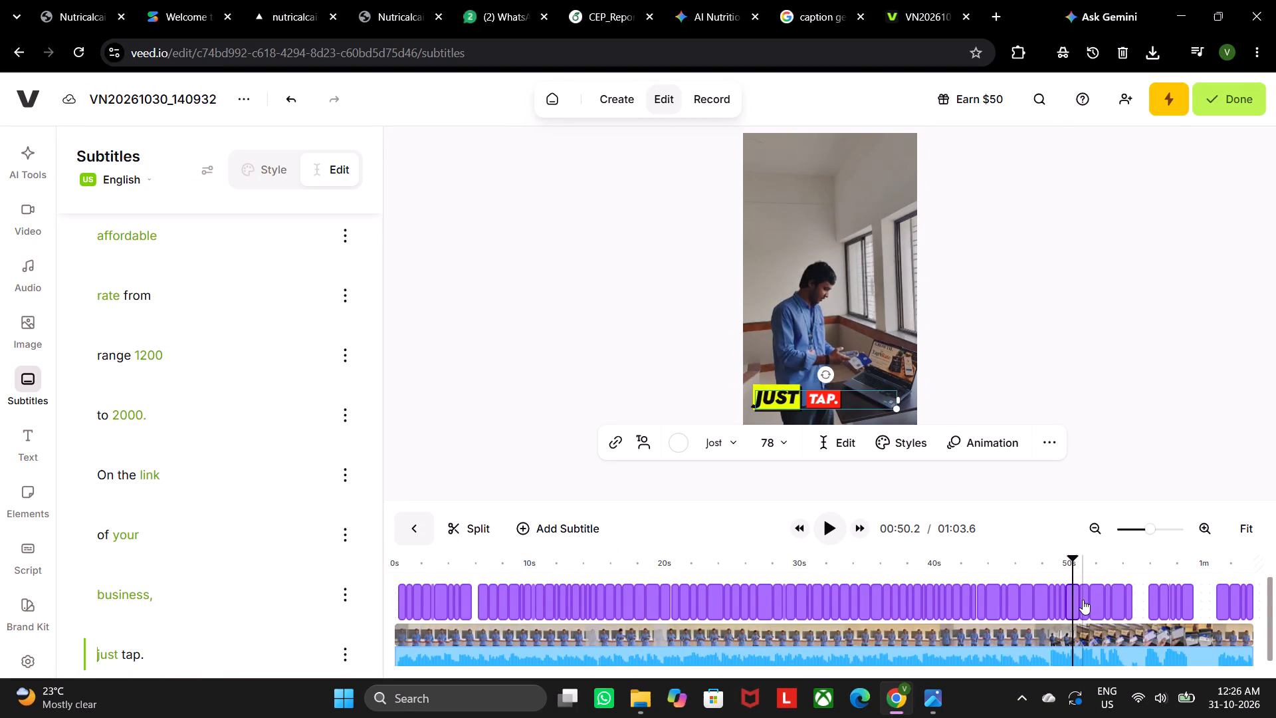
pyautogui.click(1083, 600)
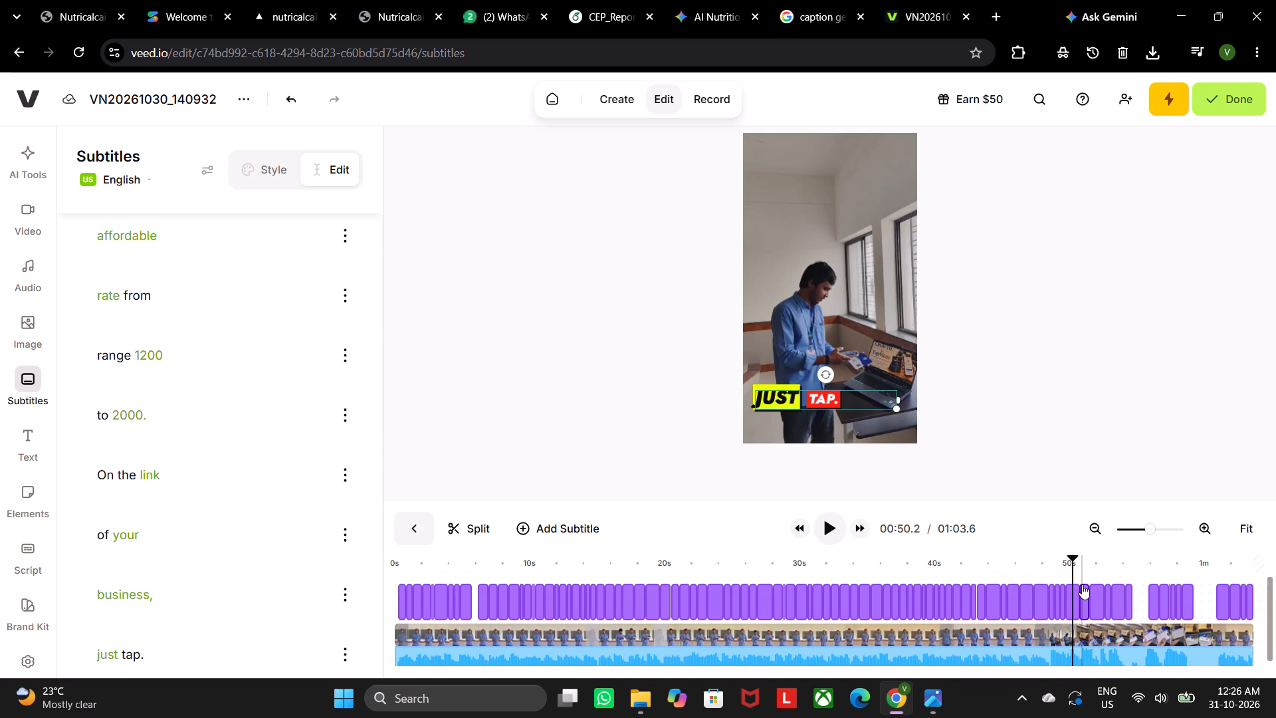
pyautogui.click(1096, 629)
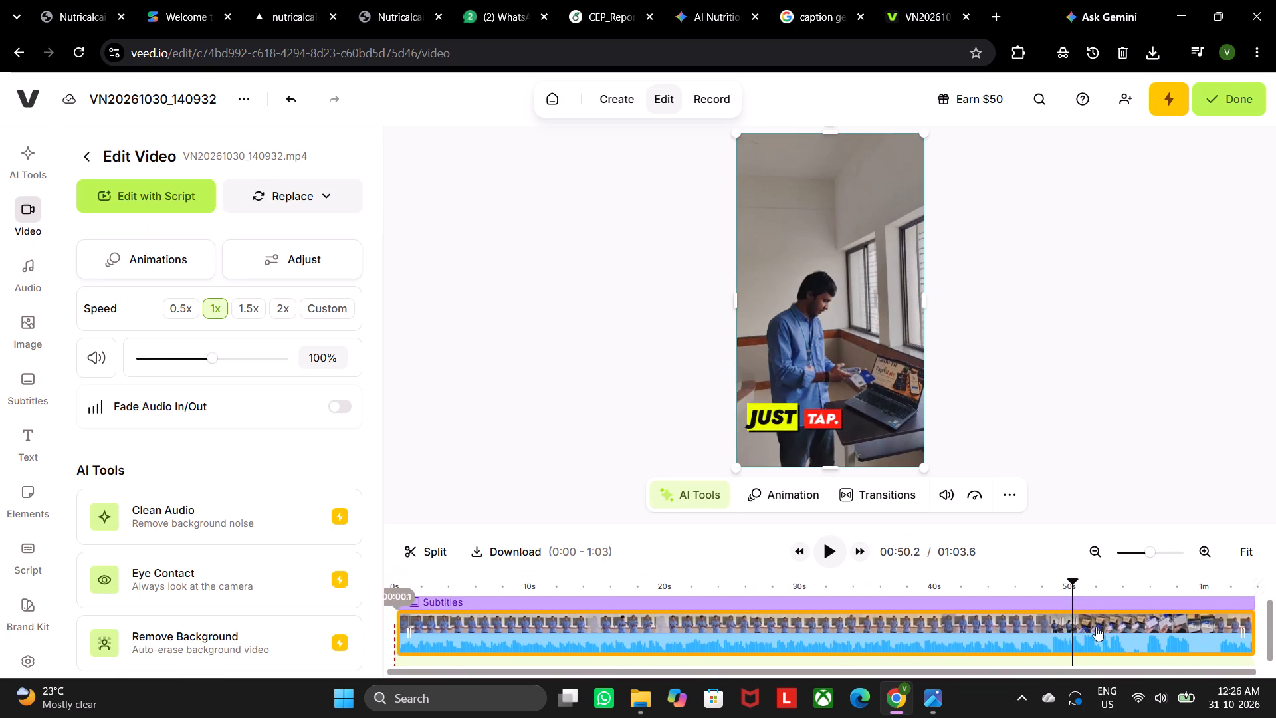
pyautogui.click(1083, 613)
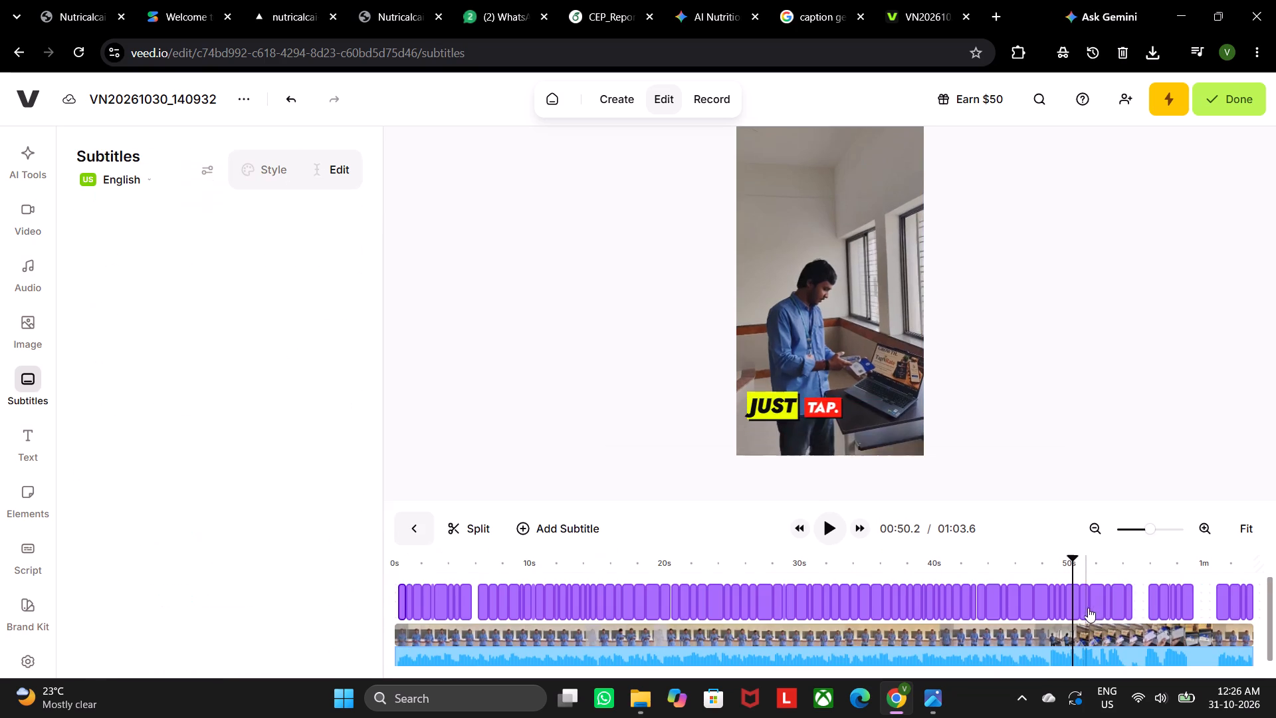
pyautogui.moveTo(1081, 572); pyautogui.dragTo(1087, 574)
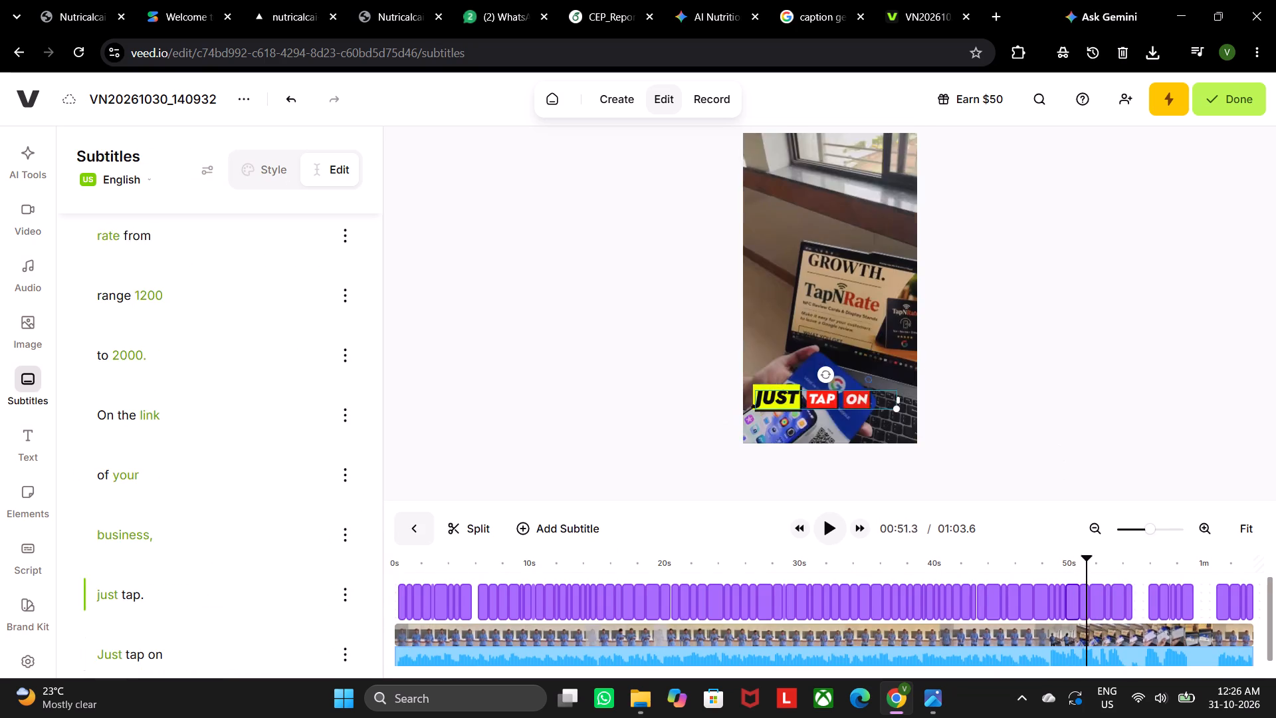
pyautogui.moveTo(1087, 574); pyautogui.dragTo(1047, 583)
pyautogui.moveTo(1083, 578); pyautogui.dragTo(1254, 602)
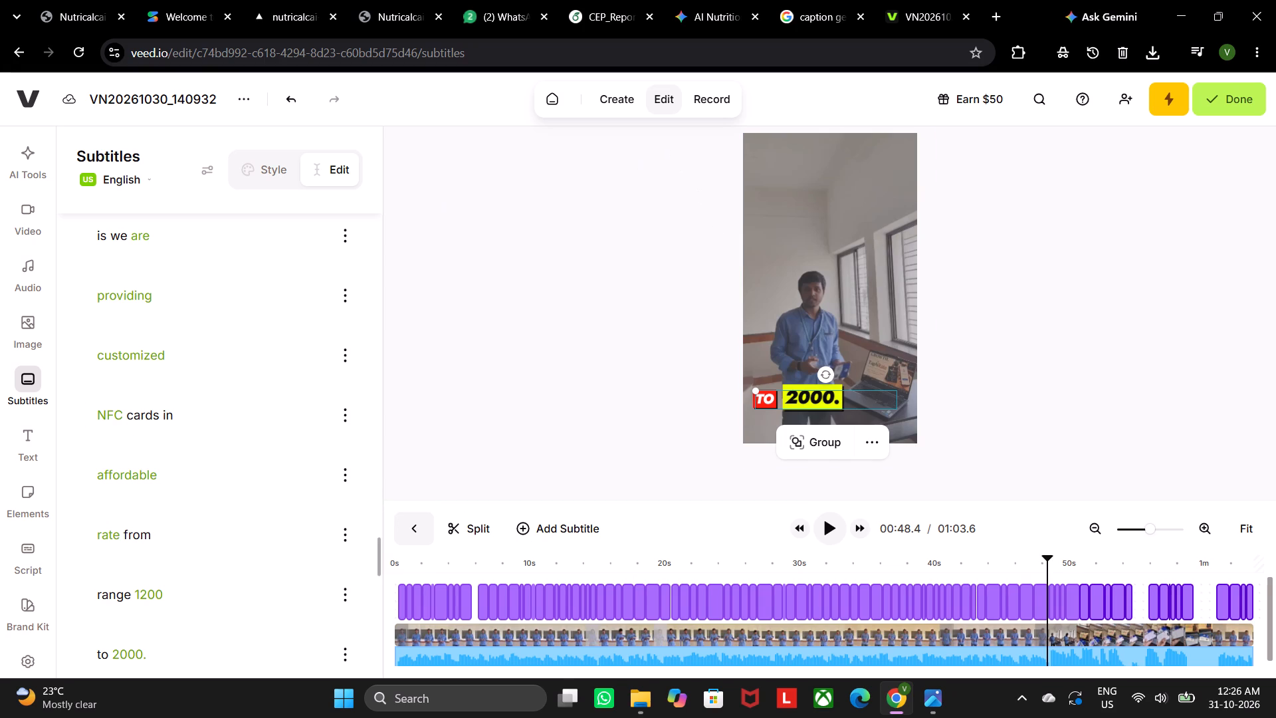
pyautogui.scroll(-8, 235, 358)
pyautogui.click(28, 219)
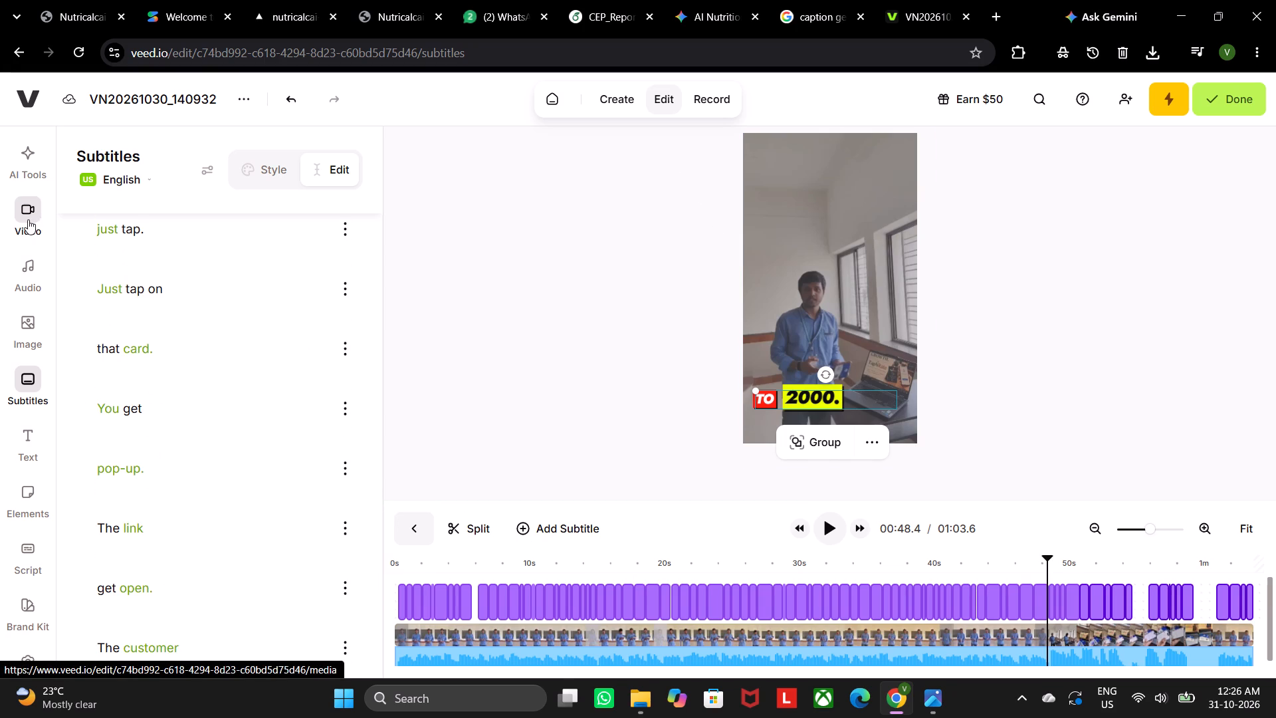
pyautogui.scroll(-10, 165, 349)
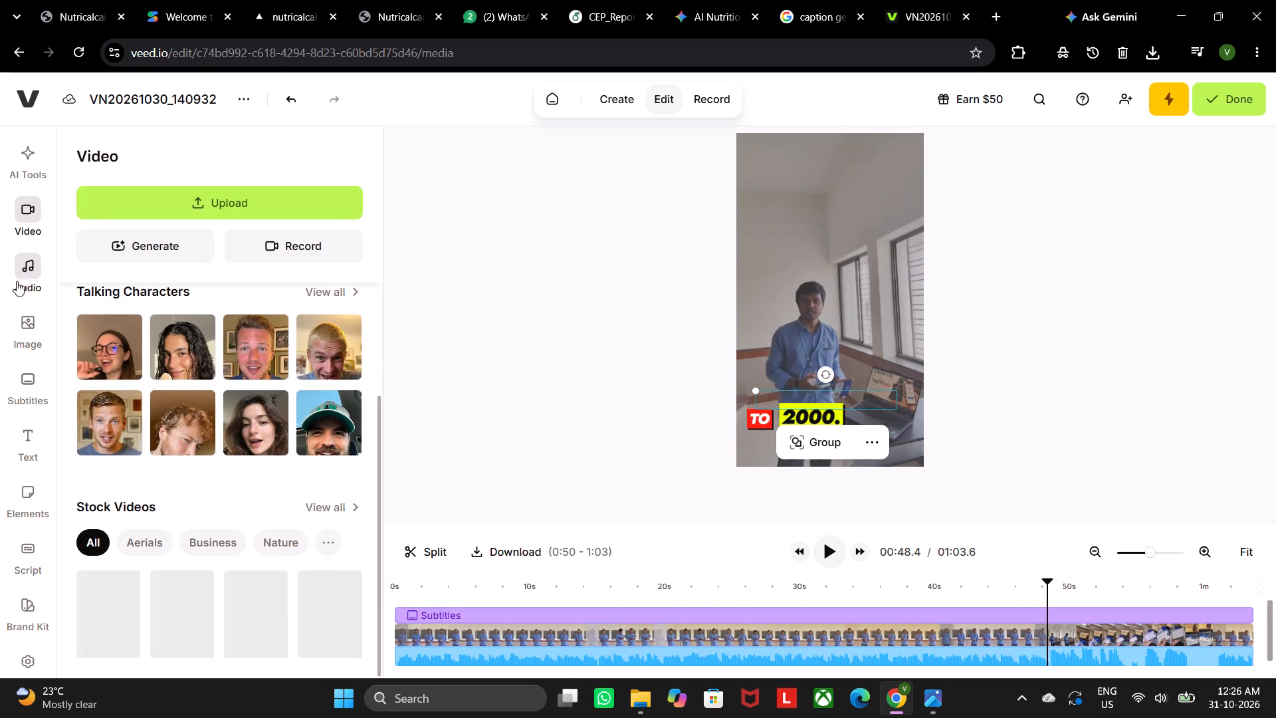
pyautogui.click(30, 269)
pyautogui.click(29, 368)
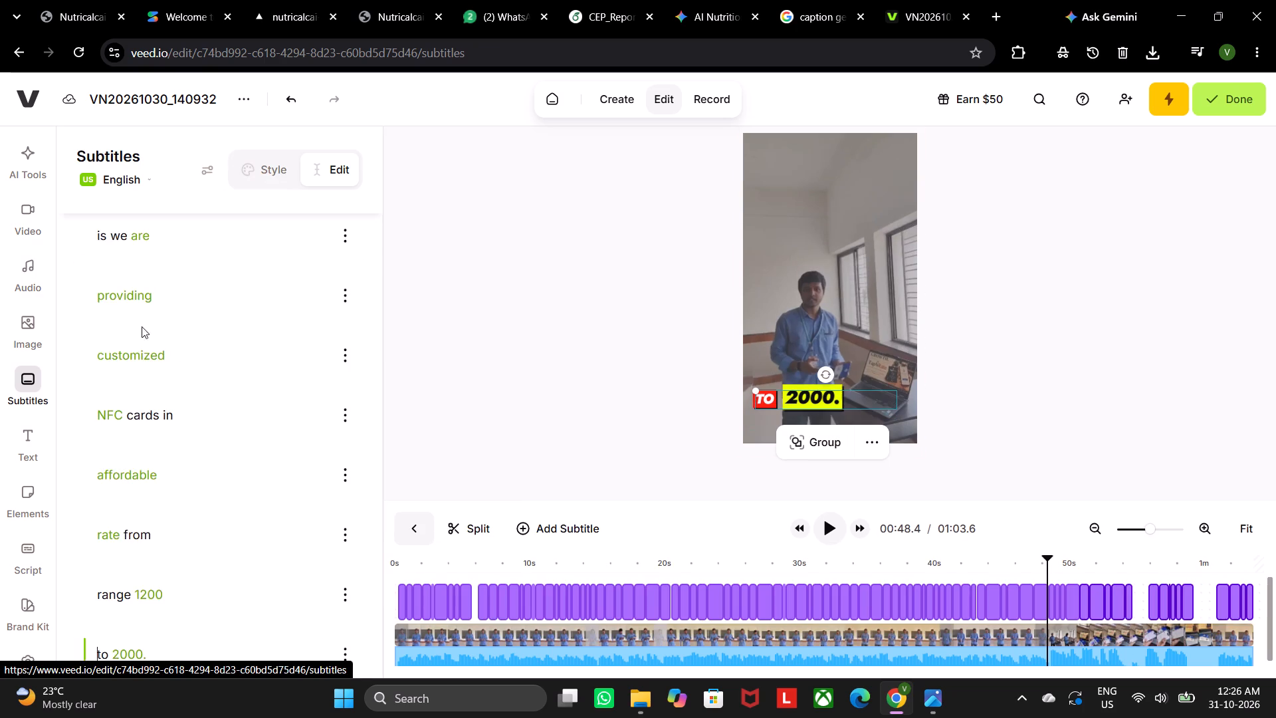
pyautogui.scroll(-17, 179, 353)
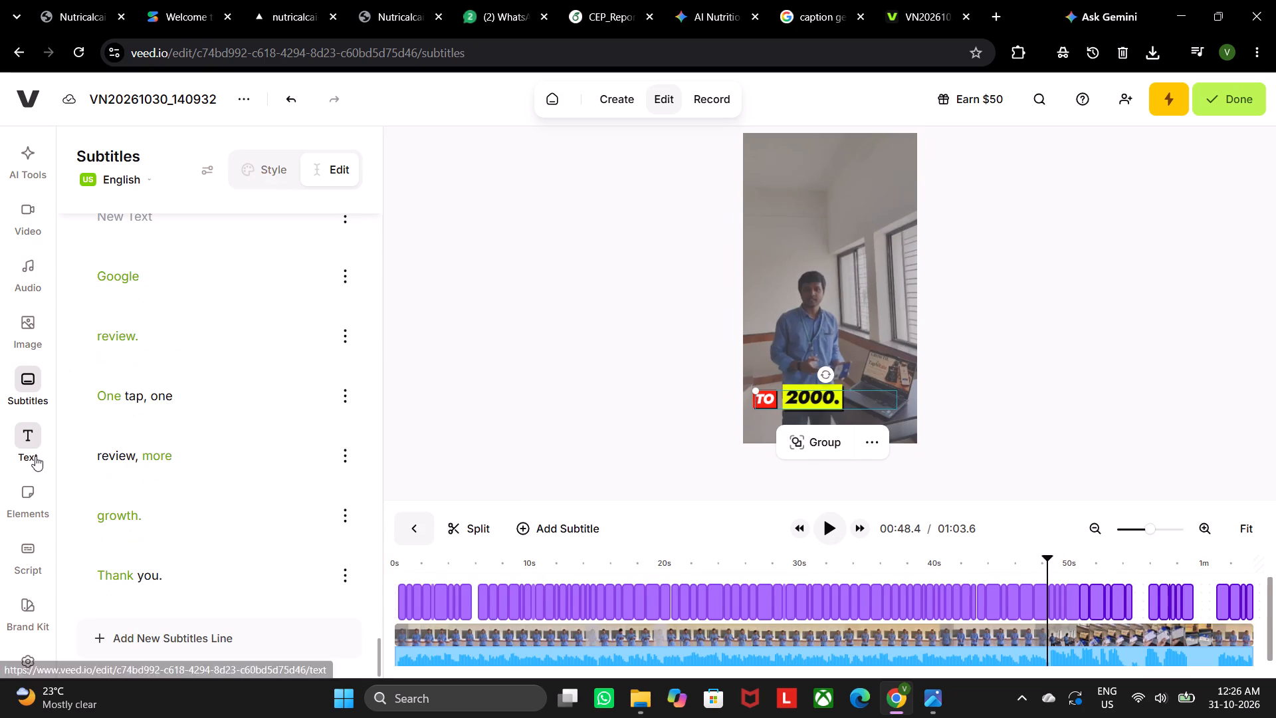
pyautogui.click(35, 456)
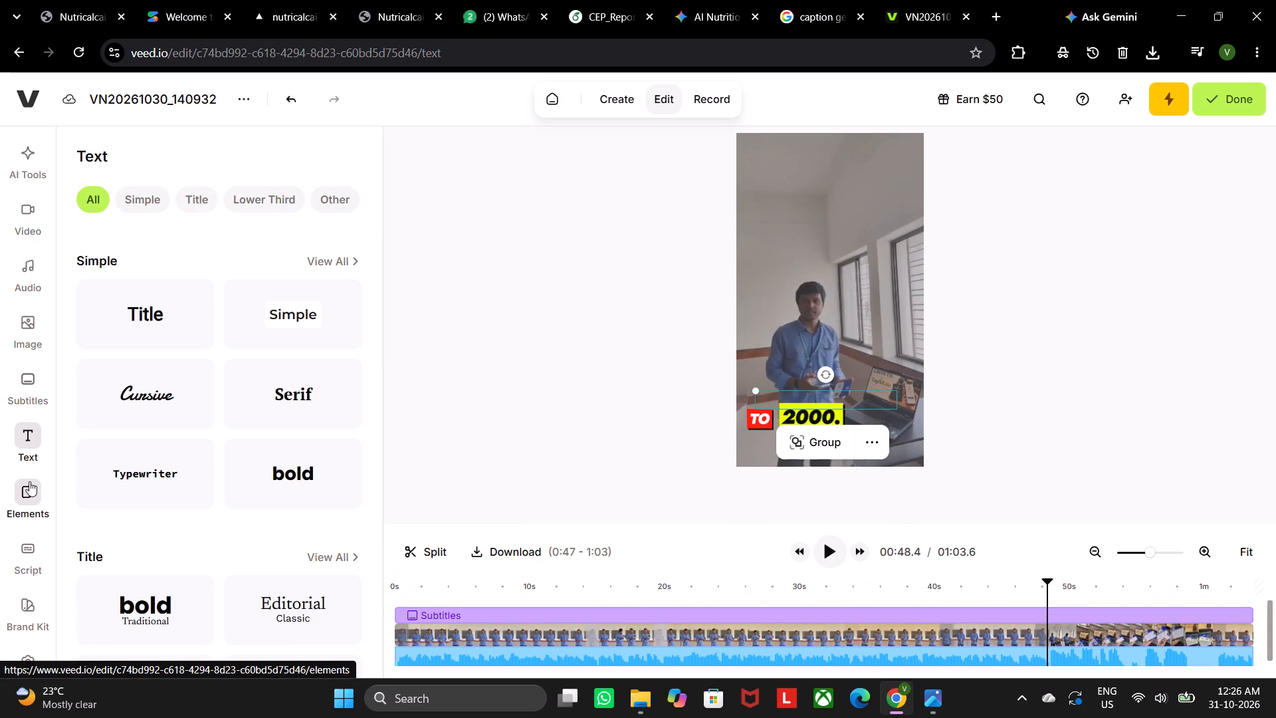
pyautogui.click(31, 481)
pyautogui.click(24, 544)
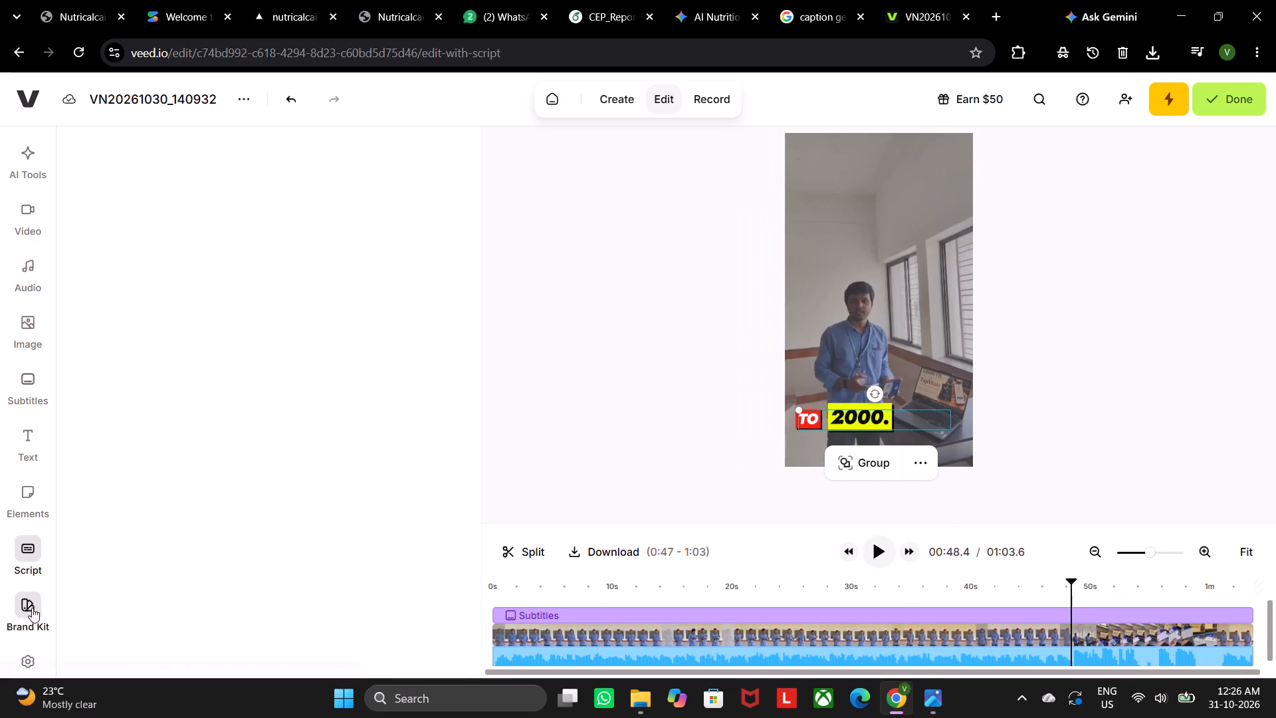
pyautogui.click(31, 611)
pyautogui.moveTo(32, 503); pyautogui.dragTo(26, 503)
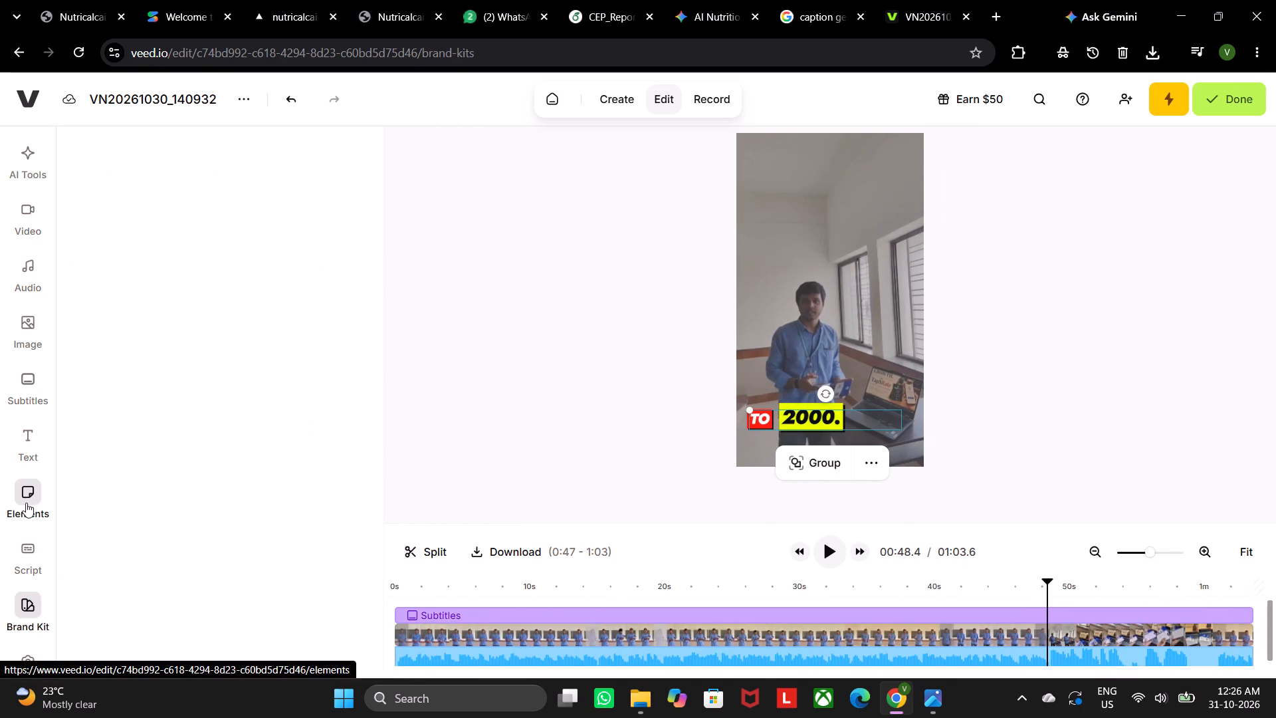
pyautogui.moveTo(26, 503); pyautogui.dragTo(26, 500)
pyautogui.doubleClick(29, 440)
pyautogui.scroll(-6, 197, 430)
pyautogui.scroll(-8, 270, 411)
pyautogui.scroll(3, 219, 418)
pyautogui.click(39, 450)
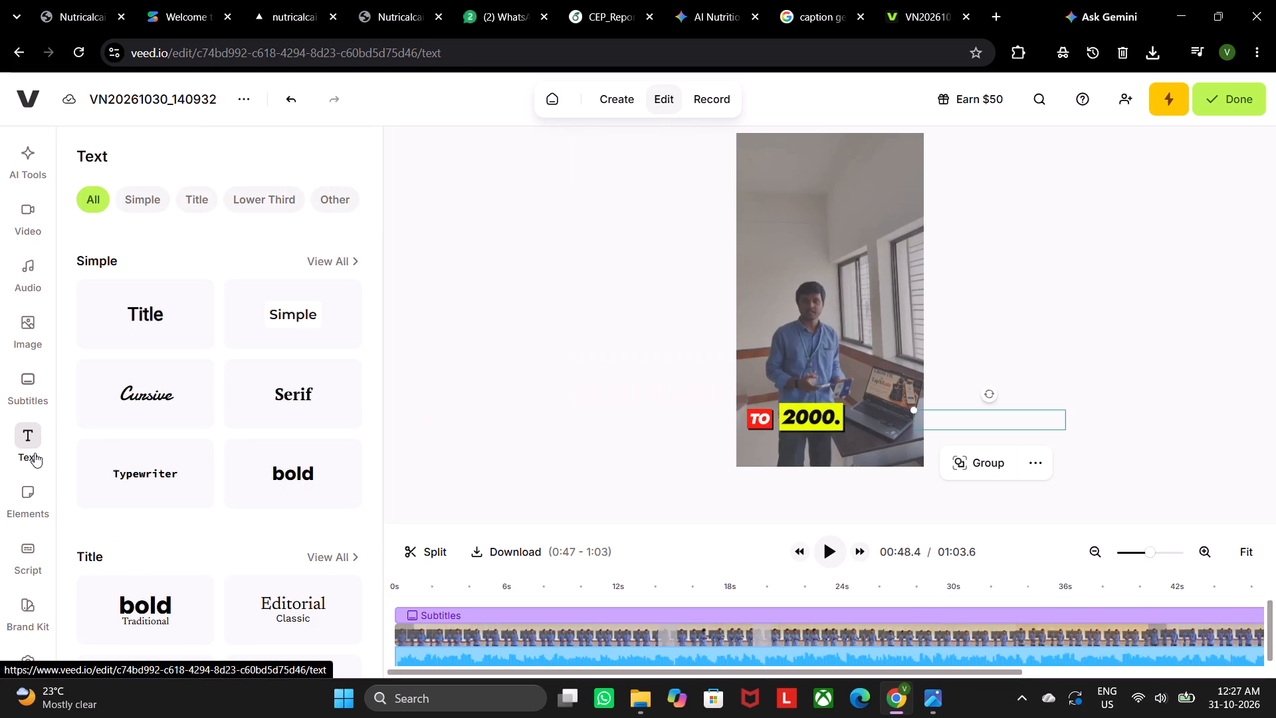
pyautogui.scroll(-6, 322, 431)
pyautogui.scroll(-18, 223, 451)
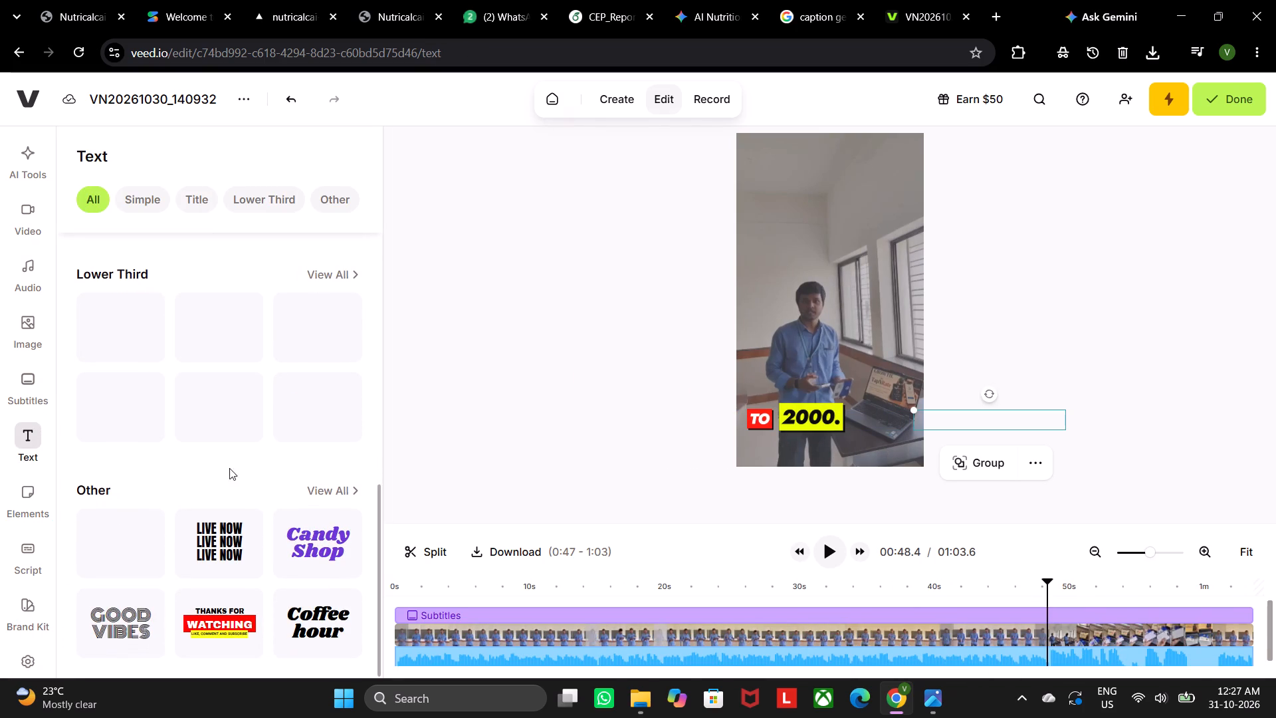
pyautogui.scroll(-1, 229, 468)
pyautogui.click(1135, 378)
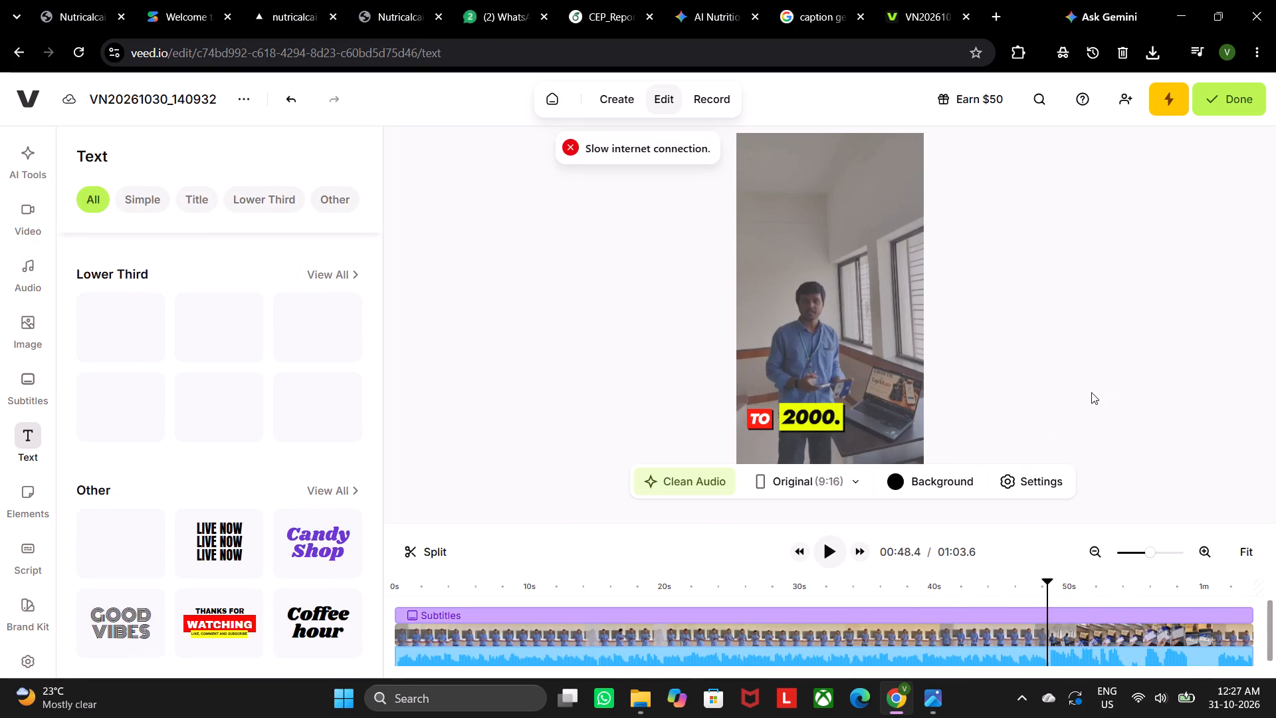
# Examine the project settings, including the export quality choices, duration, timeline and frame rate options.
pyautogui.click(1015, 492)
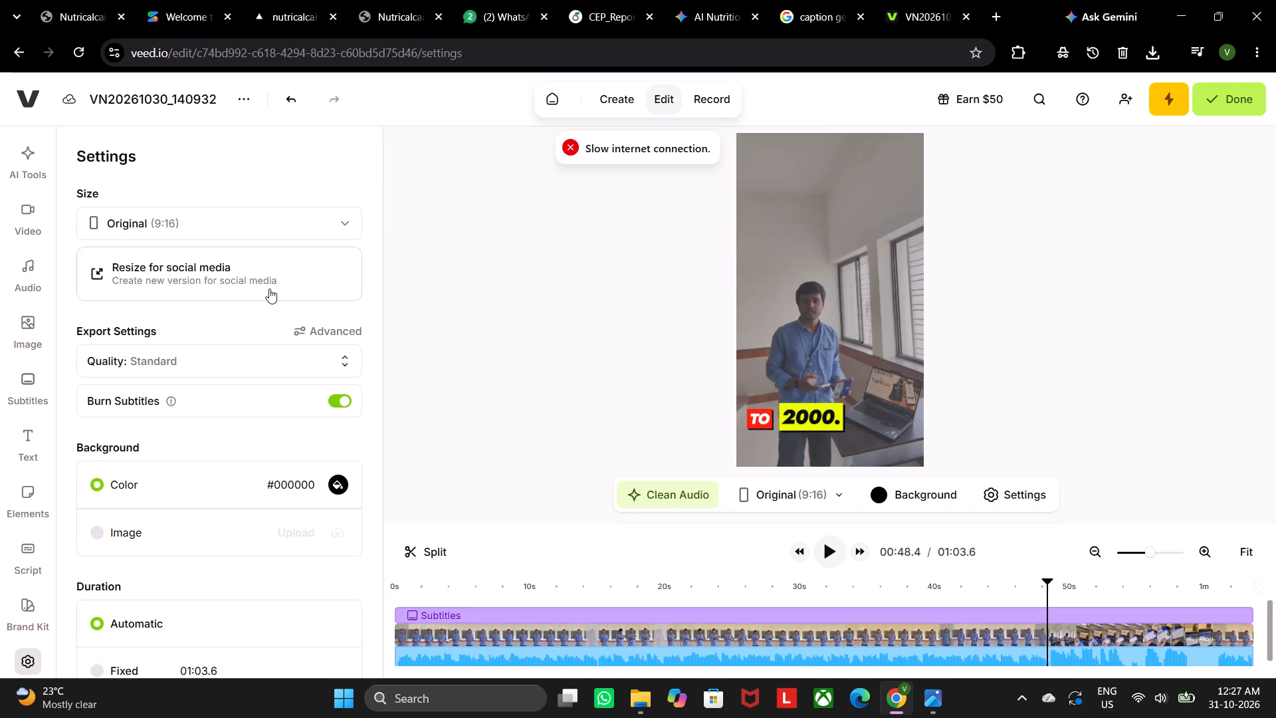
pyautogui.scroll(-1, 234, 342)
pyautogui.scroll(1, 232, 346)
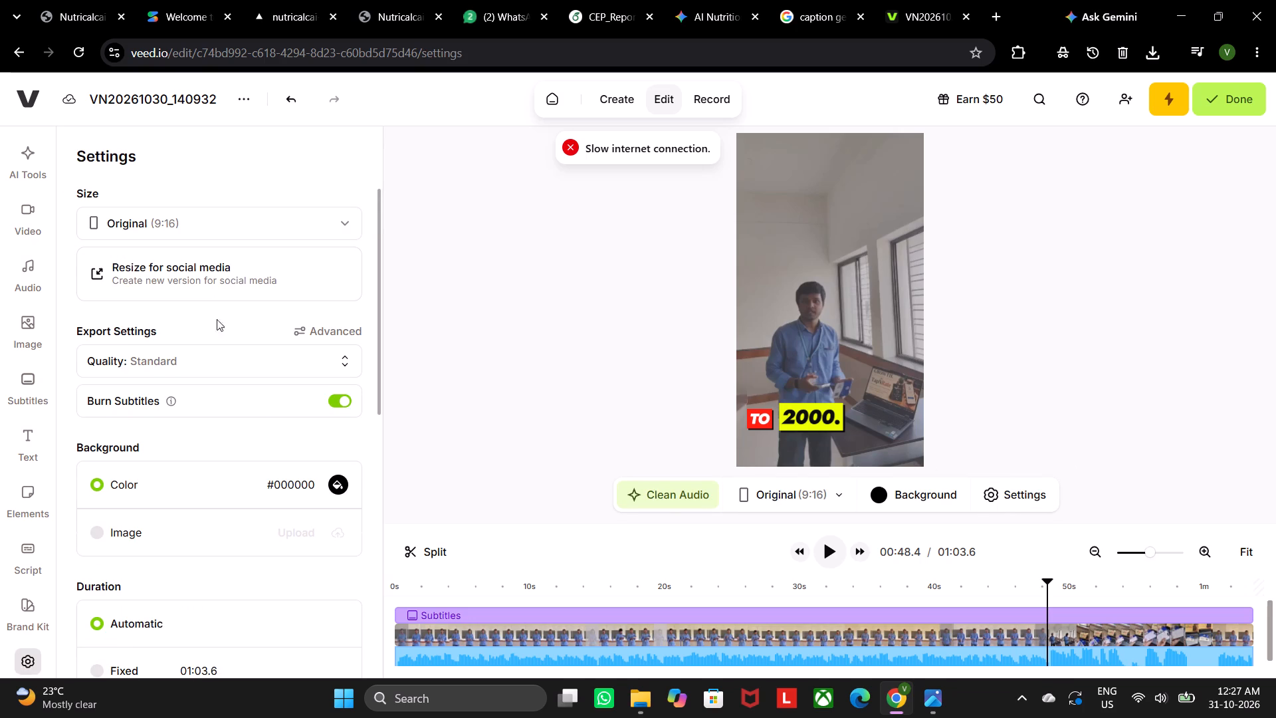
pyautogui.scroll(-4, 229, 345)
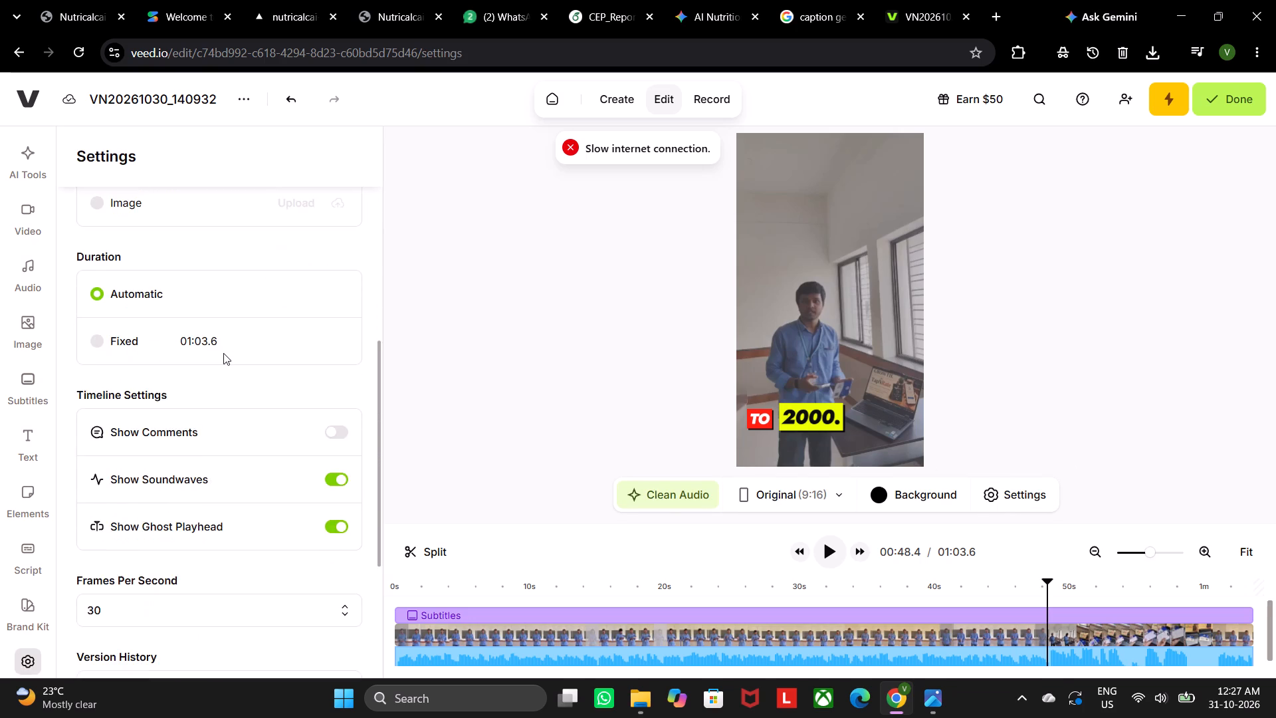
pyautogui.scroll(3, 223, 353)
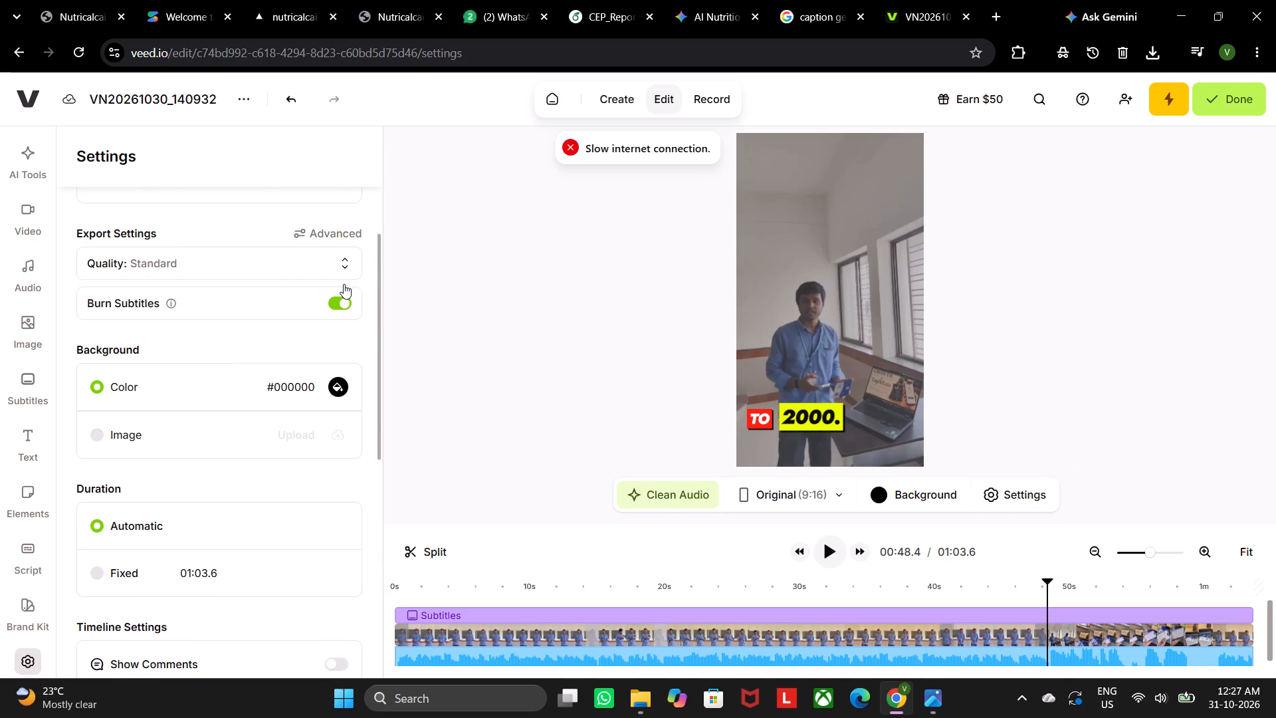
pyautogui.click(348, 283)
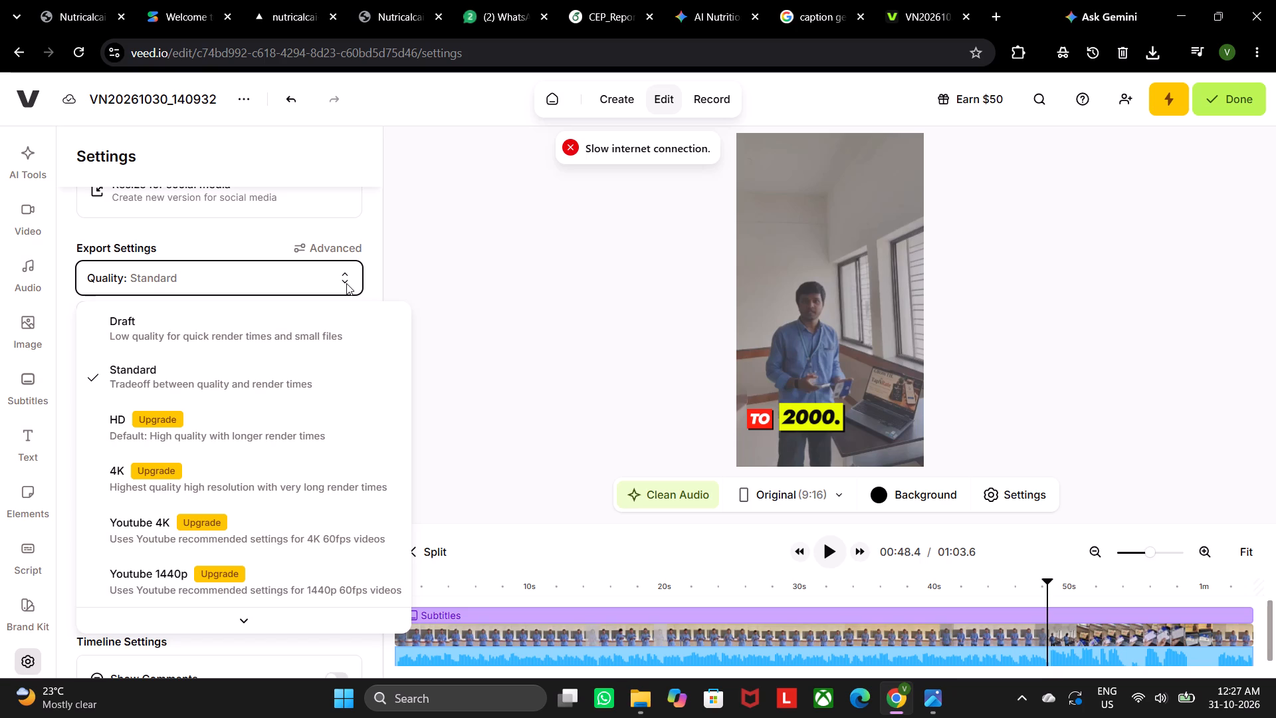
pyautogui.click(346, 283)
pyautogui.scroll(-1, 267, 348)
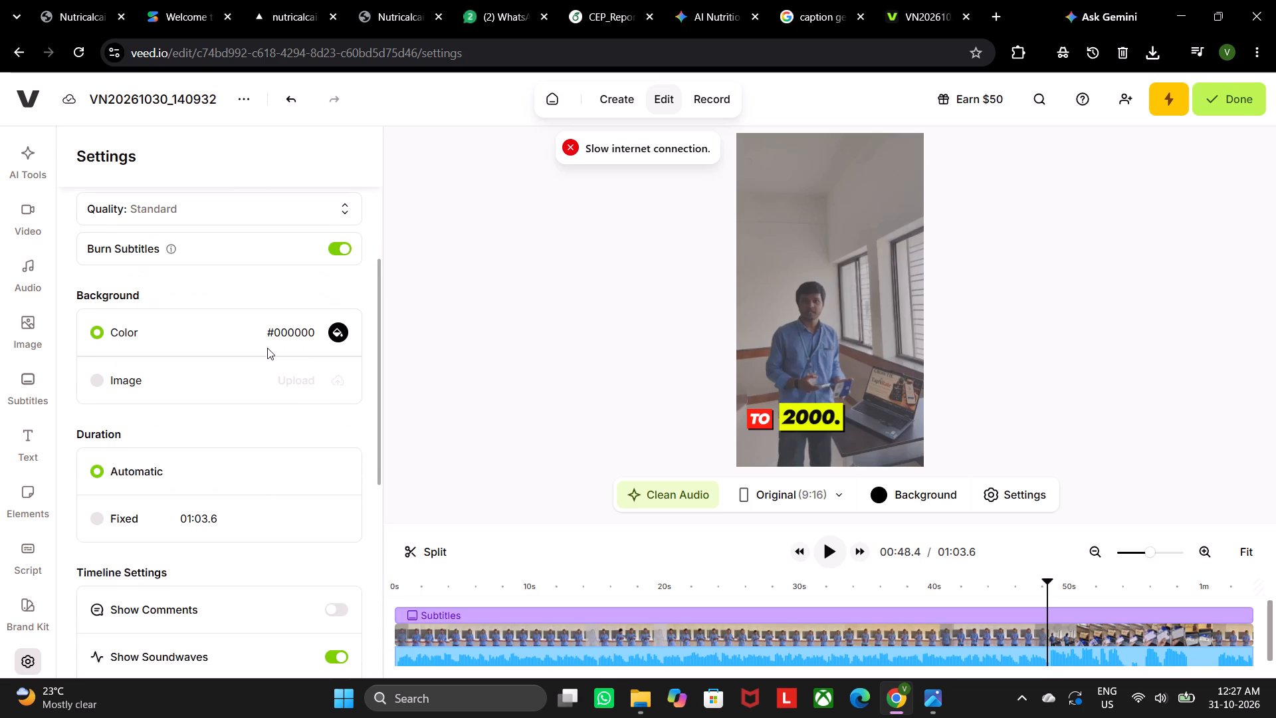
pyautogui.scroll(-5, 267, 348)
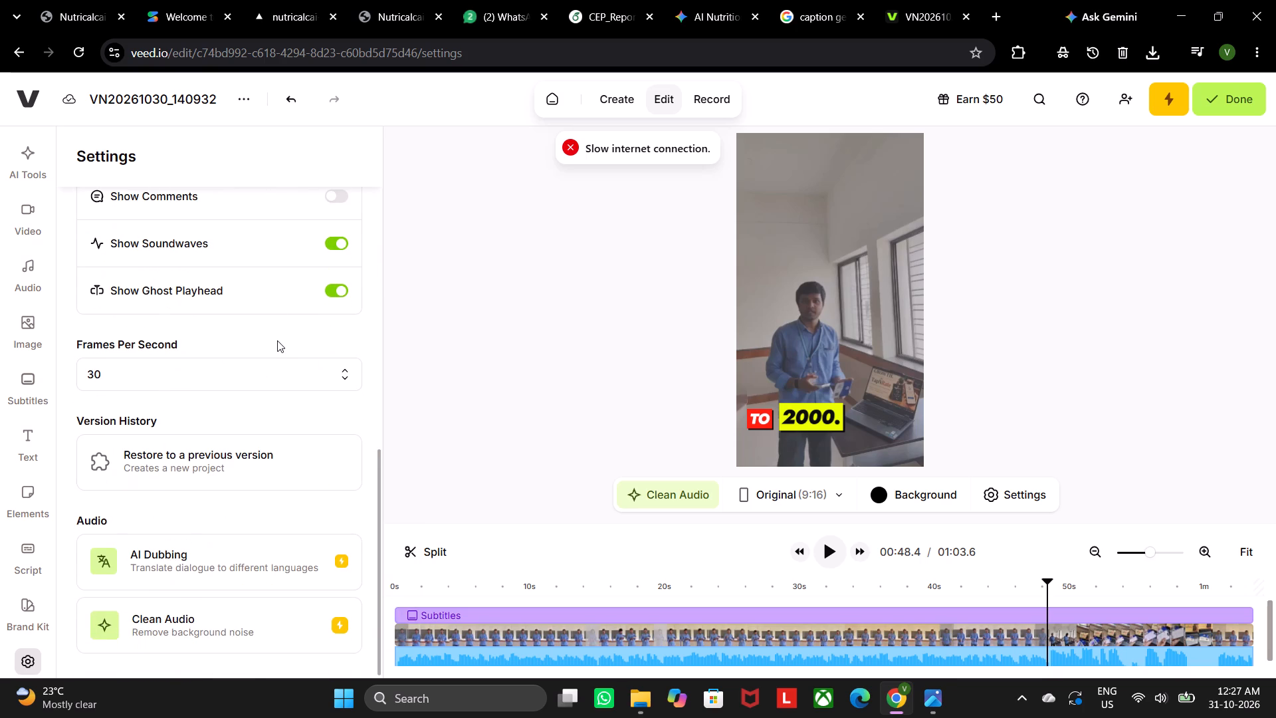
pyautogui.scroll(-9, 277, 340)
pyautogui.scroll(-8, 195, 402)
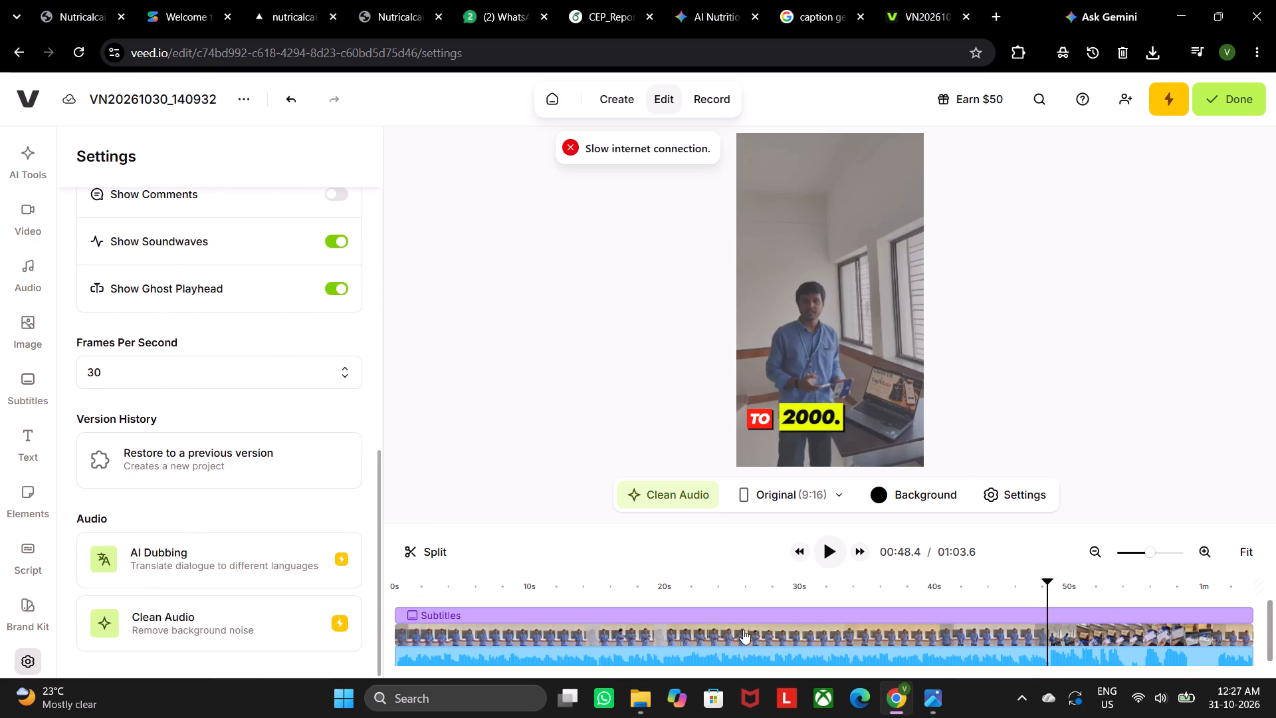
# Play the video from 48.4 s to the end, and replay it from about 50 s to check caption timing.
pyautogui.click(1063, 610)
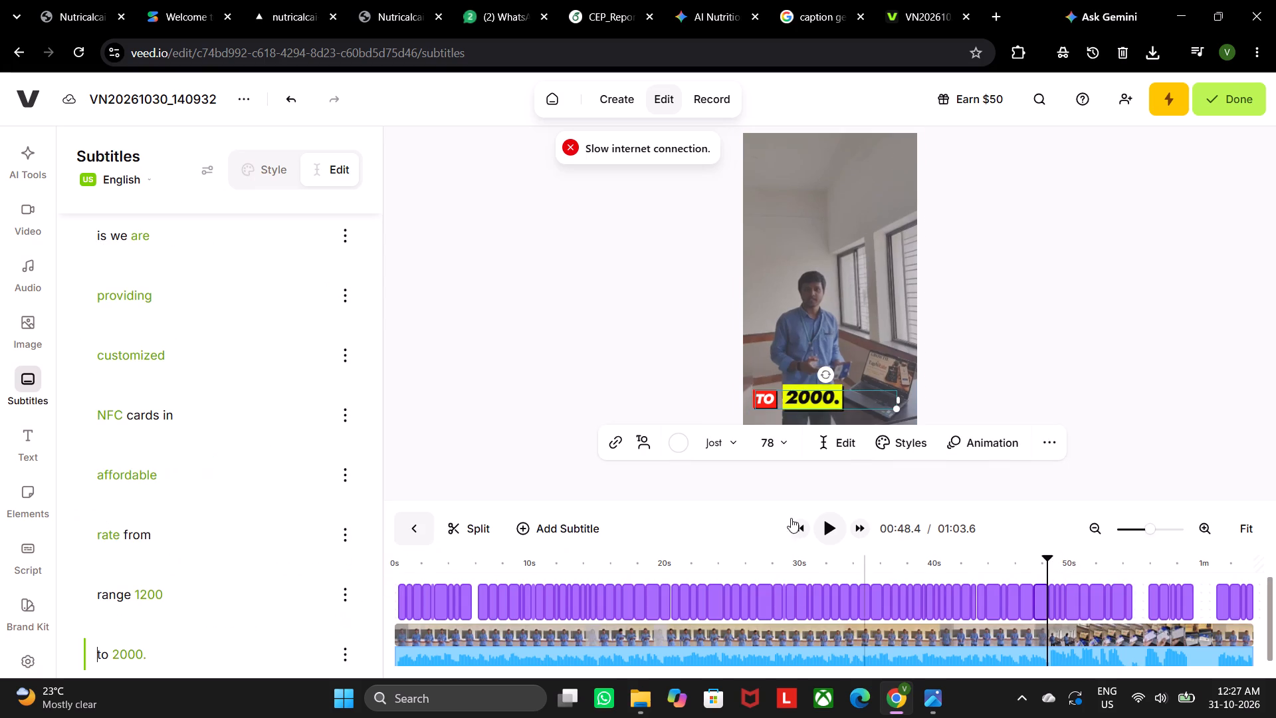
pyautogui.click(829, 521)
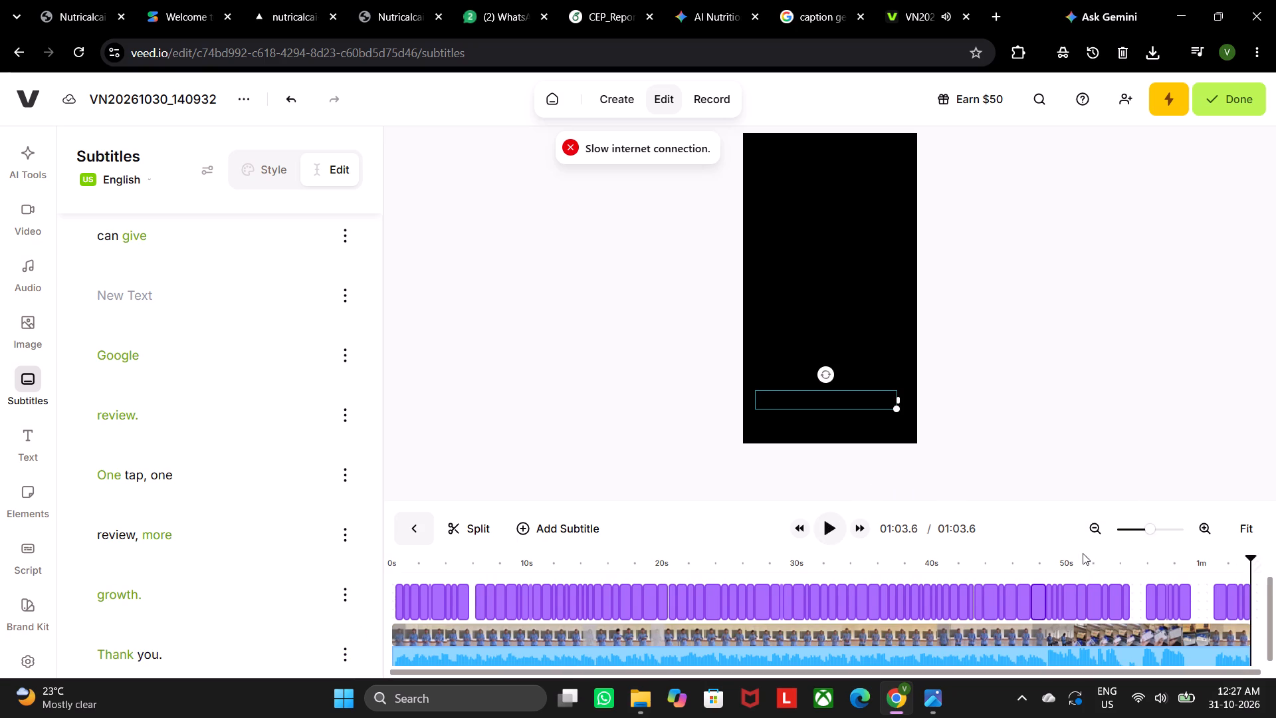
pyautogui.click(1077, 561)
pyautogui.click(827, 517)
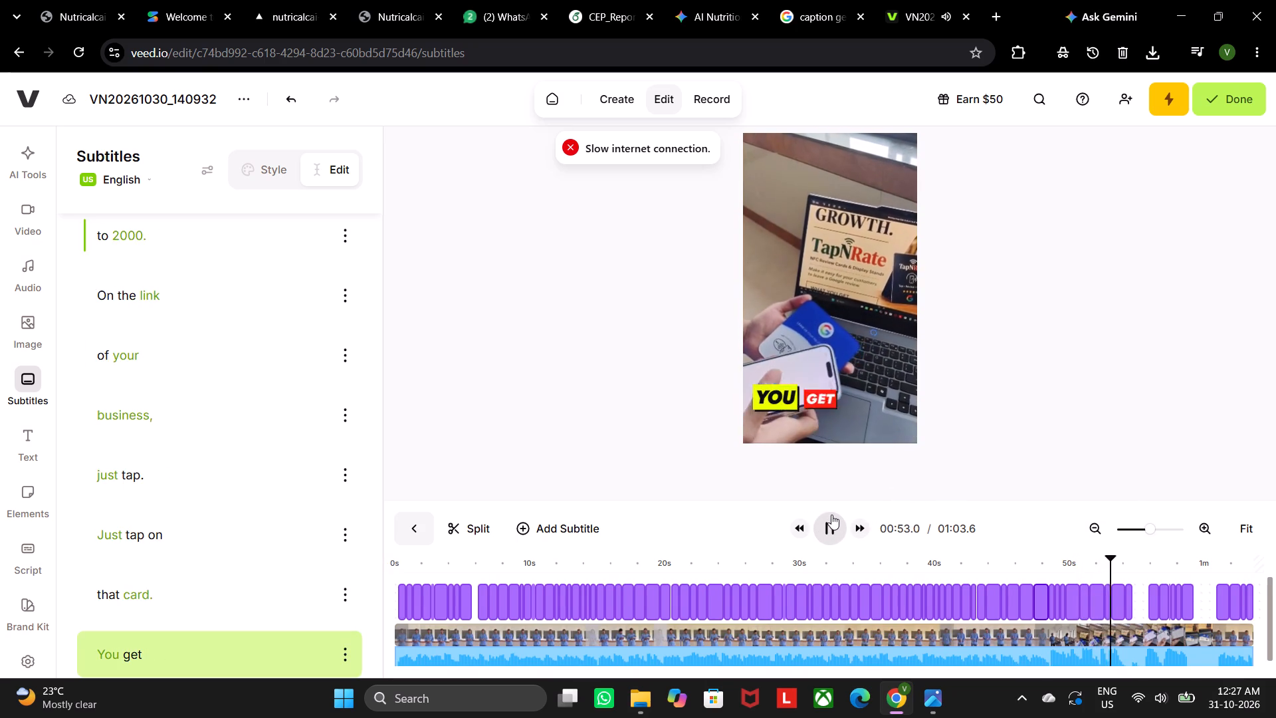
pyautogui.click(1080, 580)
pyautogui.click(1085, 592)
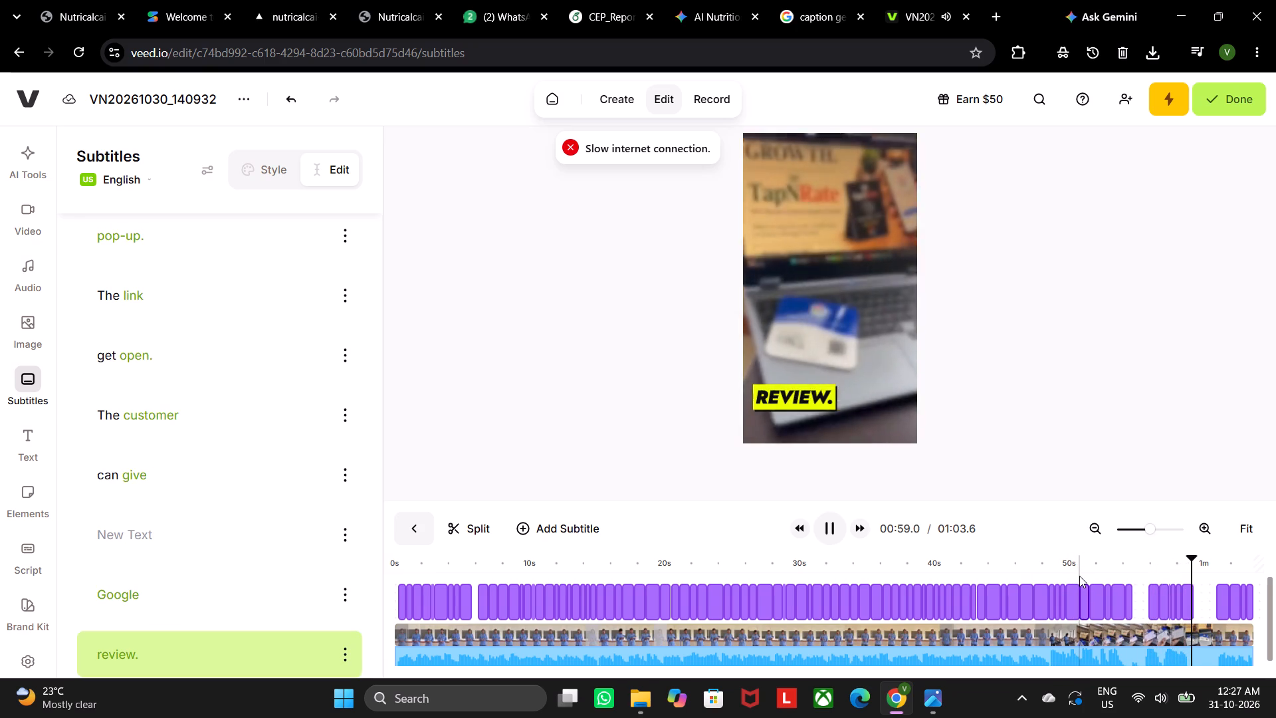
pyautogui.click(1079, 576)
pyautogui.click(1074, 565)
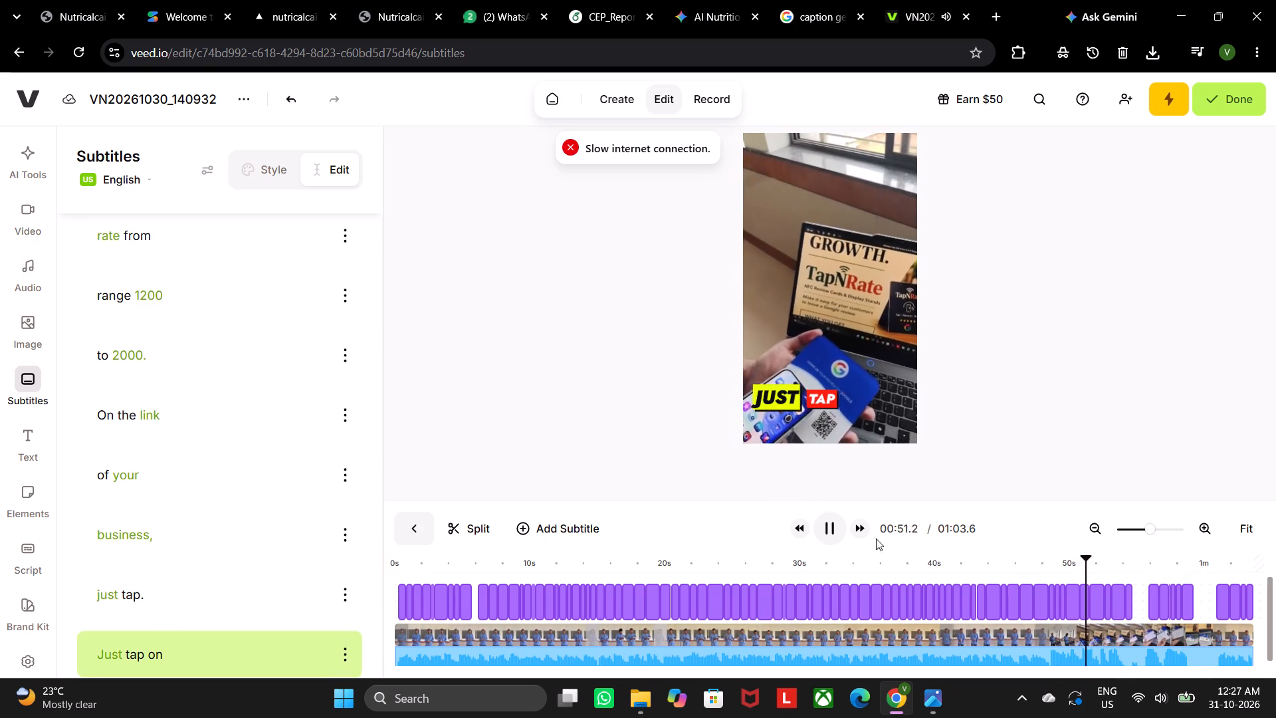
pyautogui.click(827, 514)
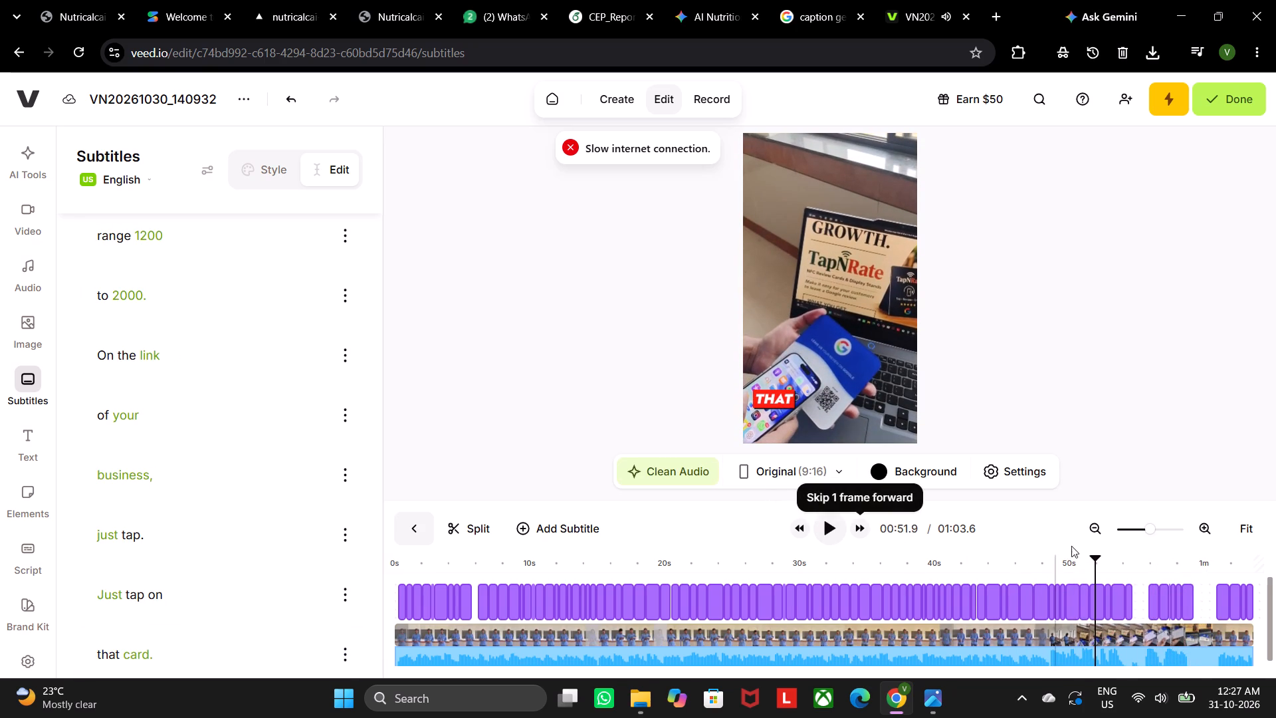
# Scrub between about 52.4 s and 49.7 s and look through the remaining caption lines to the end of the list.
pyautogui.moveTo(1103, 562); pyautogui.dragTo(1099, 566)
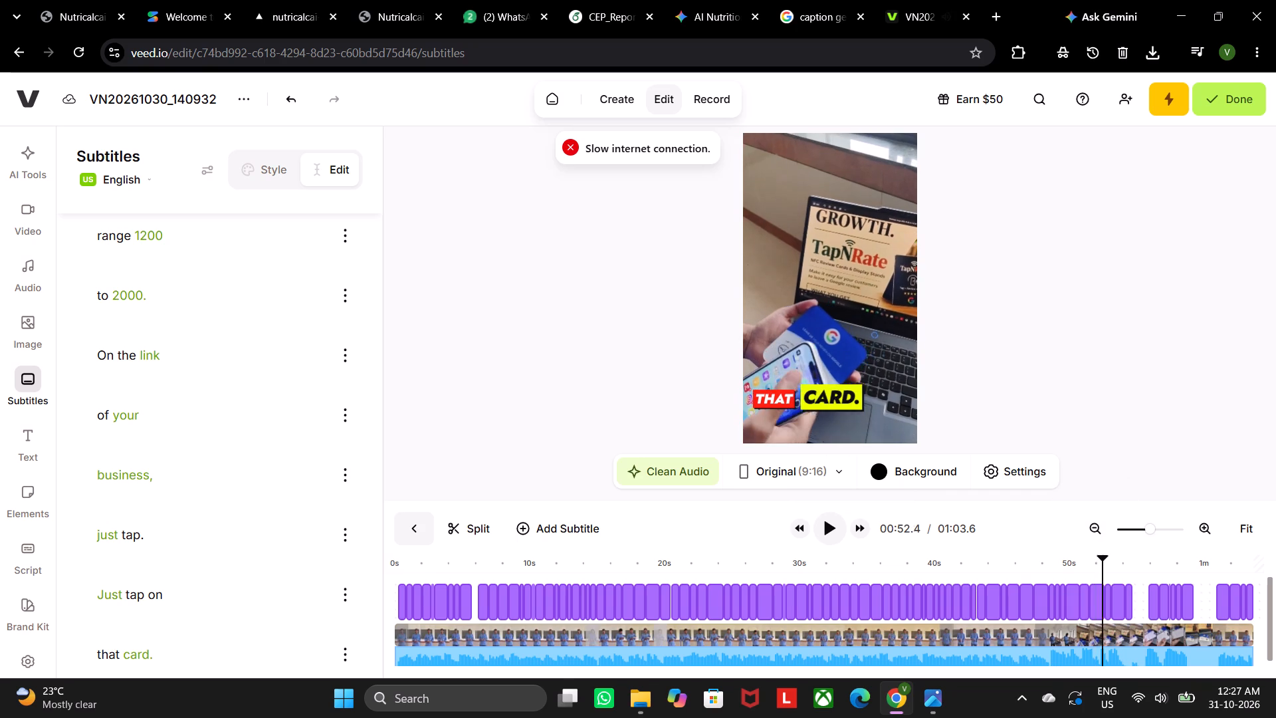
pyautogui.moveTo(1099, 566); pyautogui.dragTo(1066, 579)
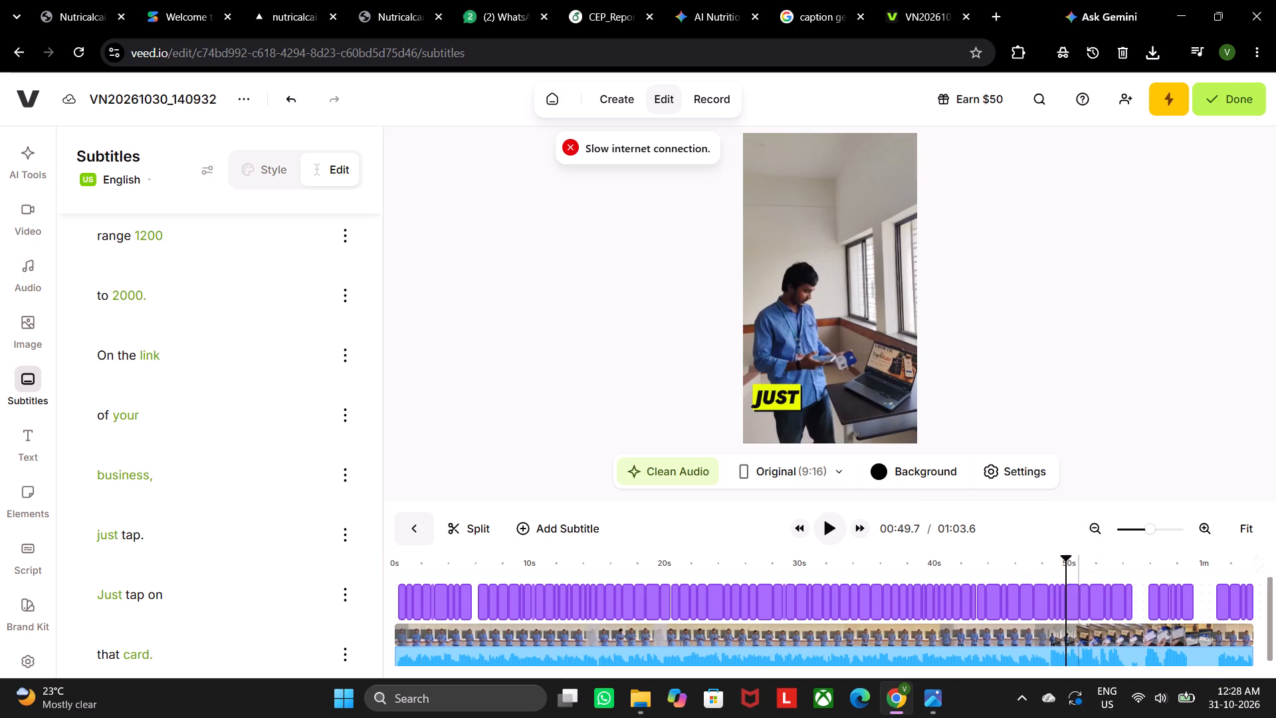
pyautogui.scroll(-3, 183, 527)
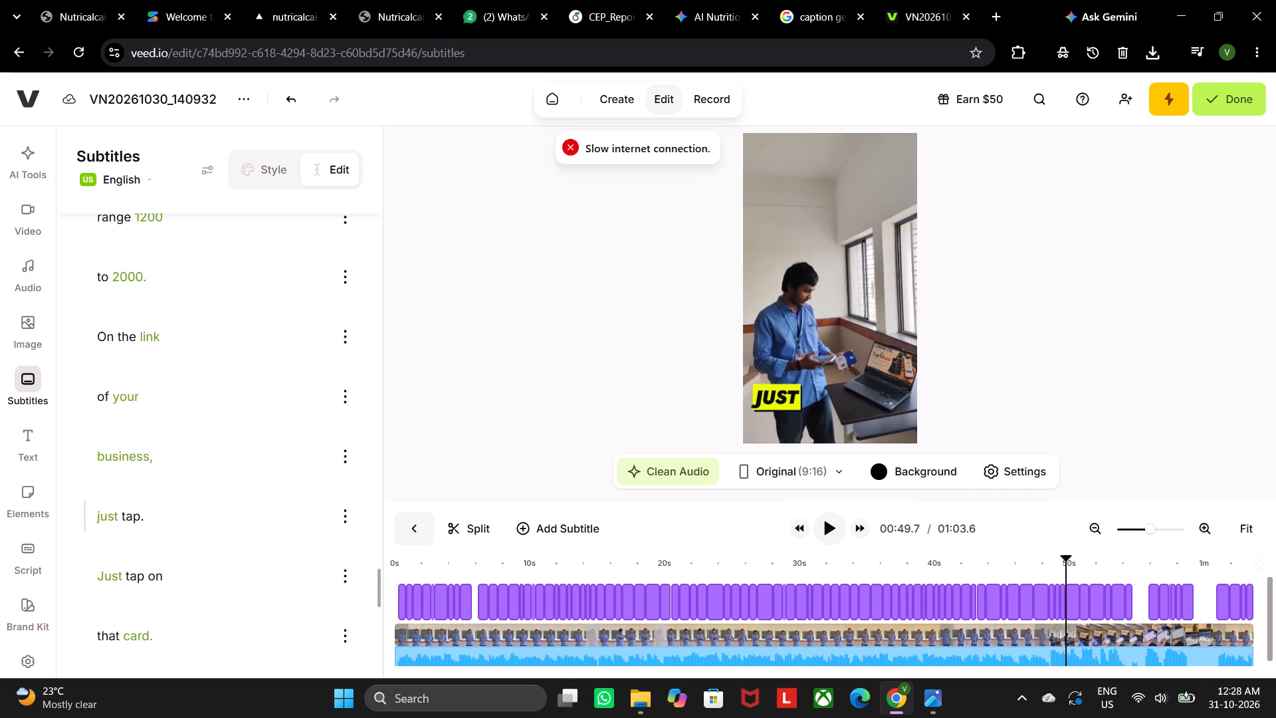
pyautogui.scroll(-9, 183, 527)
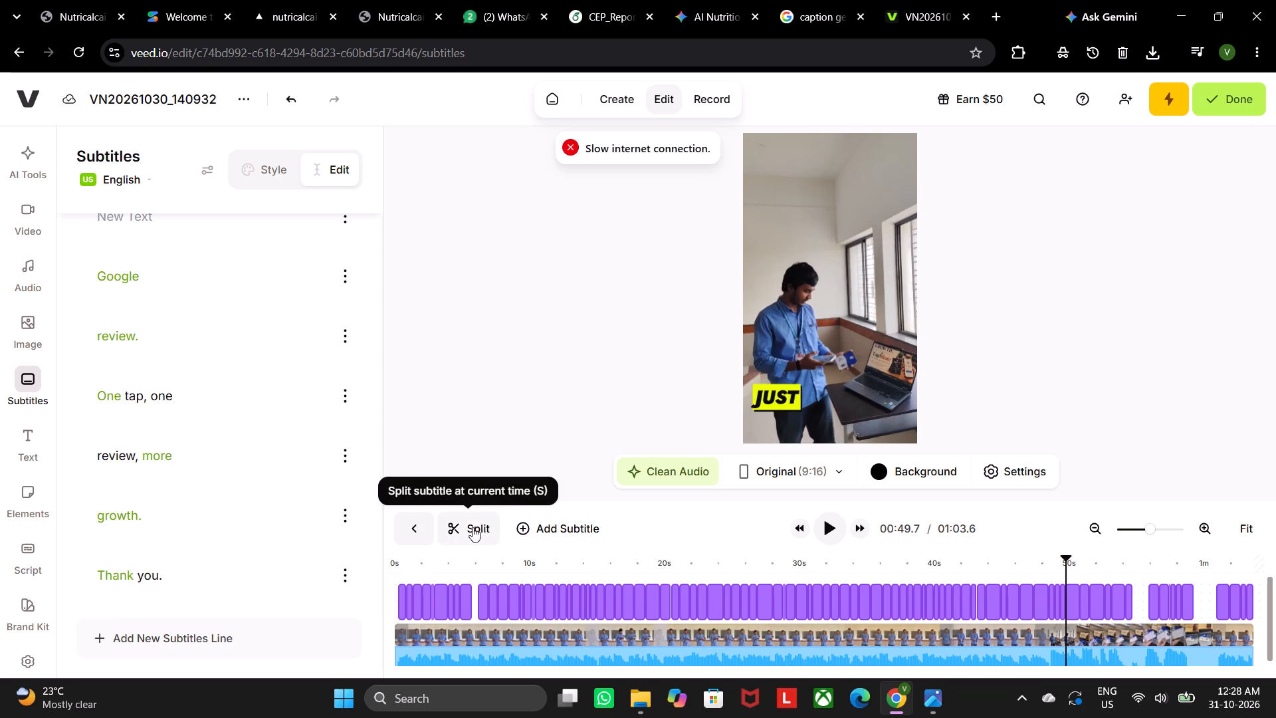
pyautogui.click(1080, 593)
pyautogui.click(1079, 579)
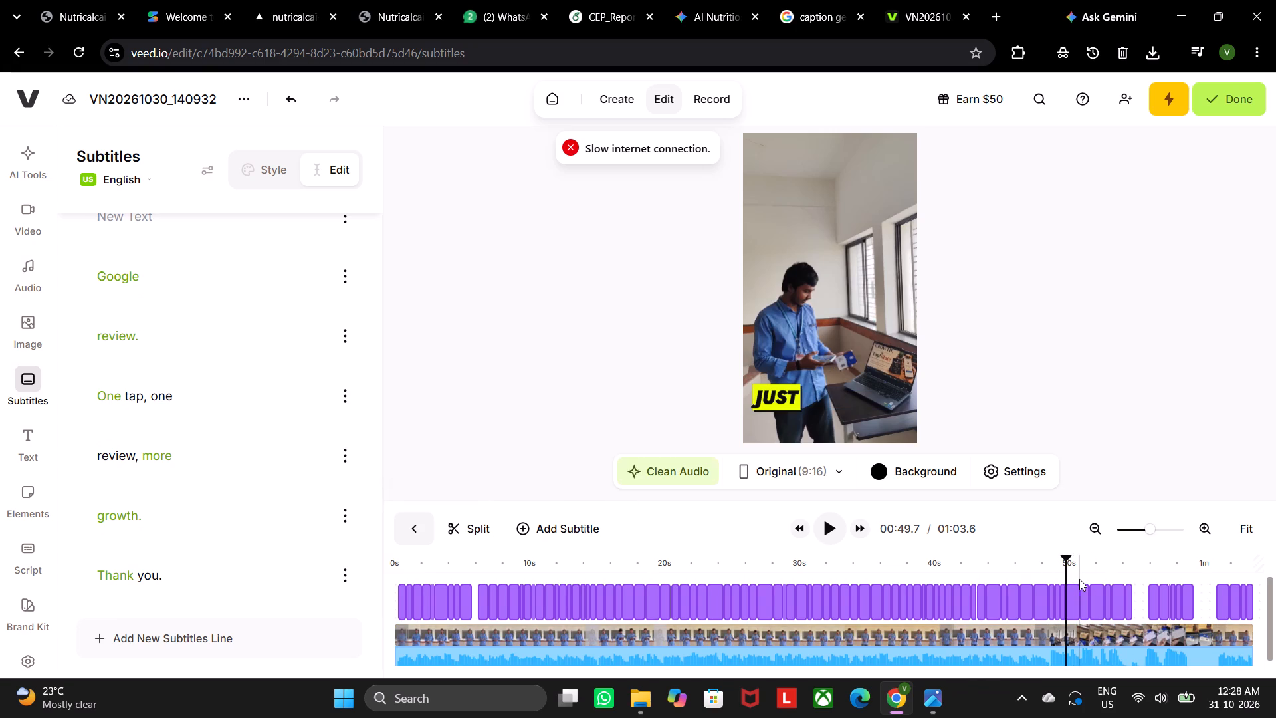
# Try to split the caption at 49.7 s and add new subtitles at that point.
pyautogui.click(475, 529)
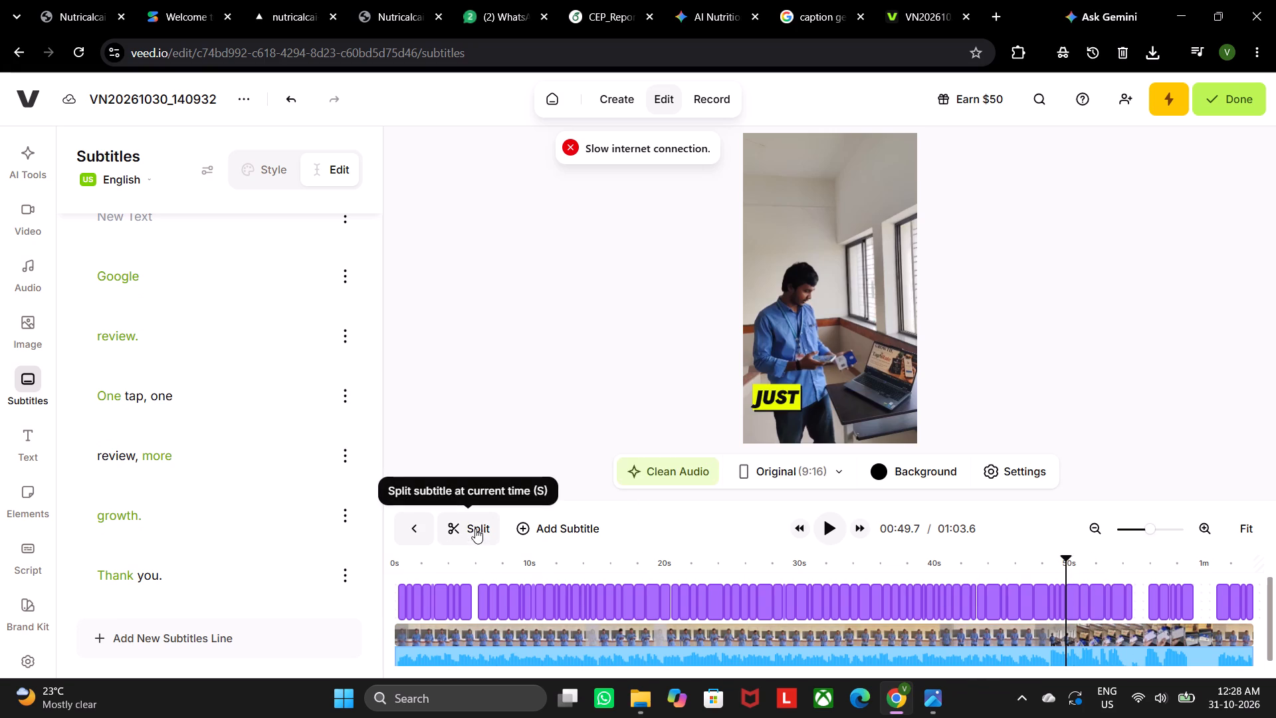
pyautogui.click(475, 529)
pyautogui.tripleClick(475, 529)
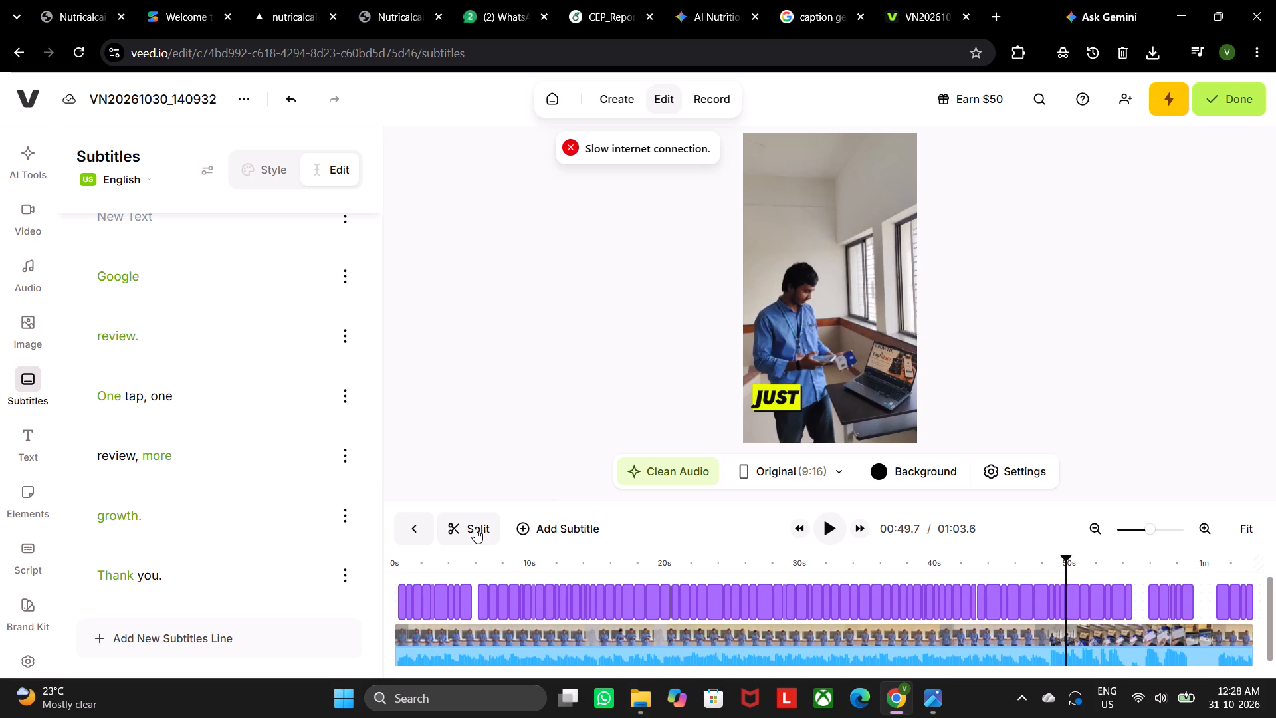
pyautogui.click(475, 529)
pyautogui.click(580, 531)
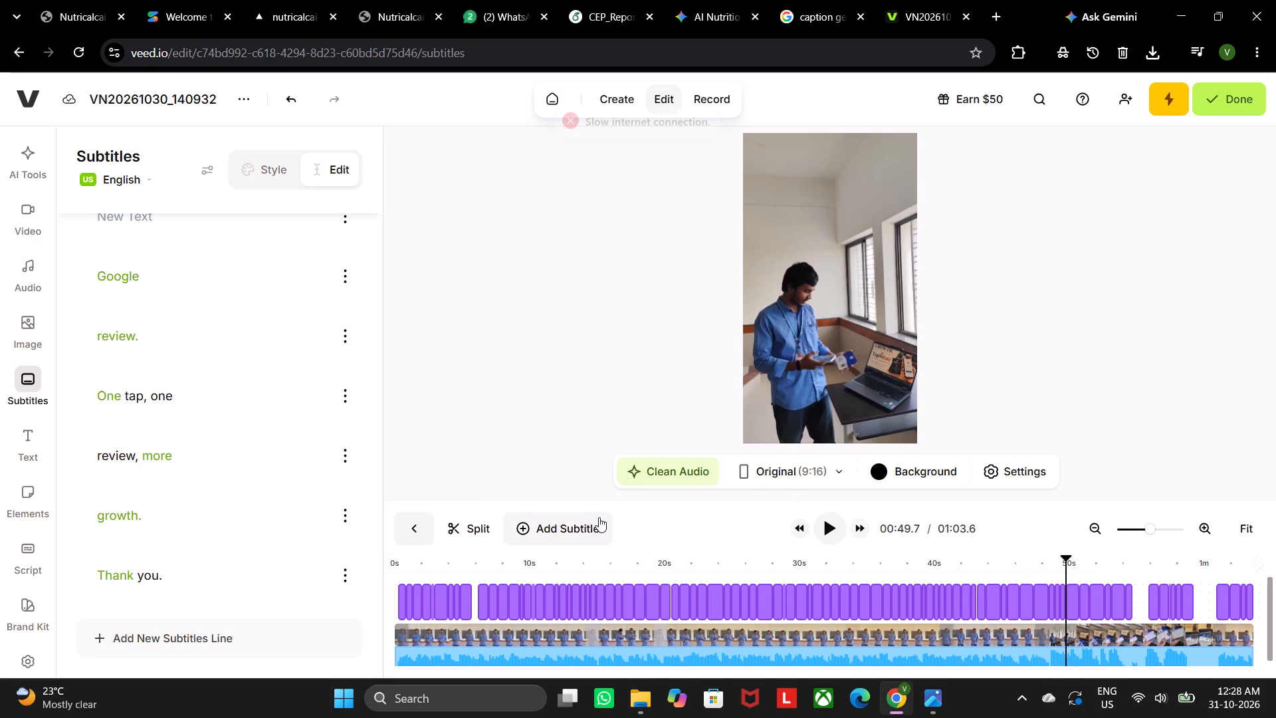
pyautogui.click(585, 526)
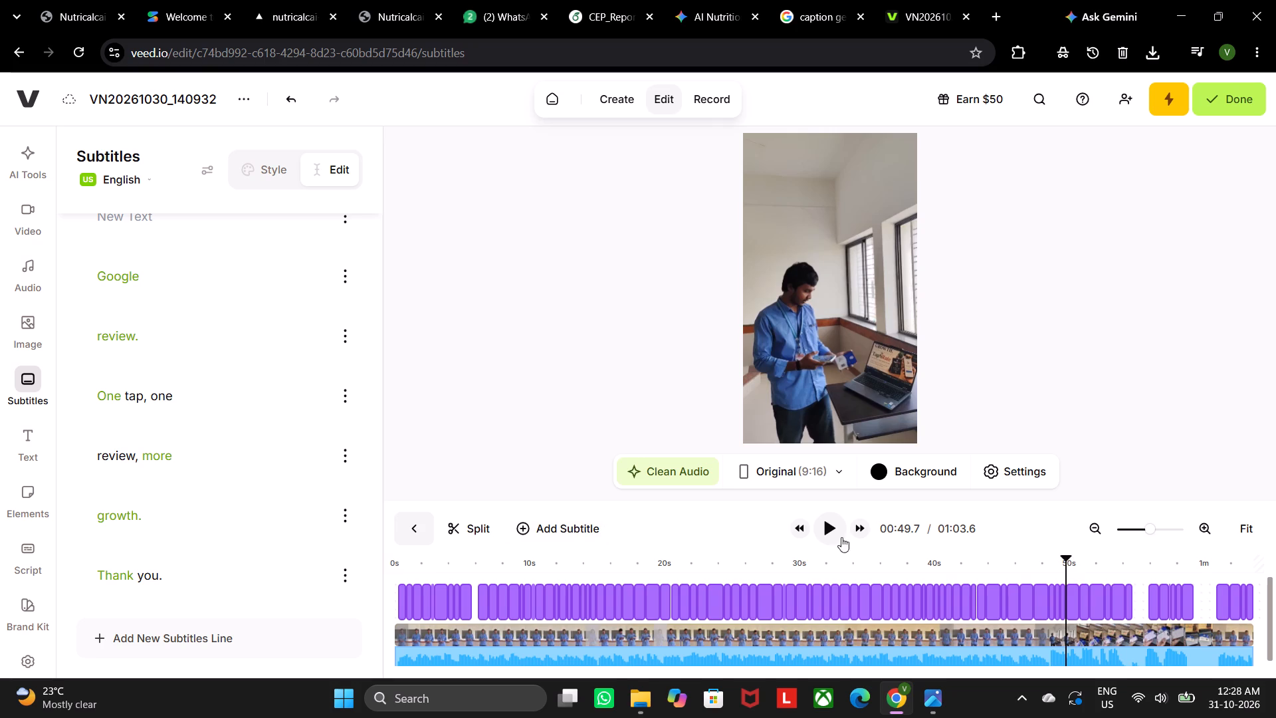
# Play the video from 49.7 s to the end to check the caption timing.
pyautogui.scroll(-3, 877, 531)
pyautogui.click(815, 521)
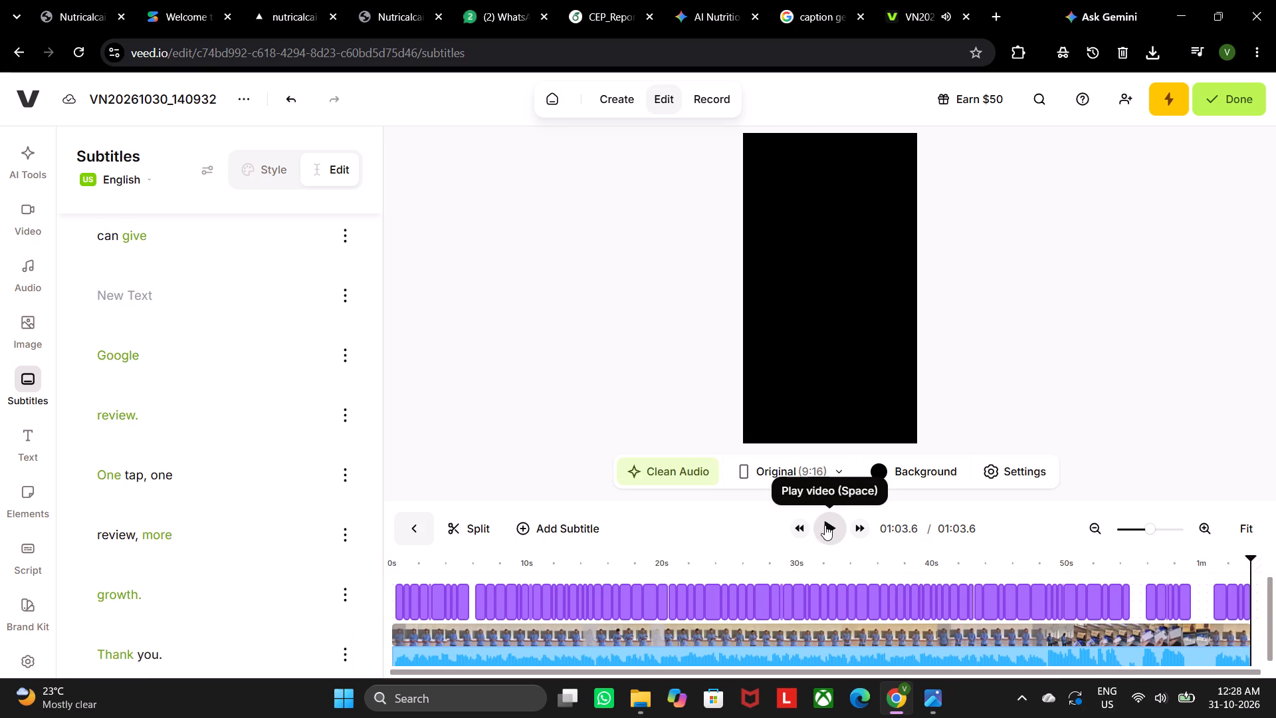
# Reposition the captions over the lower part of the video, adjusting at 0.3 s, 3.7 s and 4.9 s until horizontally centred.
pyautogui.click(825, 525)
pyautogui.click(825, 525)
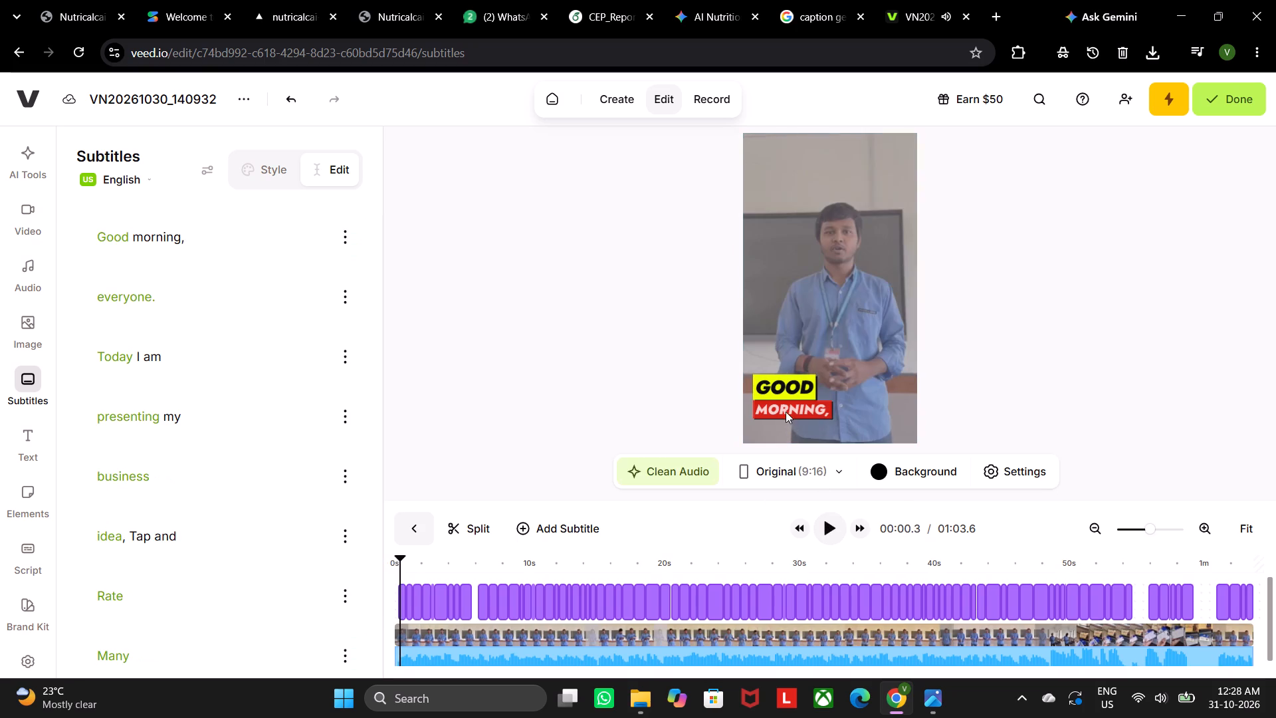
pyautogui.moveTo(784, 404); pyautogui.dragTo(825, 401)
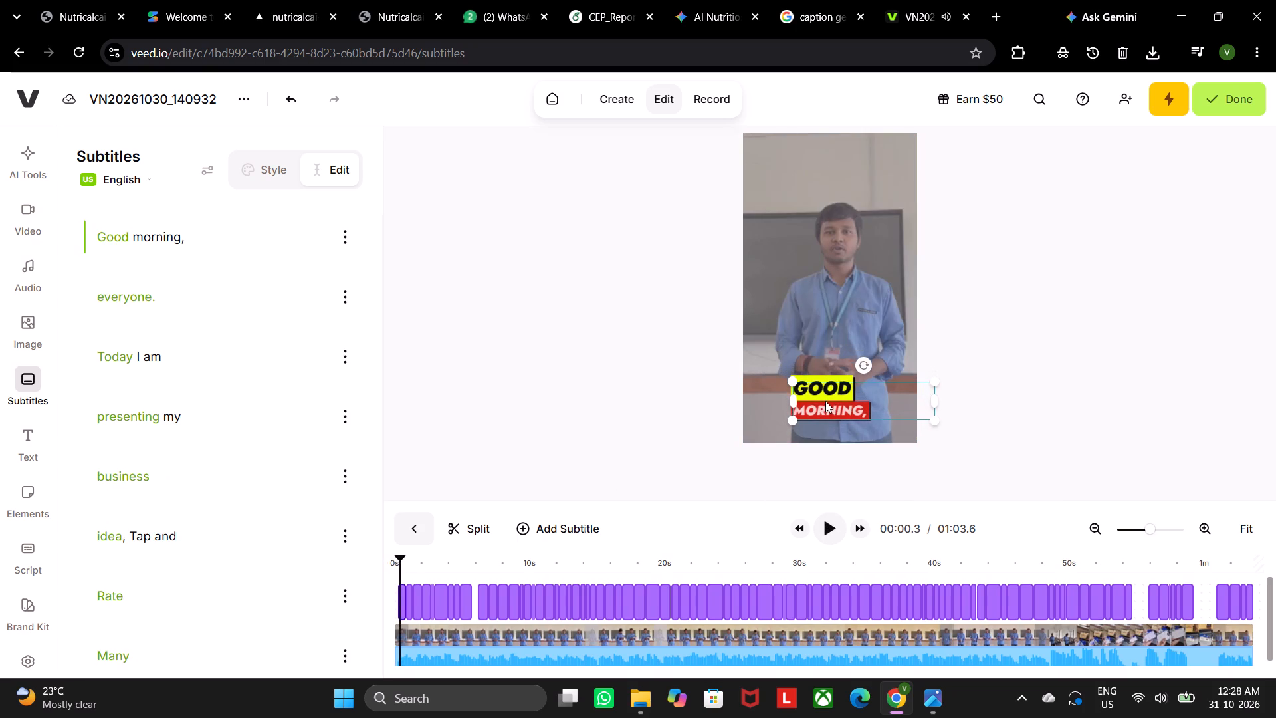
pyautogui.moveTo(825, 401); pyautogui.dragTo(810, 408)
pyautogui.click(828, 524)
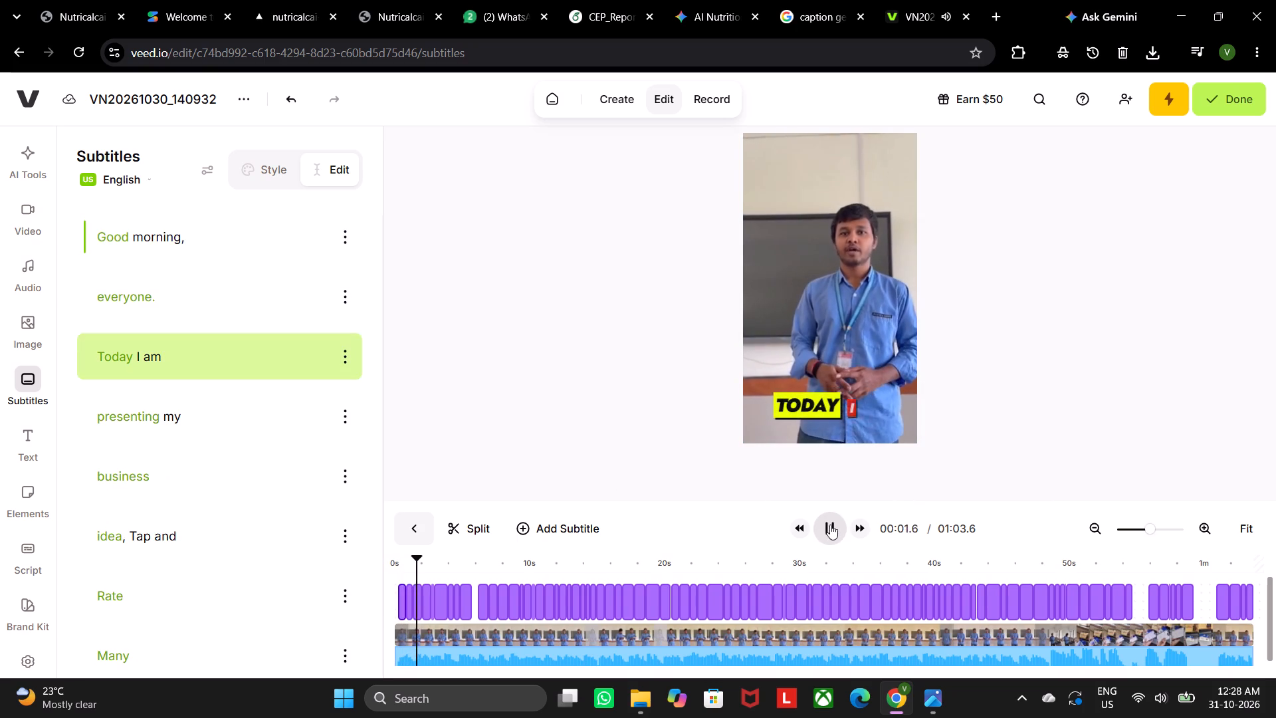
pyautogui.click(829, 406)
pyautogui.moveTo(829, 406); pyautogui.dragTo(835, 399)
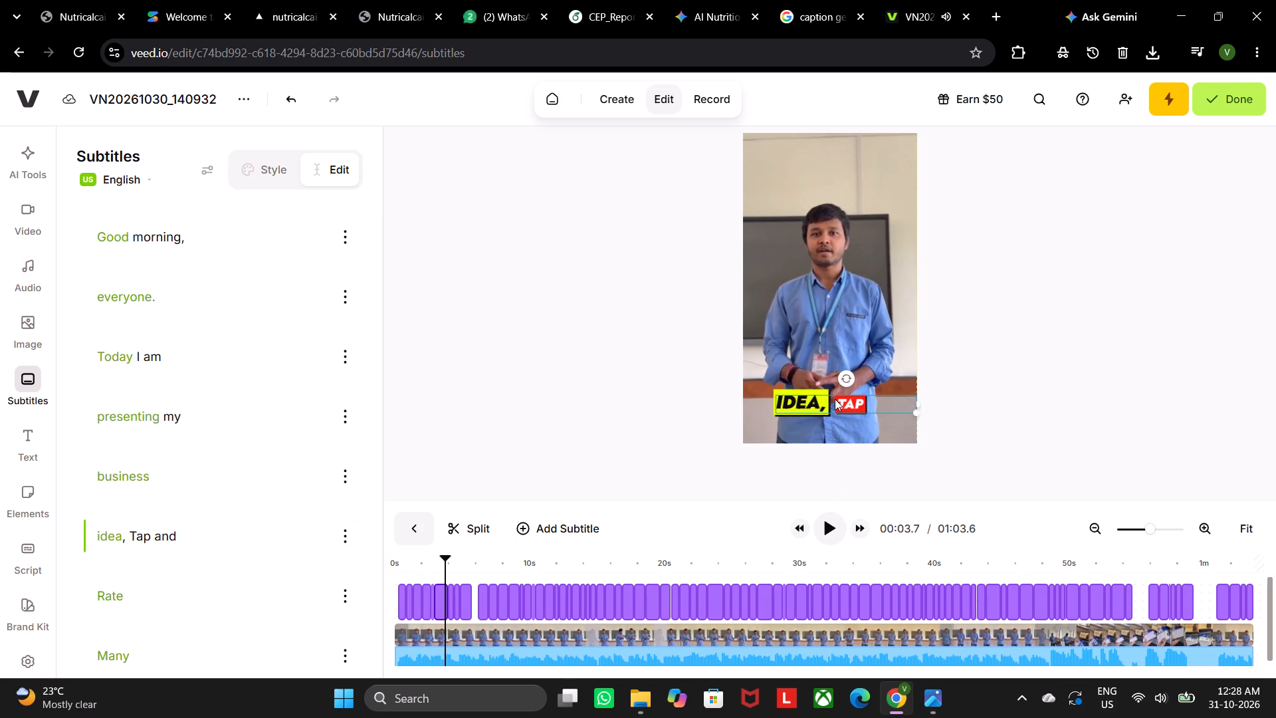
pyautogui.moveTo(835, 399); pyautogui.dragTo(845, 398)
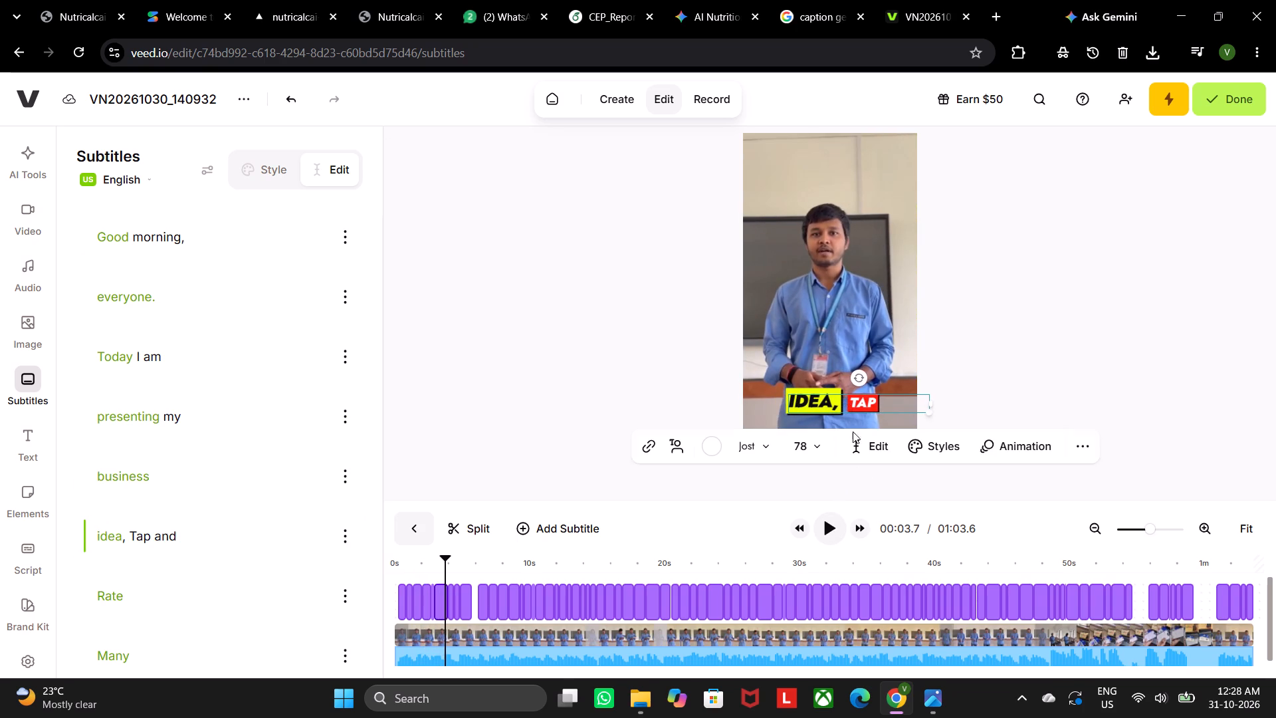
pyautogui.click(837, 527)
pyautogui.moveTo(834, 399); pyautogui.dragTo(808, 402)
pyautogui.moveTo(813, 397); pyautogui.dragTo(806, 401)
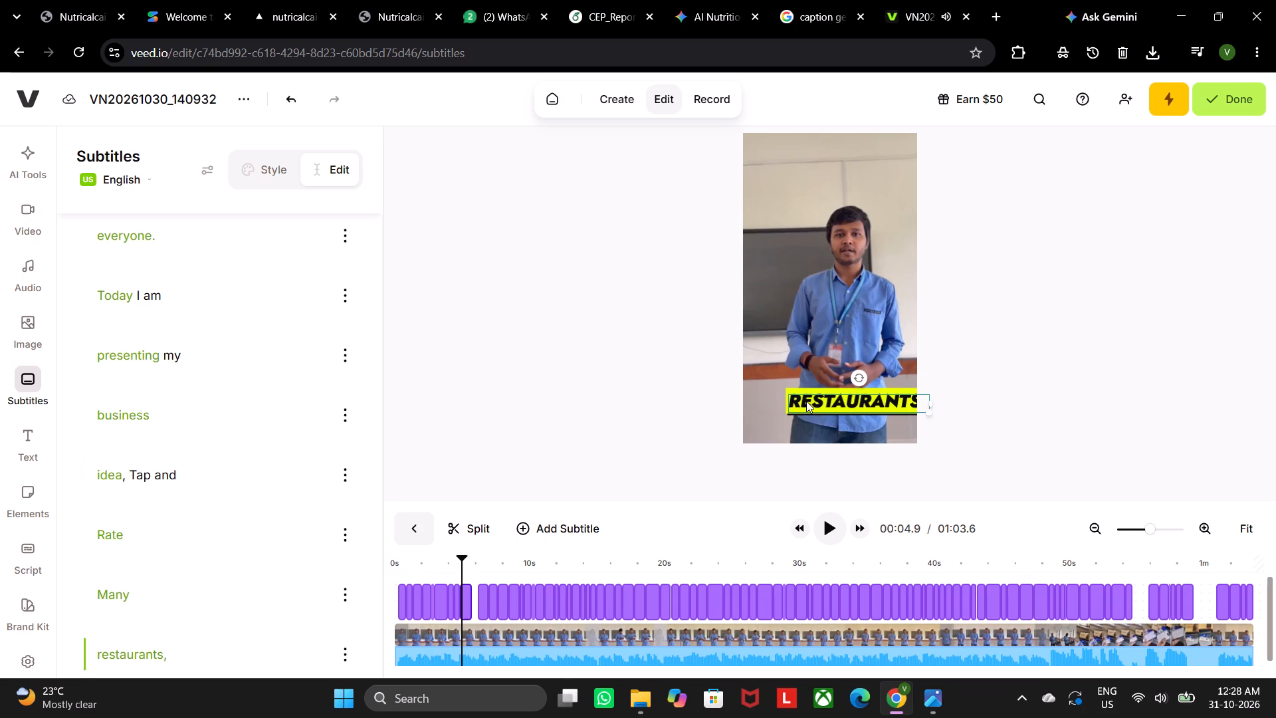
pyautogui.moveTo(806, 401); pyautogui.dragTo(782, 400)
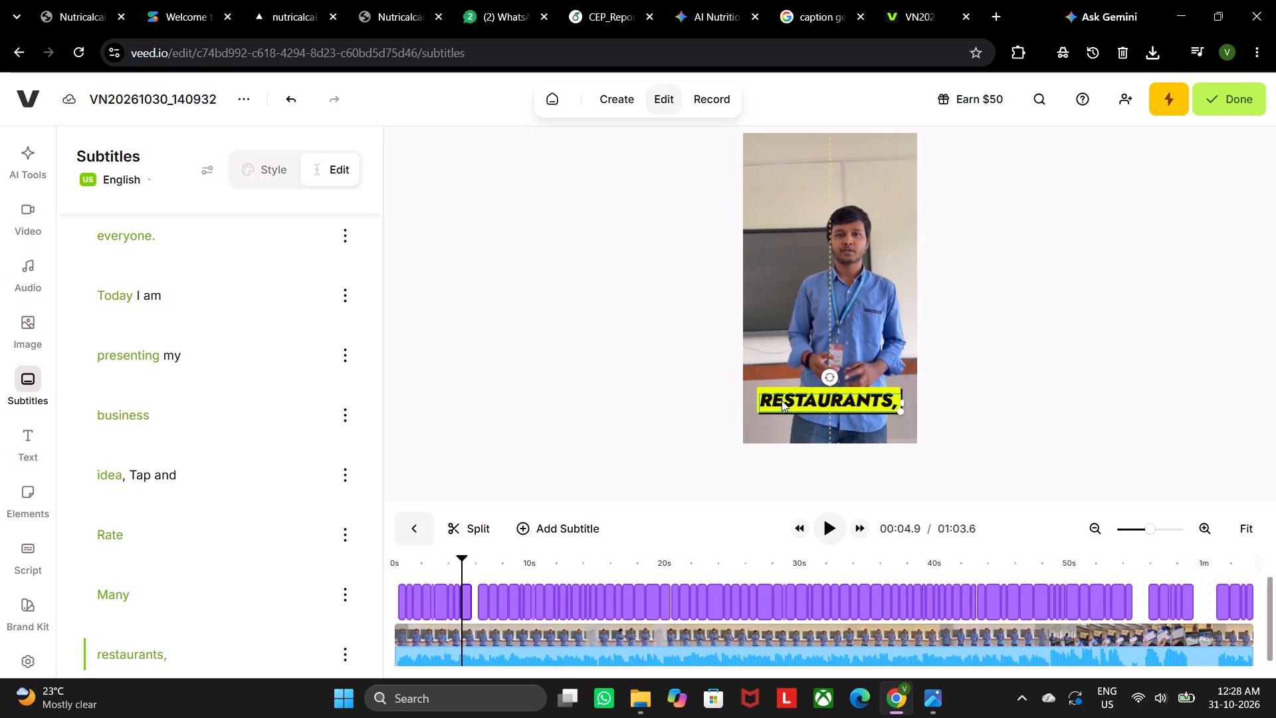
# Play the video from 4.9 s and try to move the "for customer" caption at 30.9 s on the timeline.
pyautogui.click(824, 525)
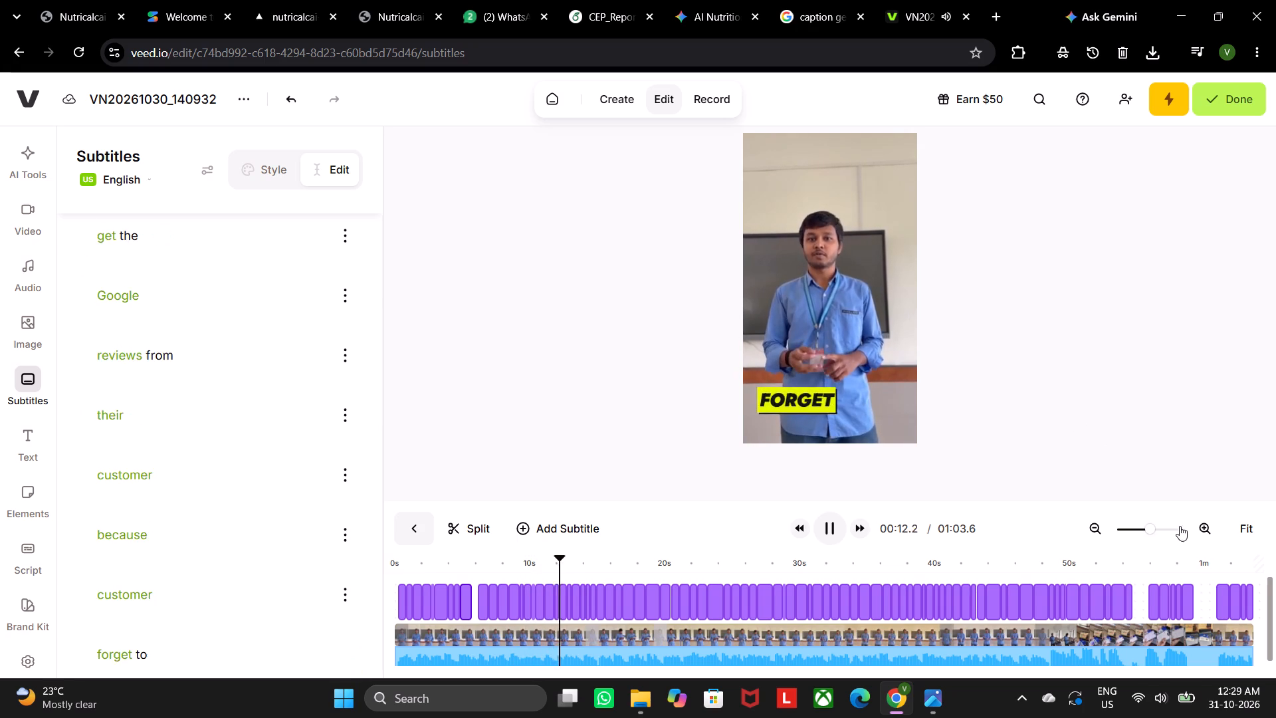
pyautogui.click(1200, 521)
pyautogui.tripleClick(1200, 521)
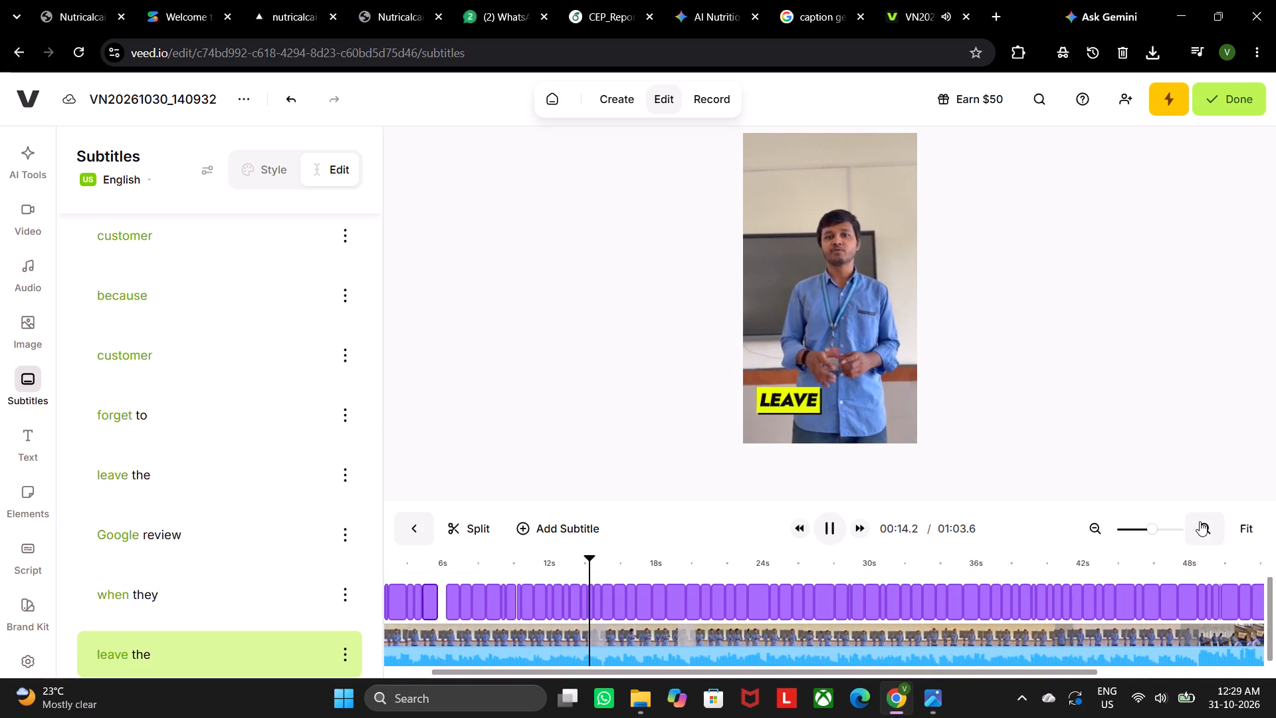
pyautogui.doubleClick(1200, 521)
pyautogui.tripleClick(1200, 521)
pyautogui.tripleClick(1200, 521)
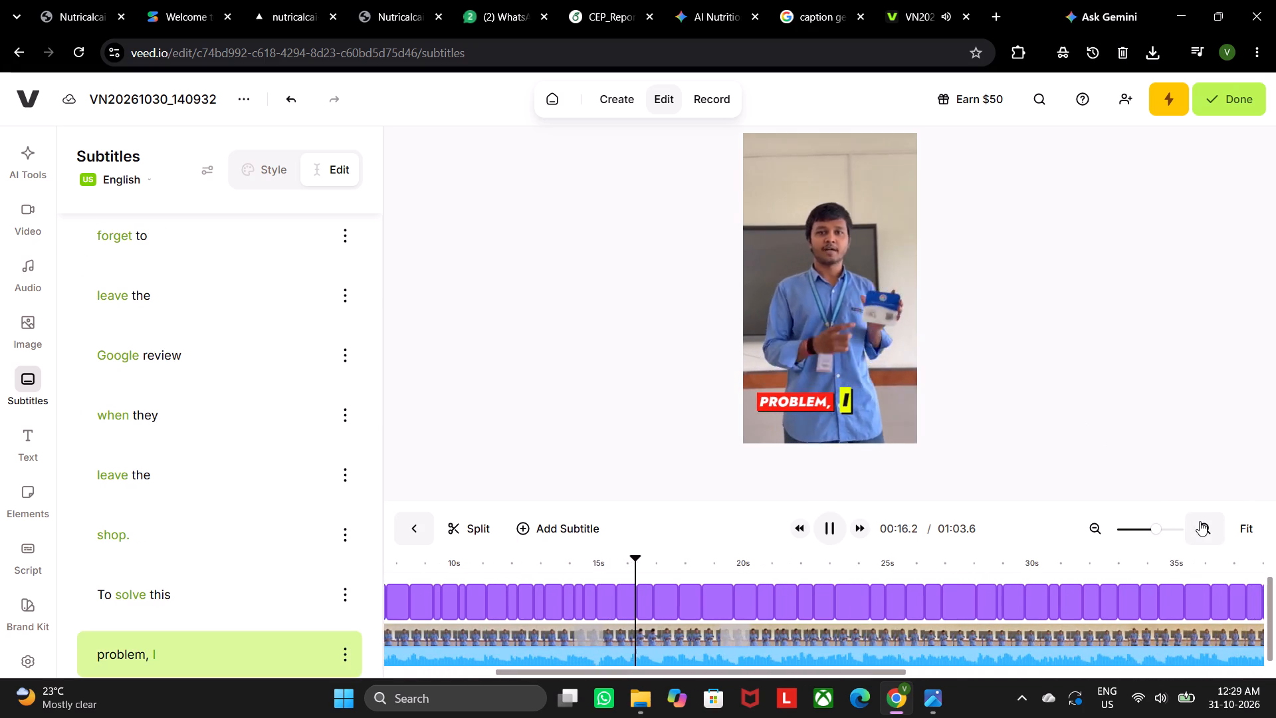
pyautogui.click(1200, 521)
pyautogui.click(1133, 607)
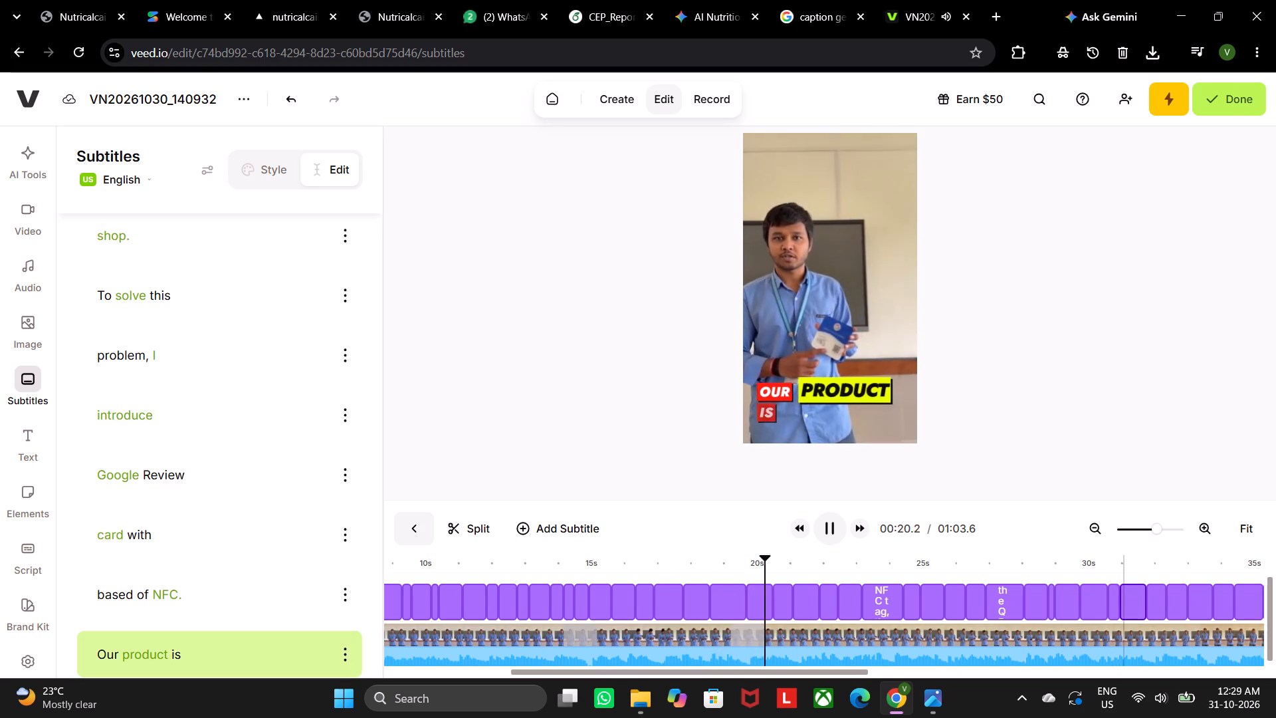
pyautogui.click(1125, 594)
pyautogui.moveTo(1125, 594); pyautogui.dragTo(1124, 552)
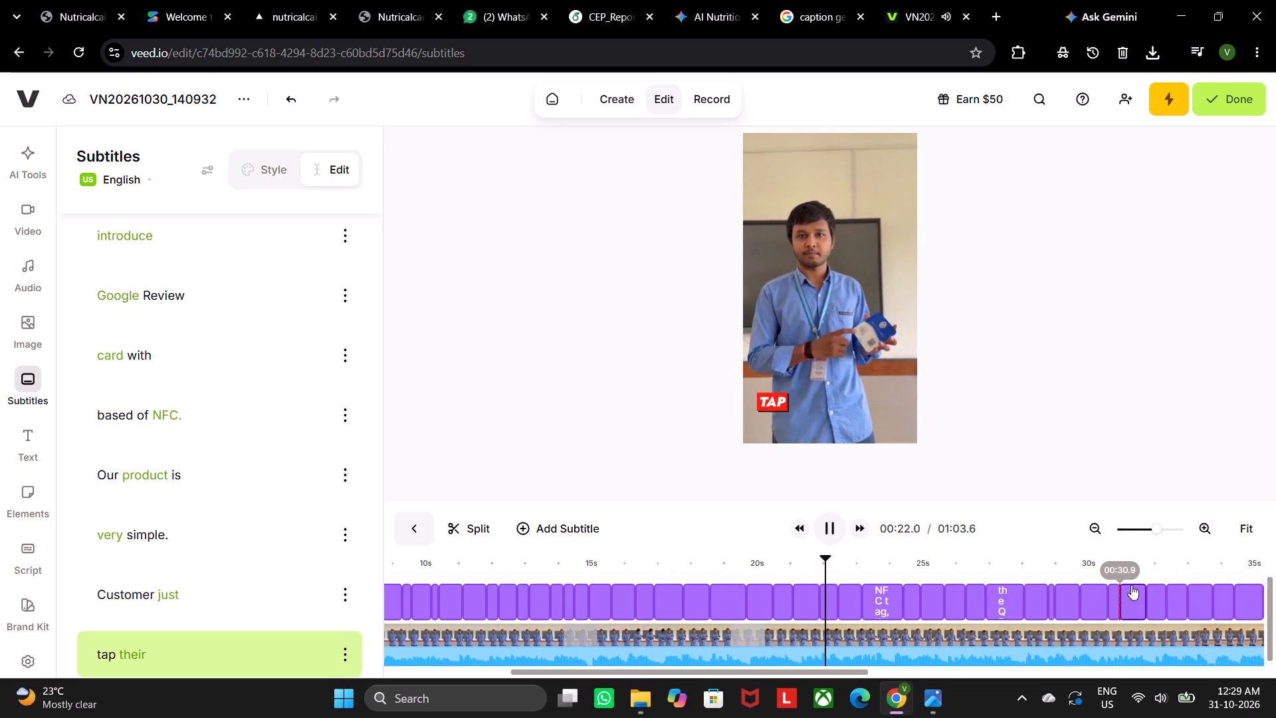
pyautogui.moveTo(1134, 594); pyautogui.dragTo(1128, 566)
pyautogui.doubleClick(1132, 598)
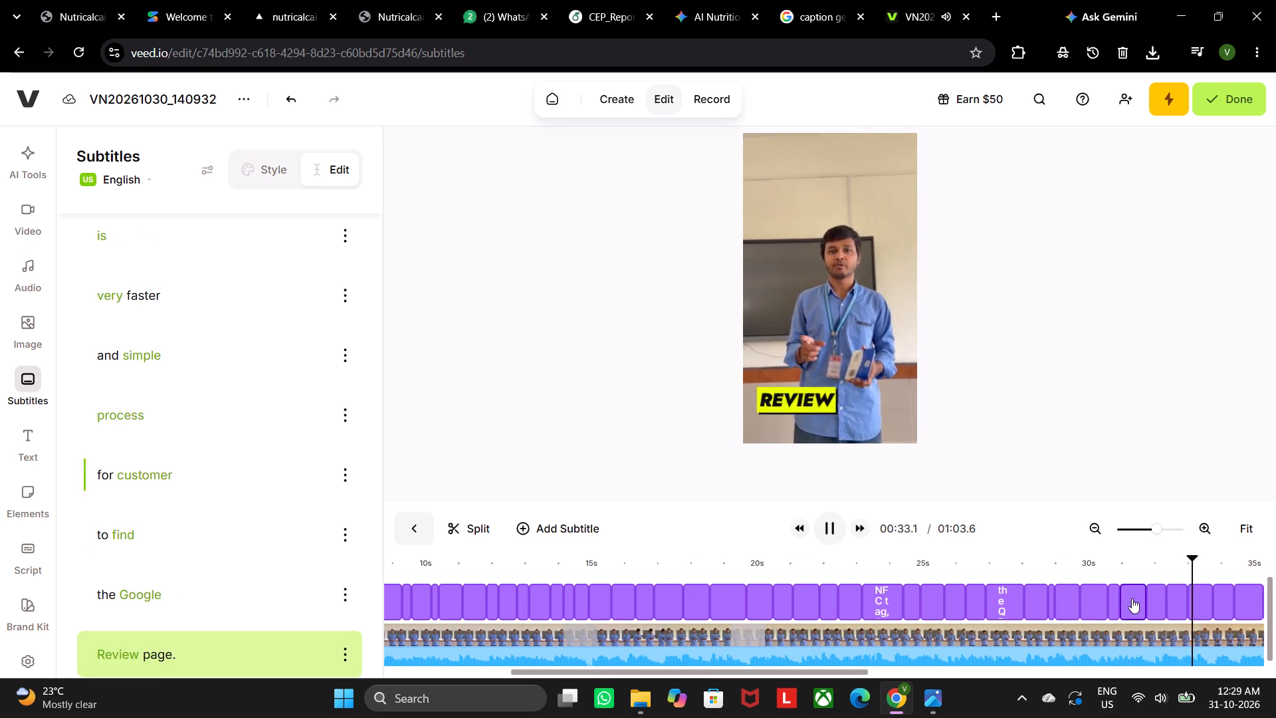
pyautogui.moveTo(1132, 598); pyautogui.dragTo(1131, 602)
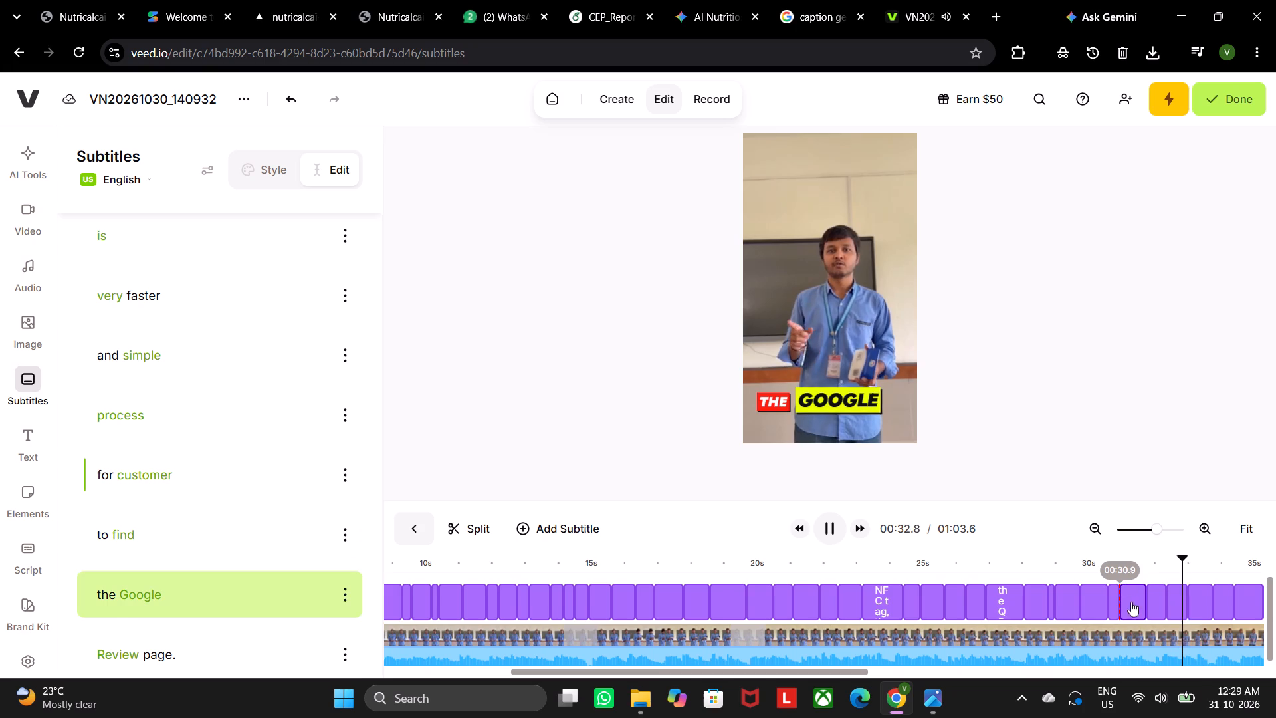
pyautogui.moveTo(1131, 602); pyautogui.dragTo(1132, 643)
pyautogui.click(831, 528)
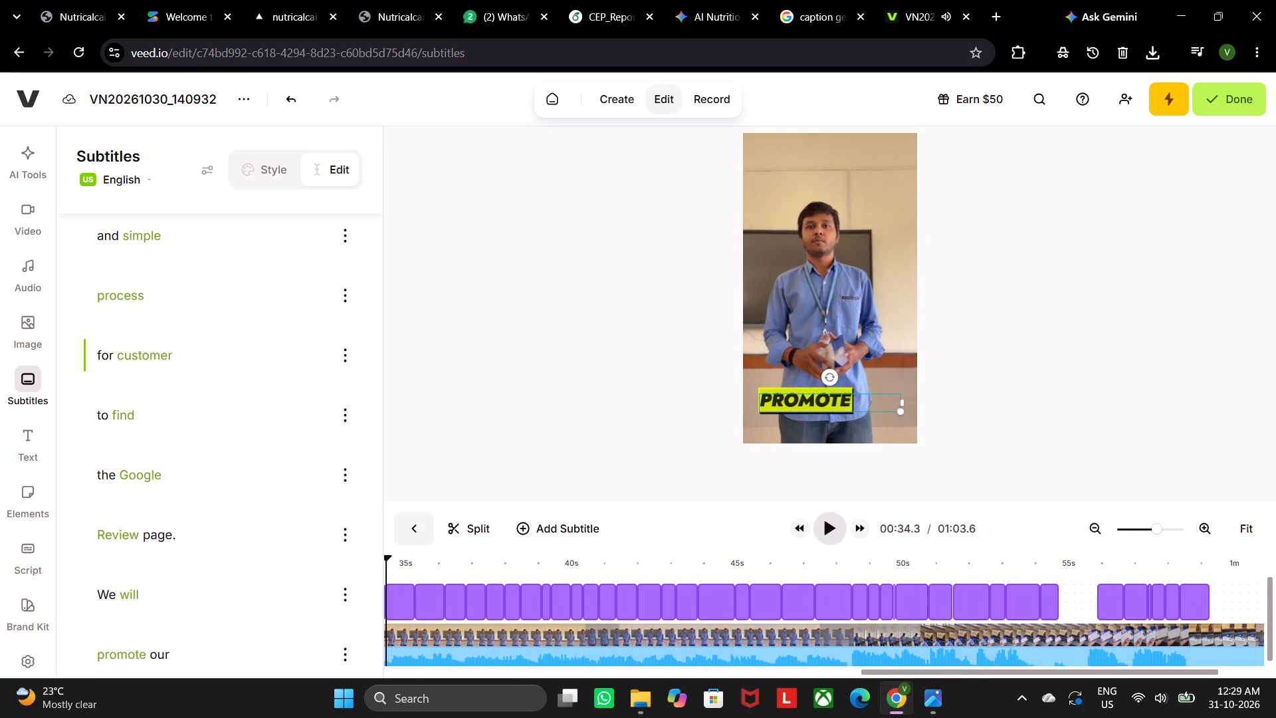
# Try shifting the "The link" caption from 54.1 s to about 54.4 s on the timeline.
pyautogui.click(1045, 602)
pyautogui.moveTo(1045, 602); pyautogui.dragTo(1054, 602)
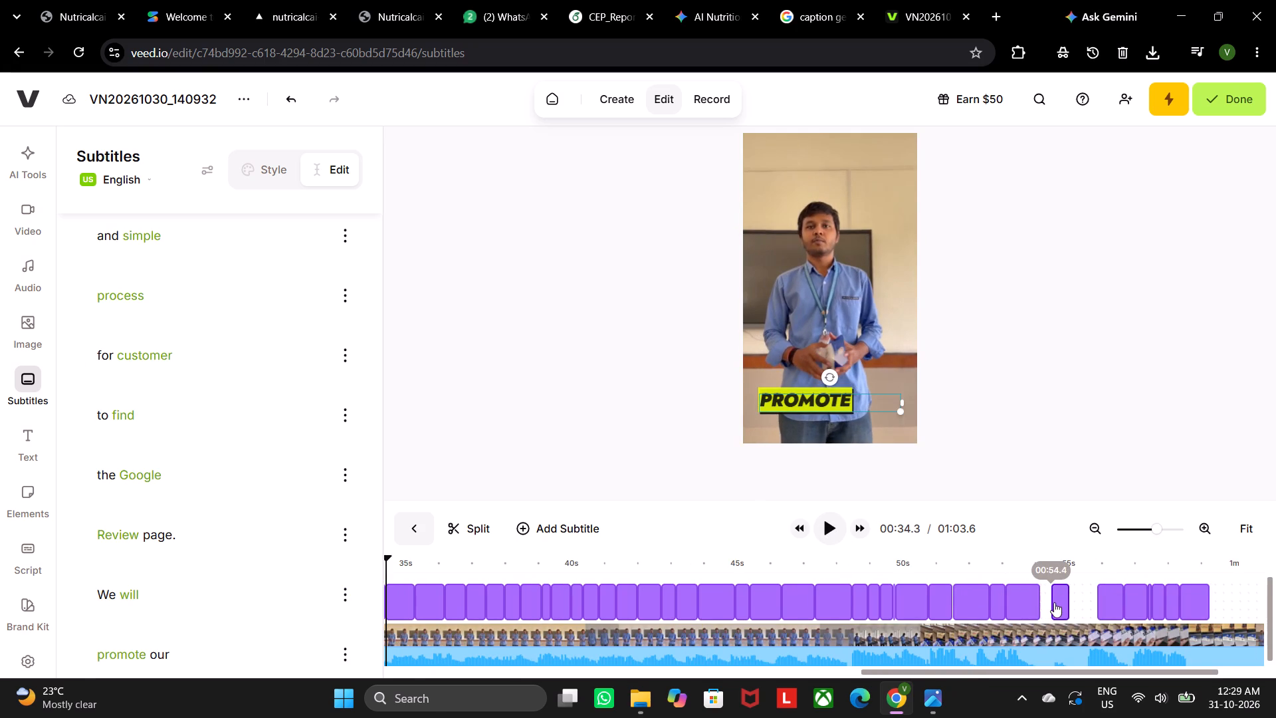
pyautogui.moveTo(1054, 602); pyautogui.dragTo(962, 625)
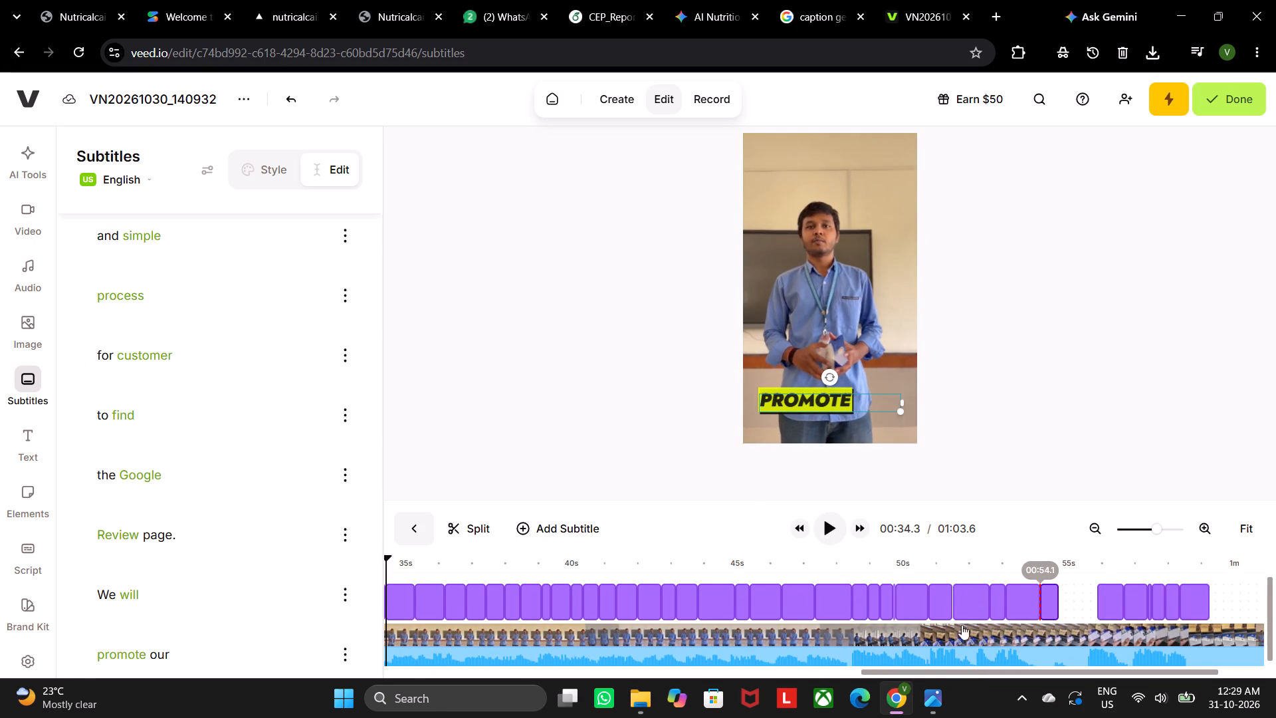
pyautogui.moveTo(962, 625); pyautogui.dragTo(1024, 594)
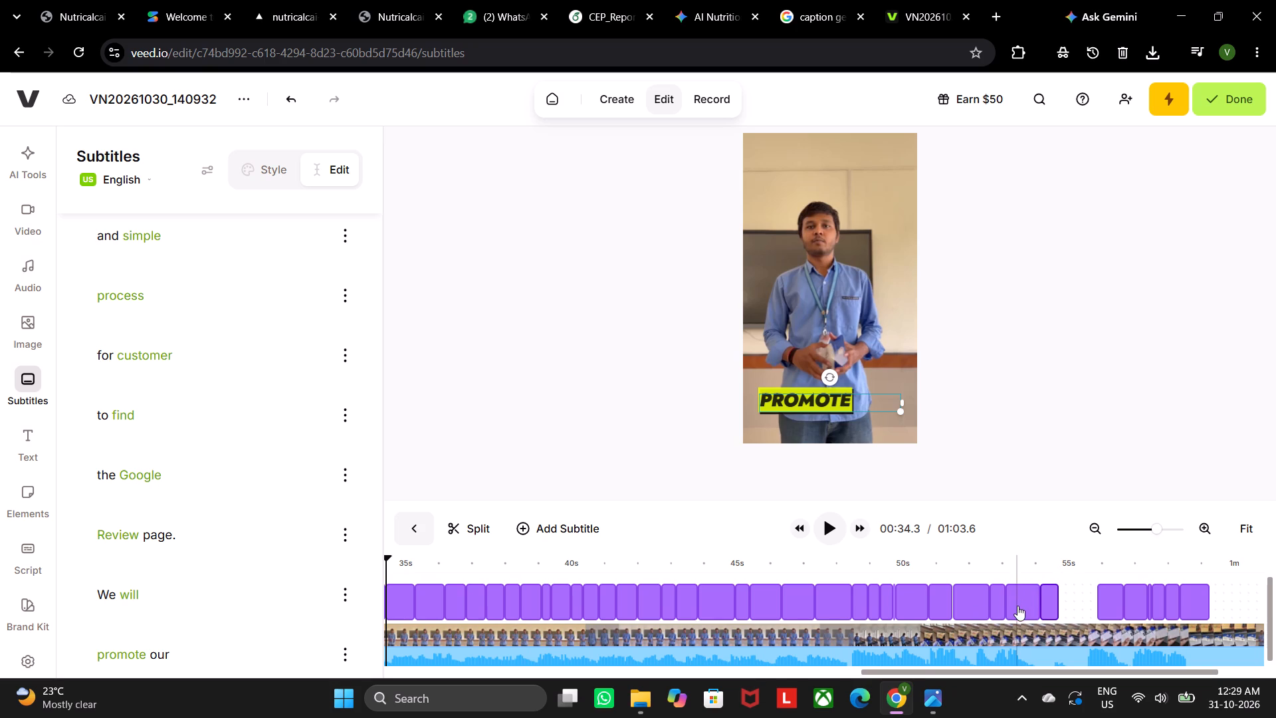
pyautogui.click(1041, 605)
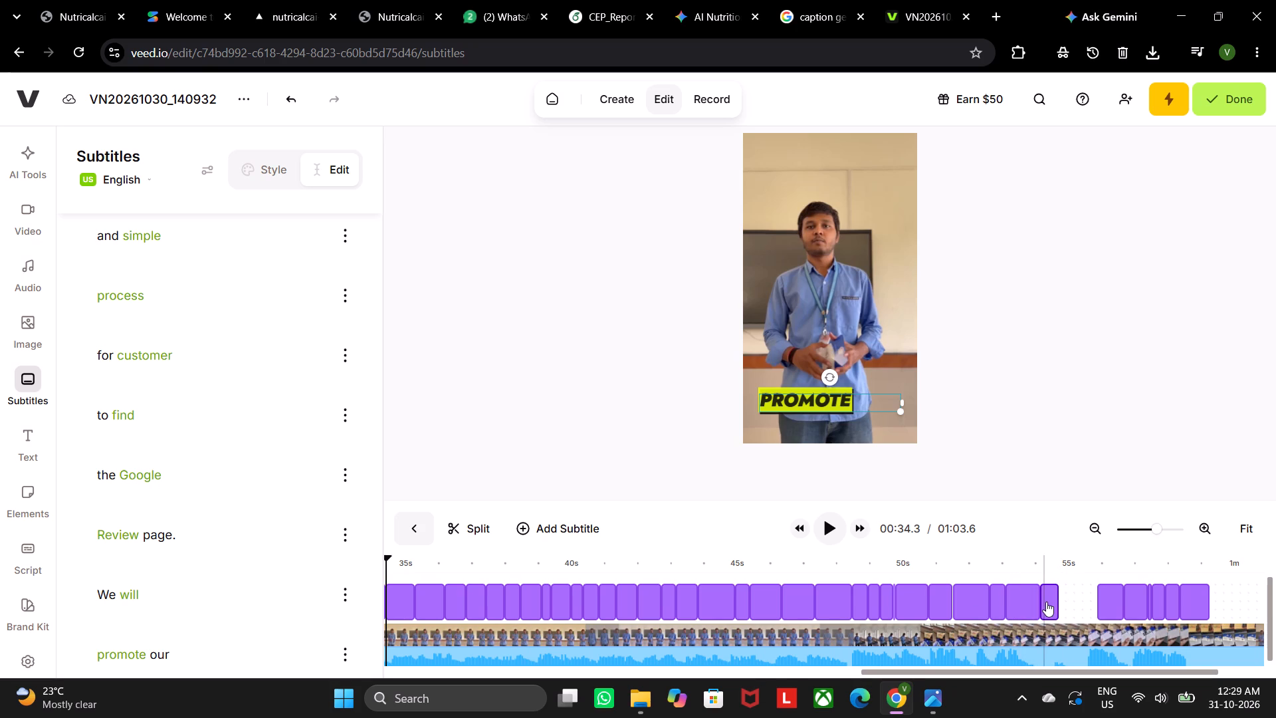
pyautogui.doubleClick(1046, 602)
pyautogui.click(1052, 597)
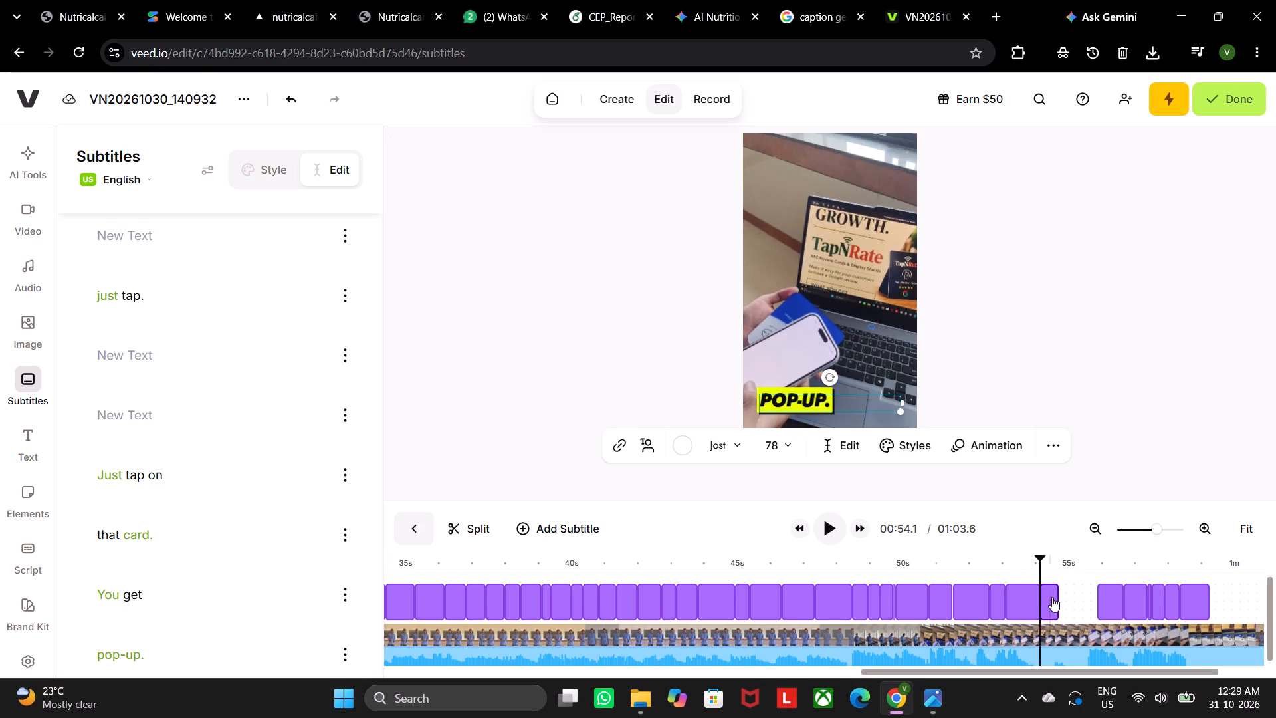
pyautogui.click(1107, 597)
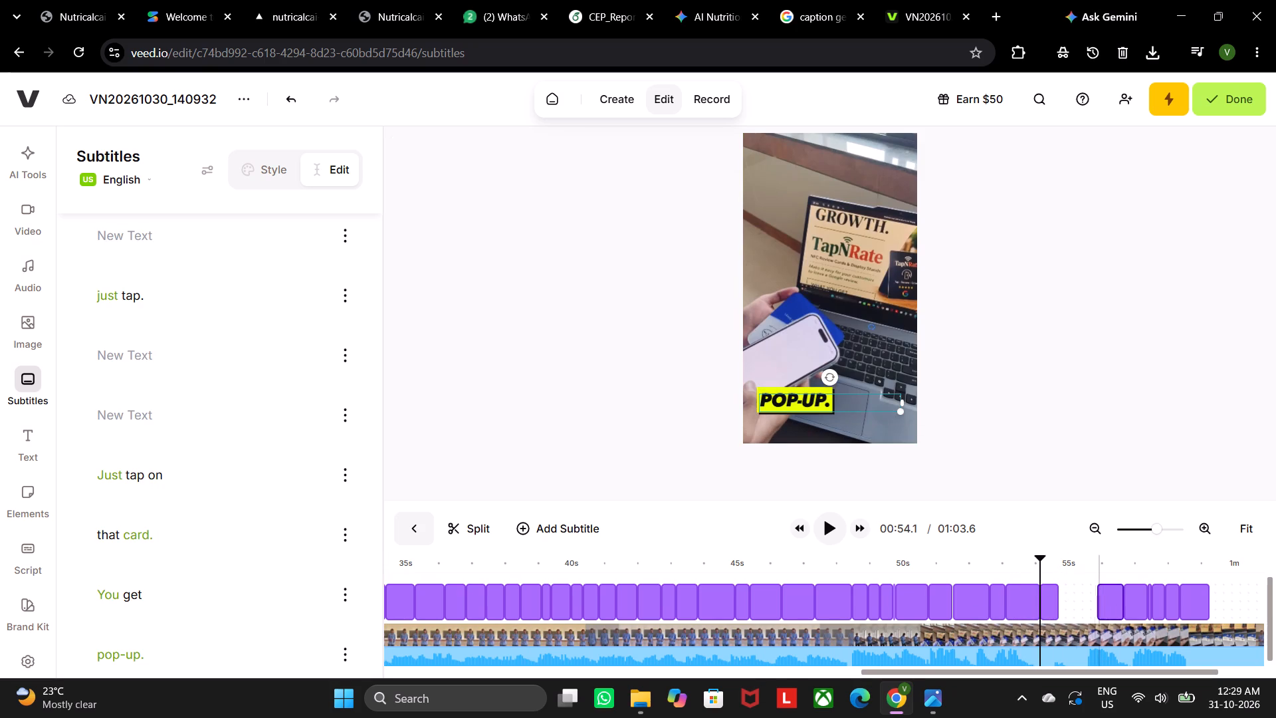
# Play the video from 54.1 s, and replay from about 50 s to 56.1 s to compare the captions with the speech.
pyautogui.click(782, 578)
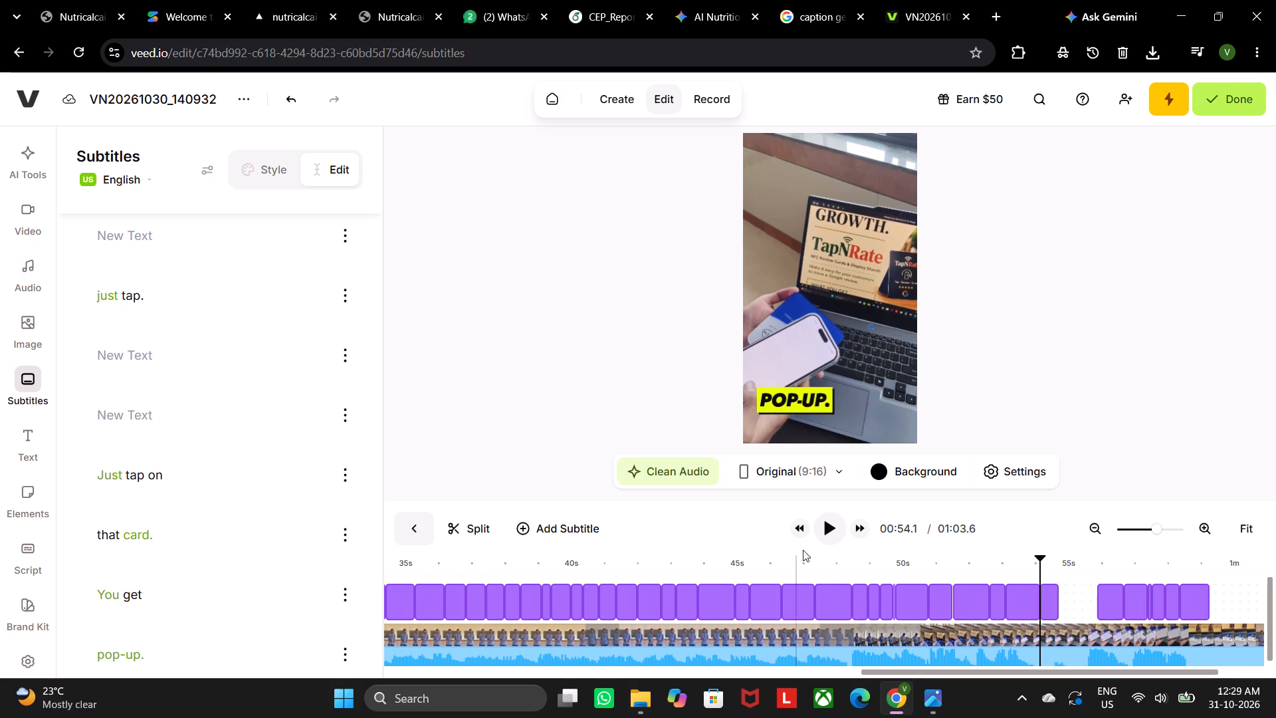
pyautogui.click(827, 515)
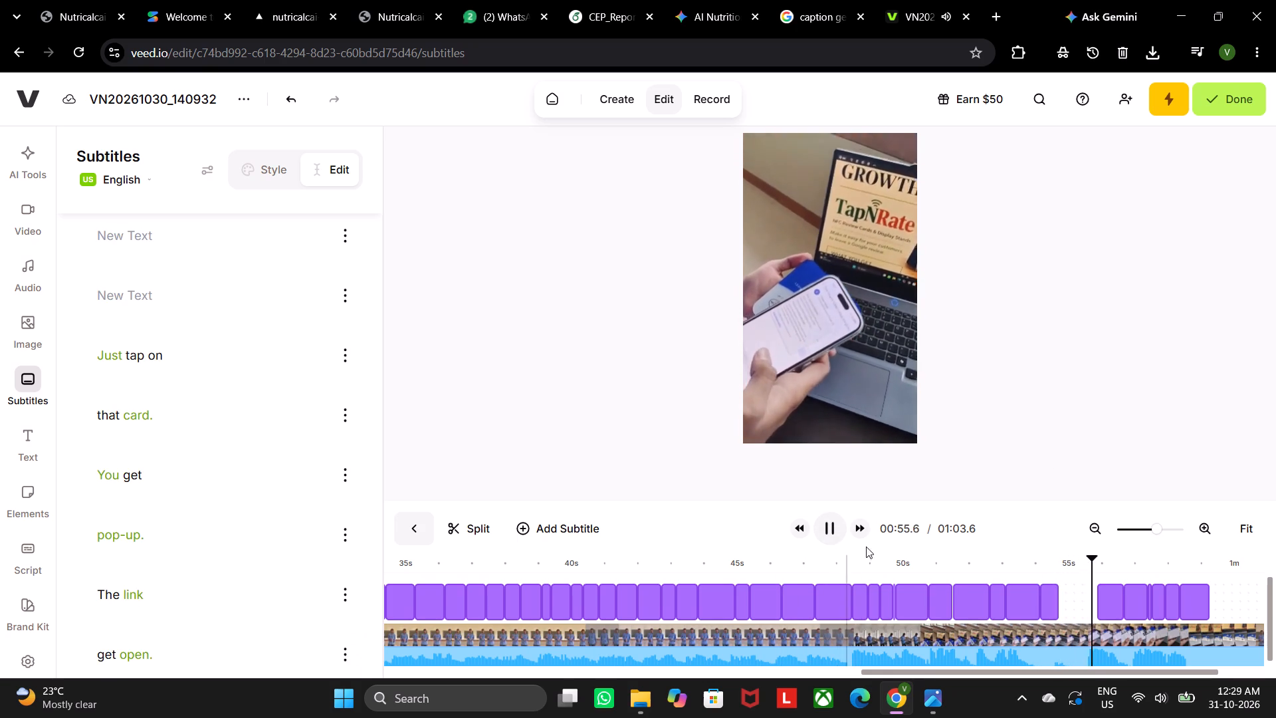
pyautogui.click(881, 570)
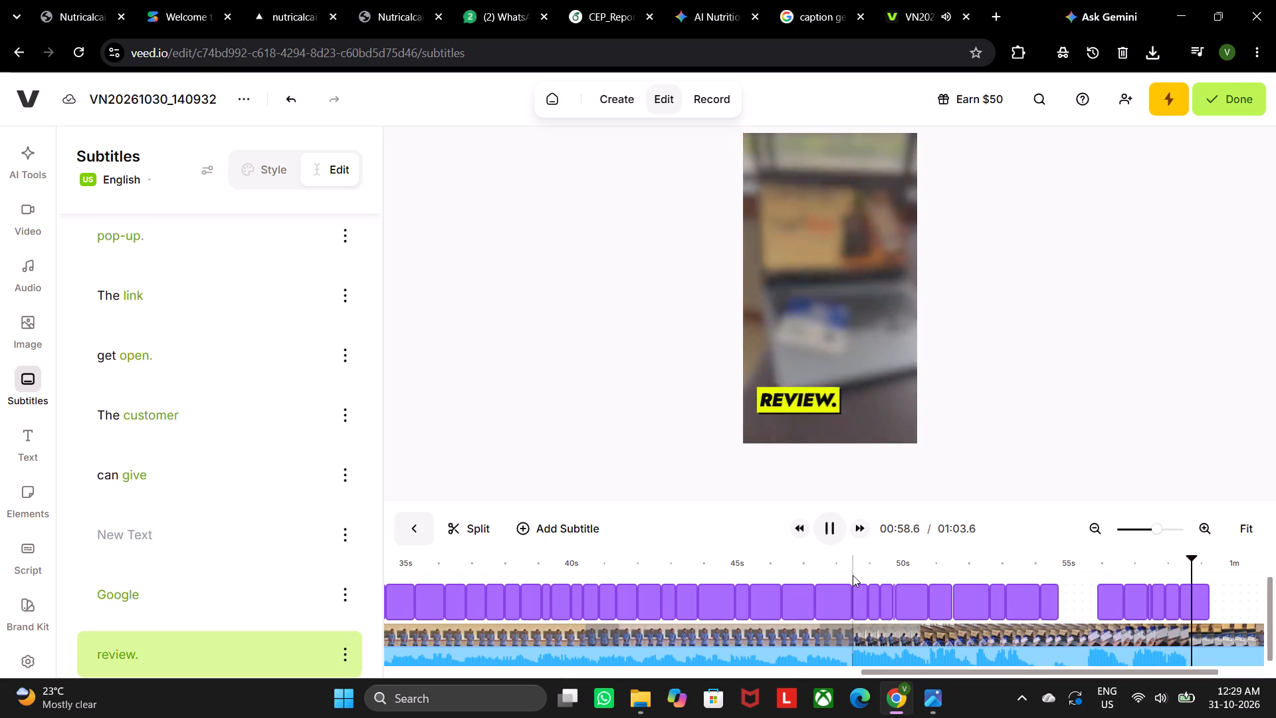
pyautogui.click(930, 566)
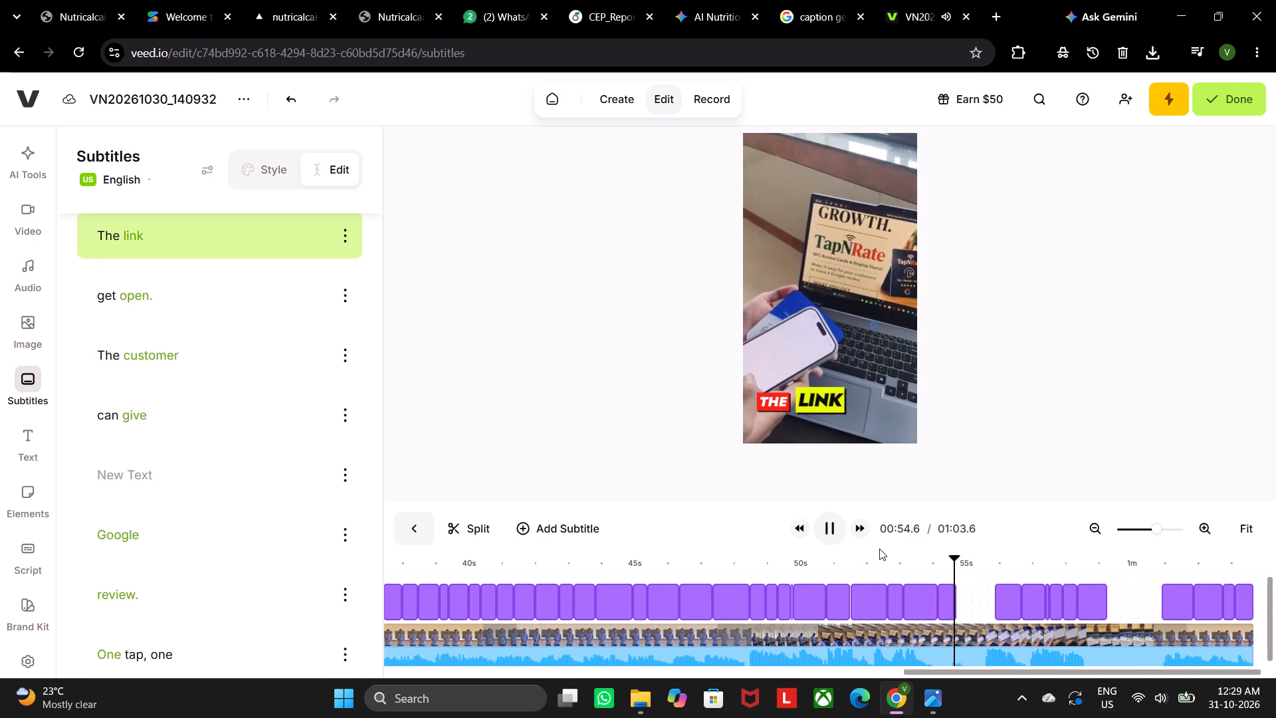
pyautogui.click(855, 567)
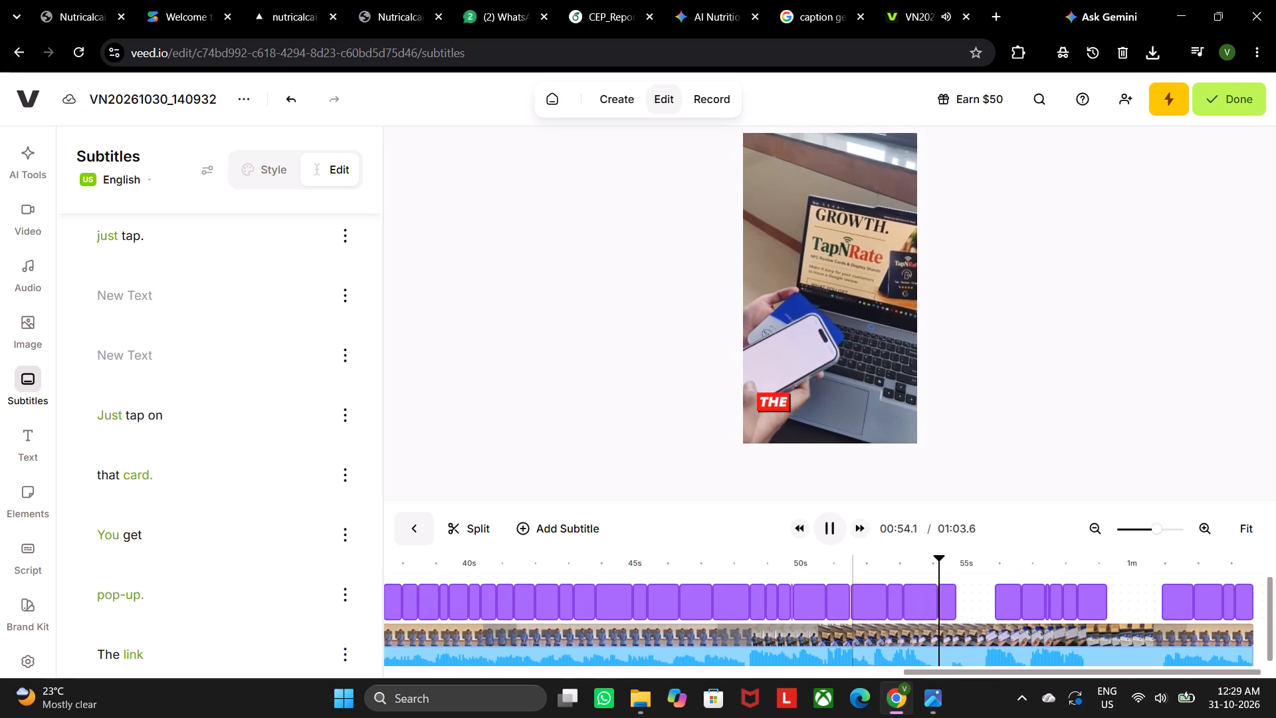
pyautogui.click(834, 535)
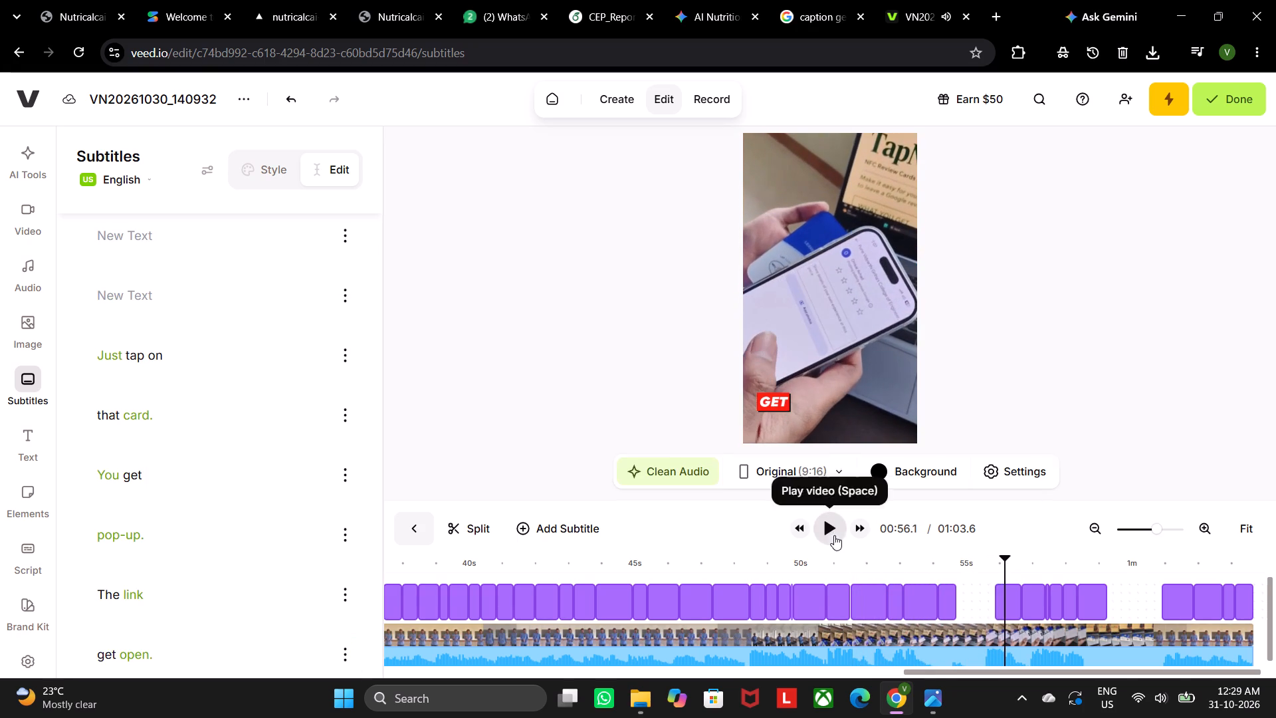
# Move the "get open." and "The customer" captions earlier to directly follow "The link", and replay from about 51 s.
pyautogui.moveTo(1010, 597); pyautogui.dragTo(978, 604)
pyautogui.moveTo(1033, 598); pyautogui.dragTo(995, 608)
pyautogui.click(824, 567)
pyautogui.click(827, 523)
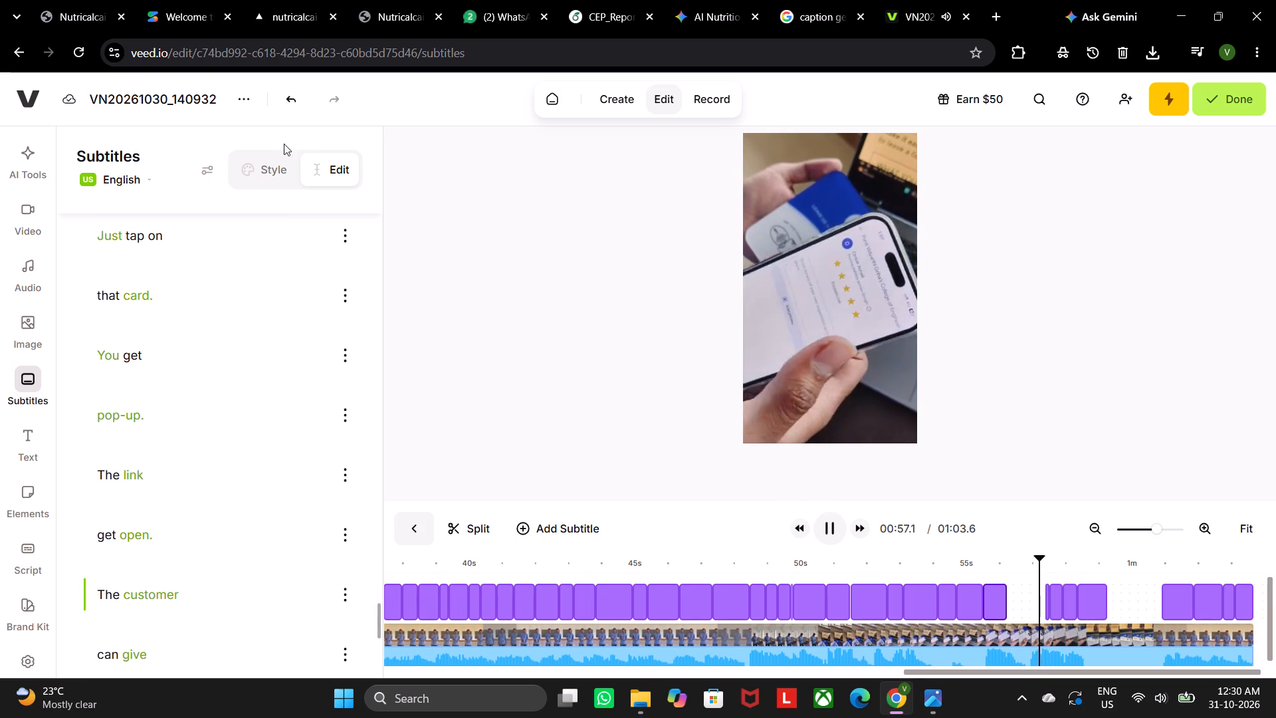
# Undo the recent moves of the "get open." and "The customer" captions on the timeline.
pyautogui.tripleClick(292, 102)
pyautogui.tripleClick(292, 102)
pyautogui.tripleClick(292, 102)
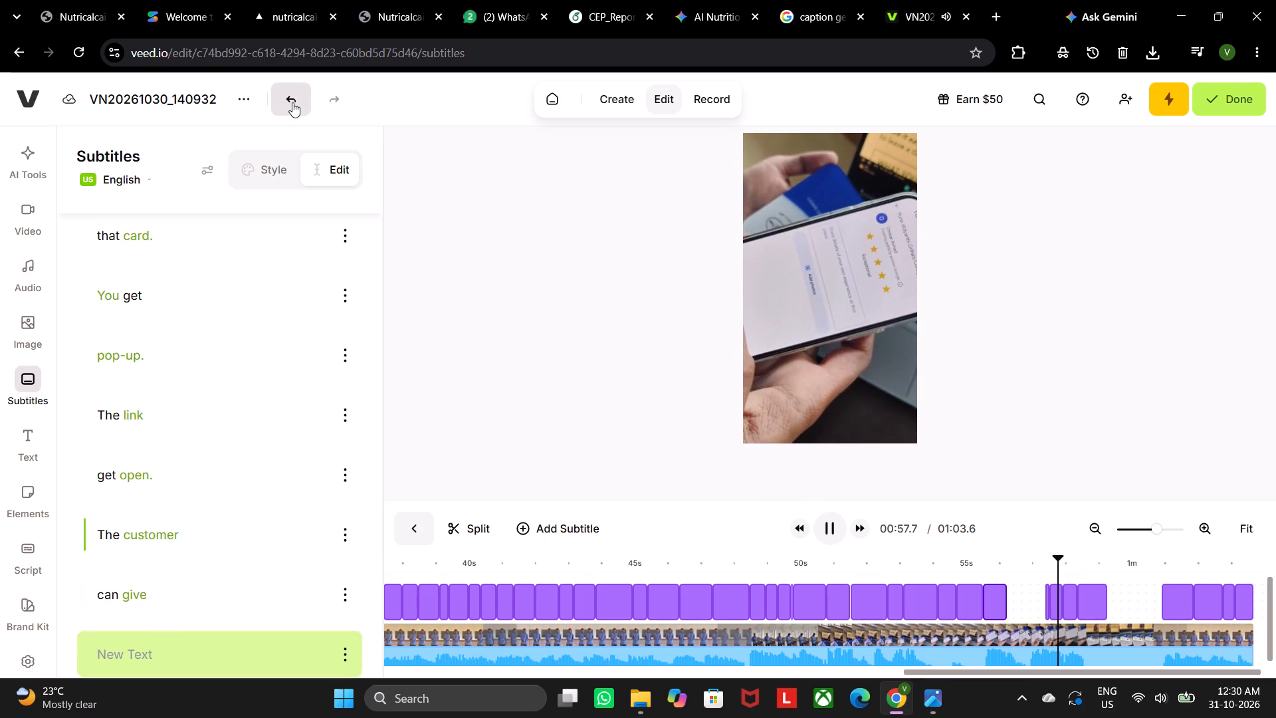
pyautogui.tripleClick(292, 102)
pyautogui.tripleClick(292, 102)
pyautogui.tripleClick(292, 102)
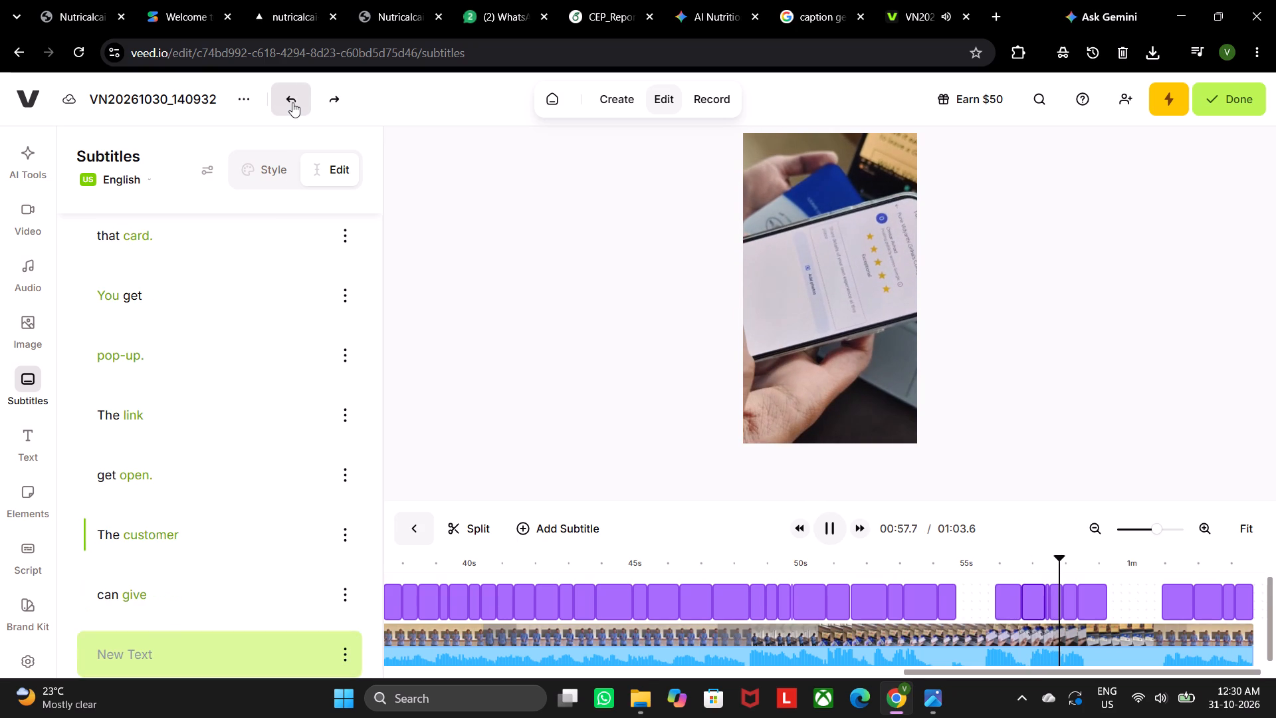
pyautogui.tripleClick(292, 102)
pyautogui.tripleClick(292, 102)
pyautogui.tripleClick(292, 104)
pyautogui.tripleClick(292, 104)
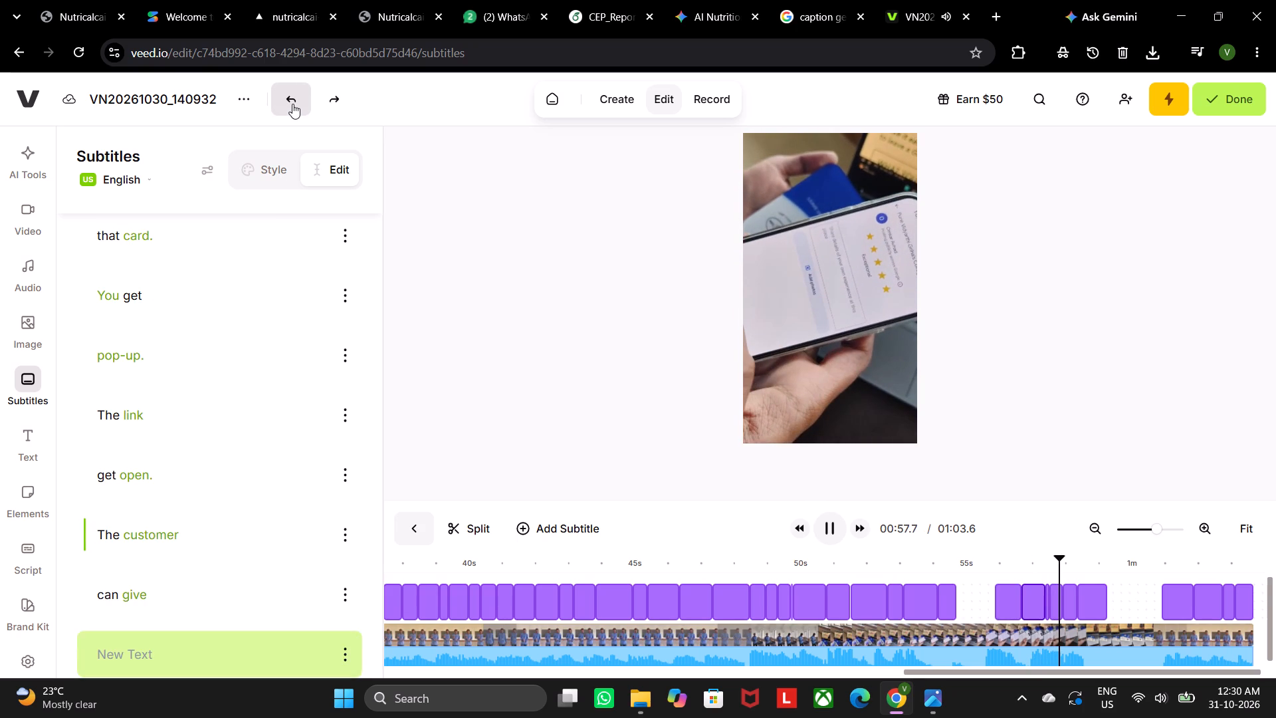
pyautogui.tripleClick(292, 104)
# Stop the playback, clear the timeline selection, and briefly restart the video from the beginning.
pyautogui.click(708, 530)
pyautogui.click(688, 548)
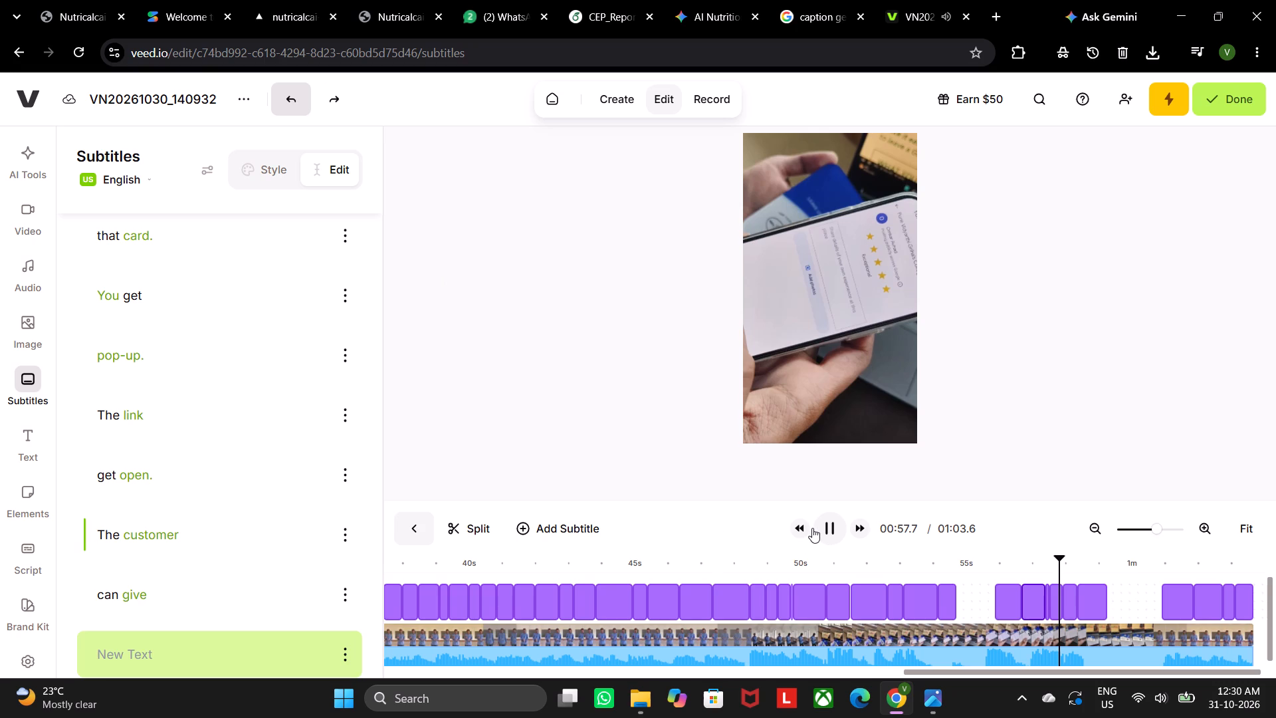
pyautogui.click(823, 529)
pyautogui.doubleClick(823, 529)
pyautogui.doubleClick(818, 532)
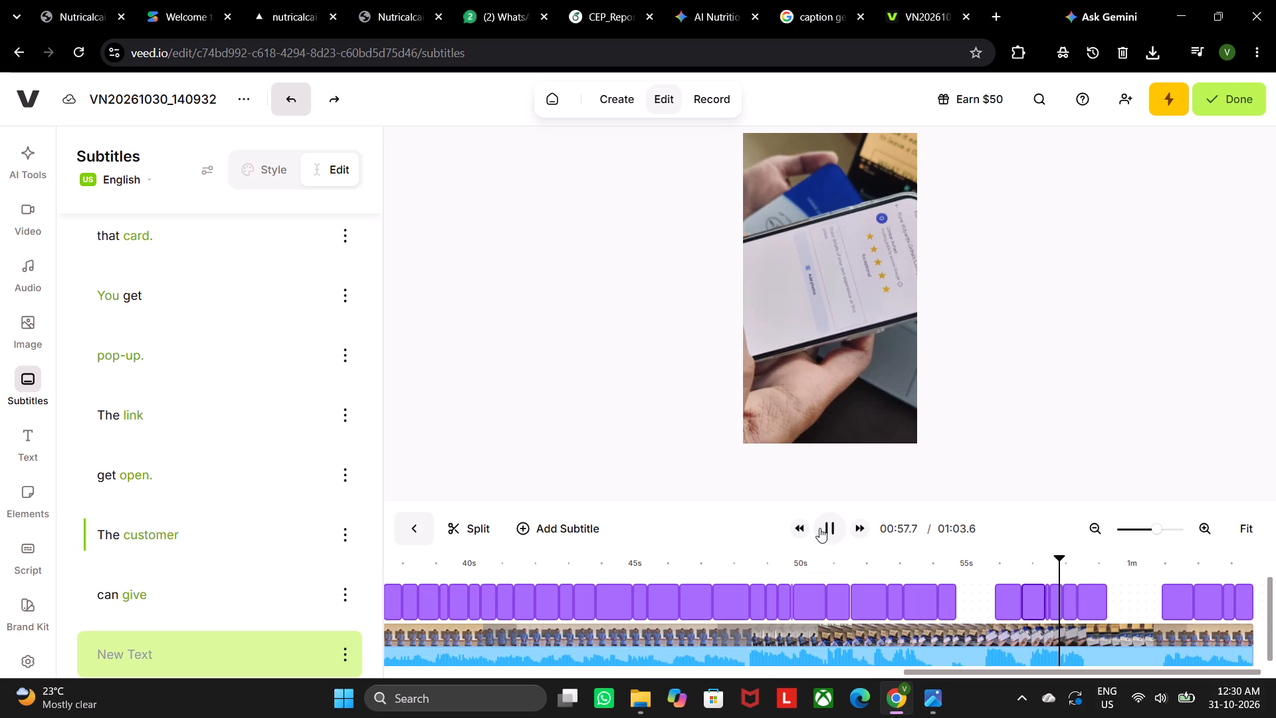
pyautogui.doubleClick(825, 525)
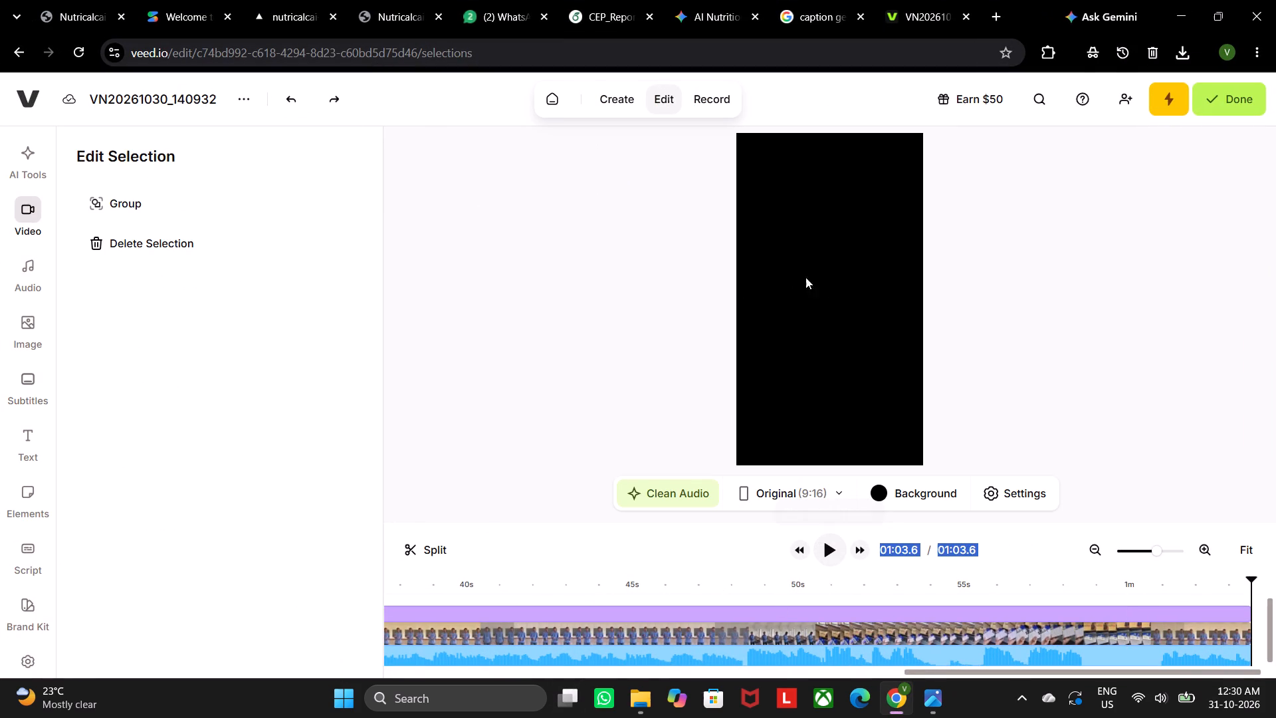
pyautogui.click(856, 283)
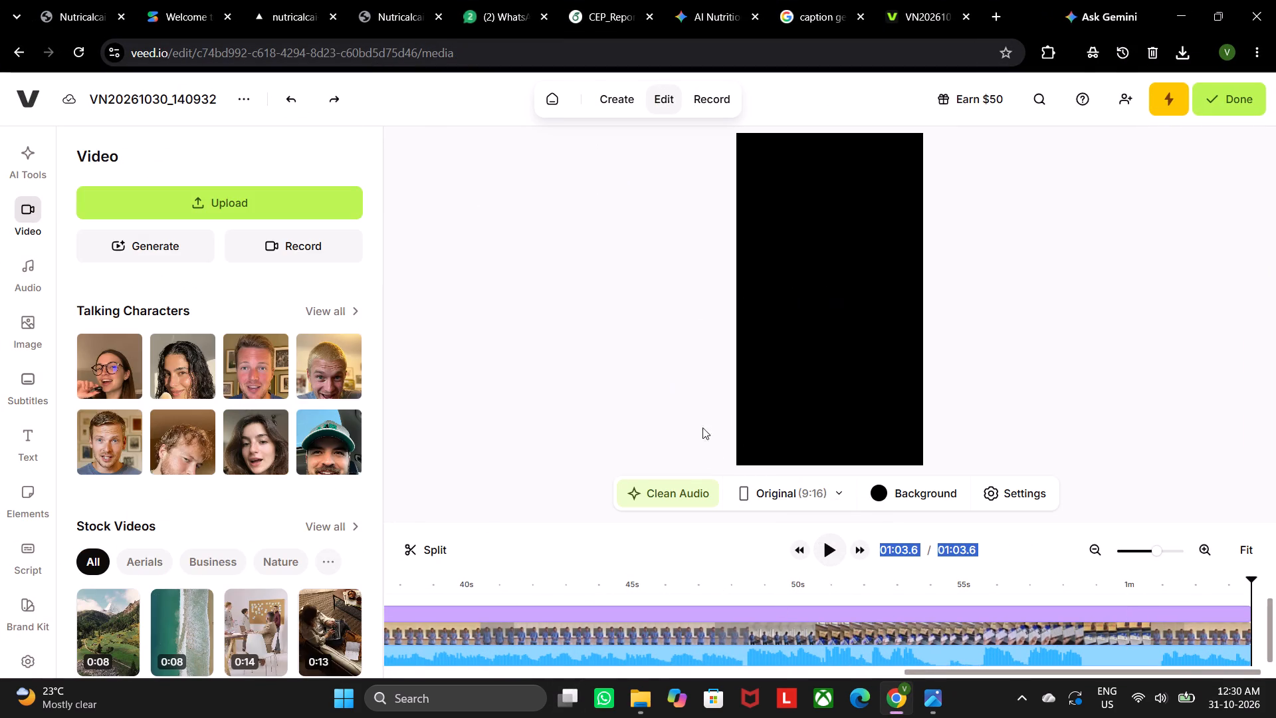
pyautogui.click(838, 543)
pyautogui.click(838, 543)
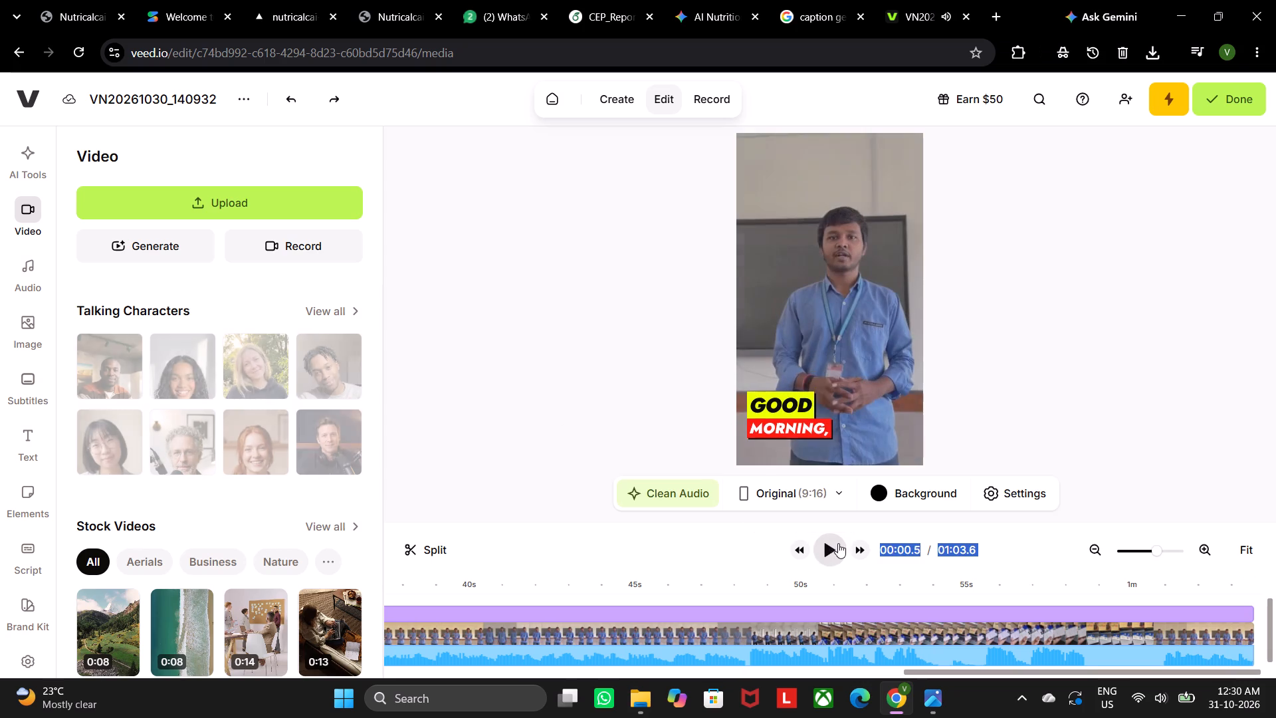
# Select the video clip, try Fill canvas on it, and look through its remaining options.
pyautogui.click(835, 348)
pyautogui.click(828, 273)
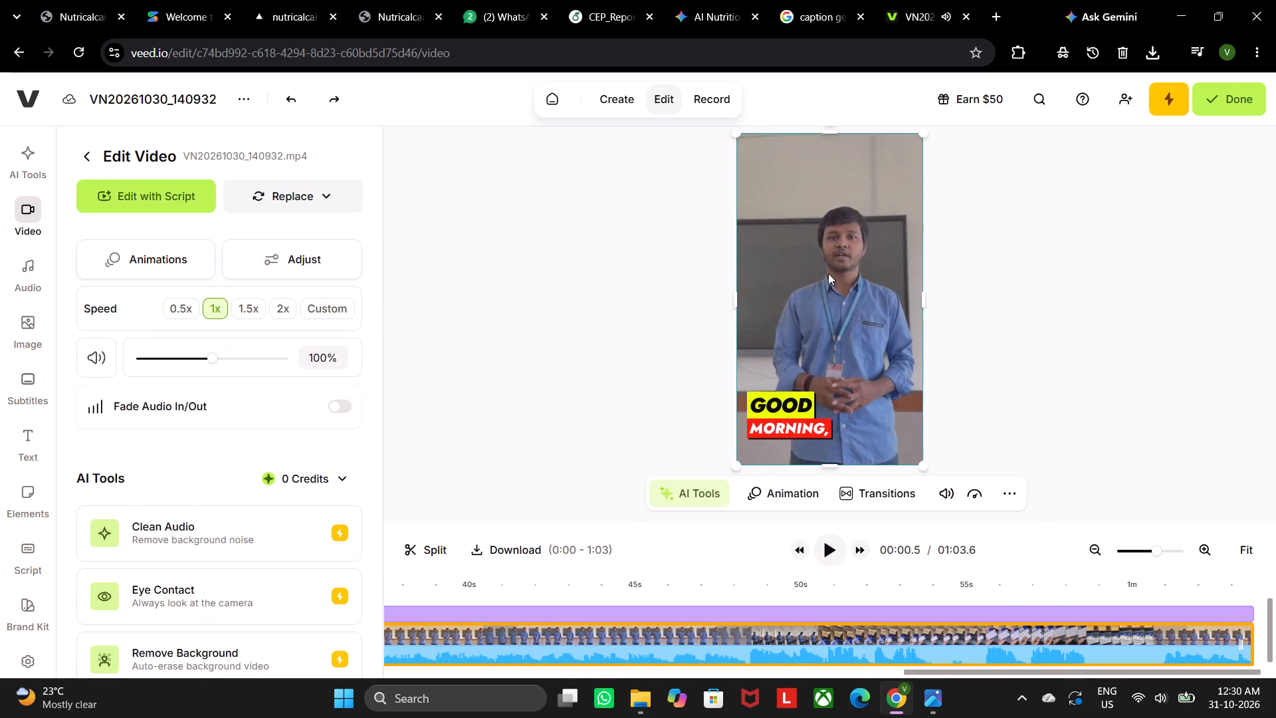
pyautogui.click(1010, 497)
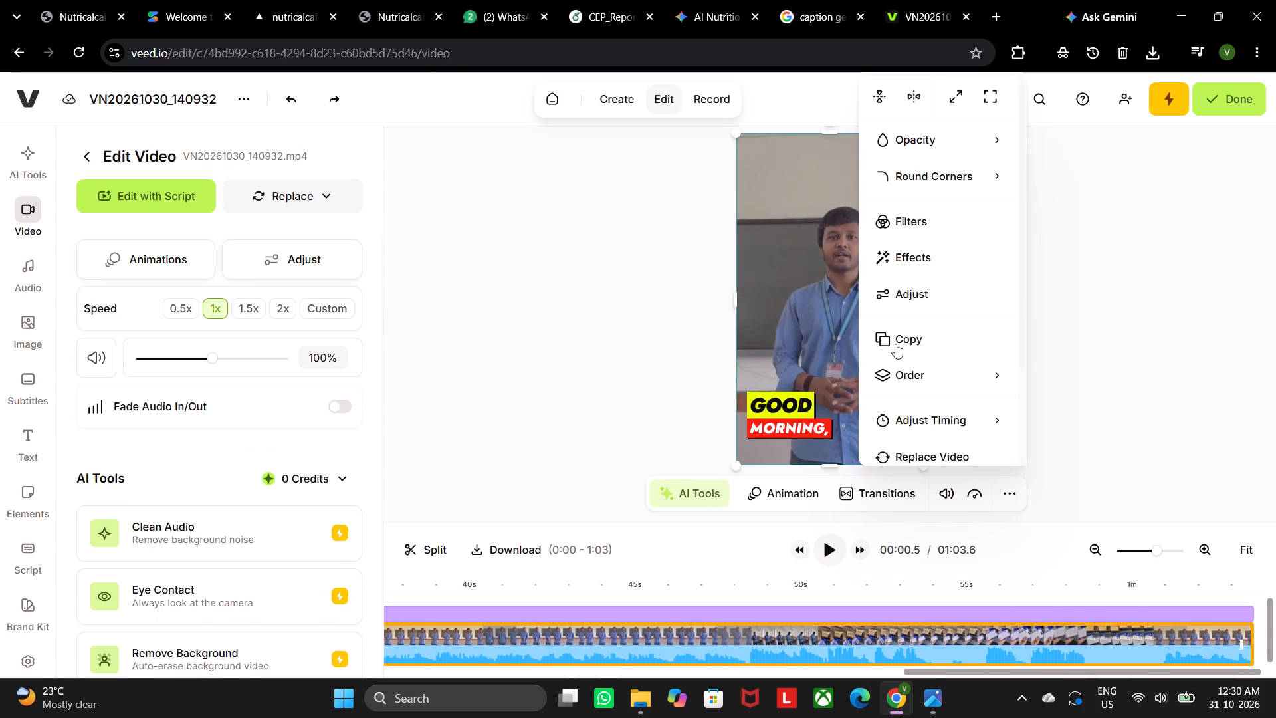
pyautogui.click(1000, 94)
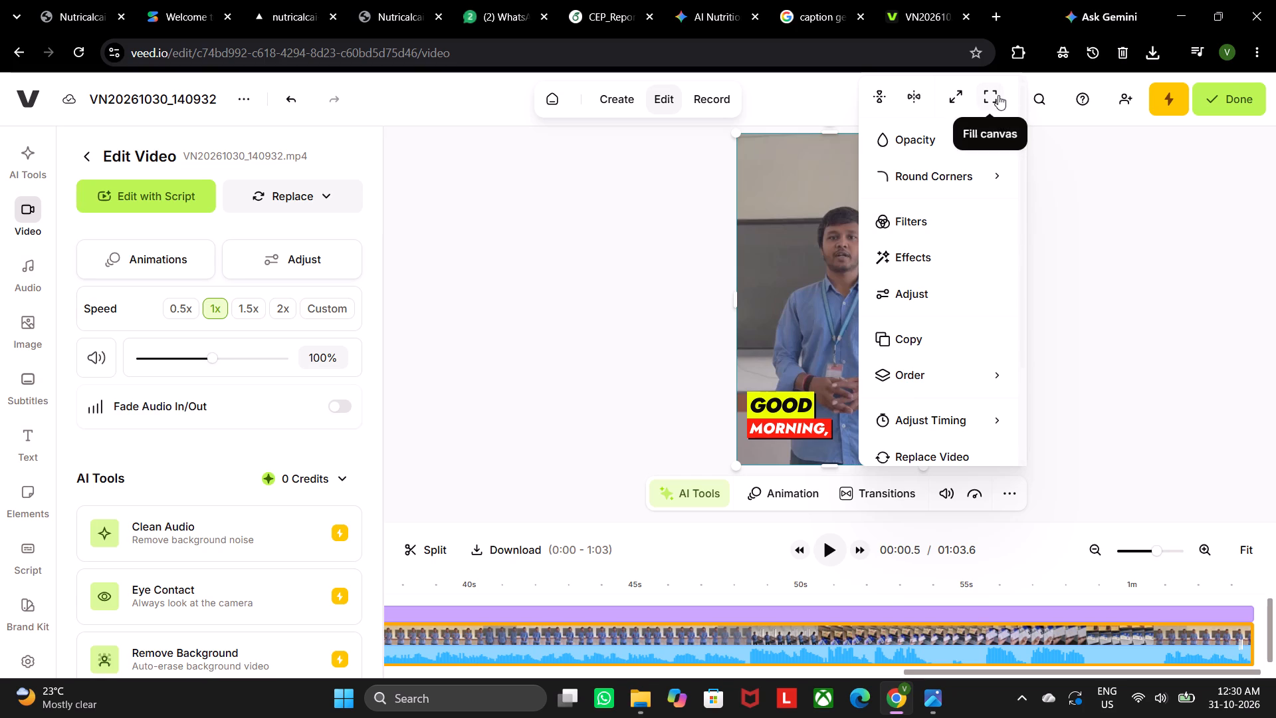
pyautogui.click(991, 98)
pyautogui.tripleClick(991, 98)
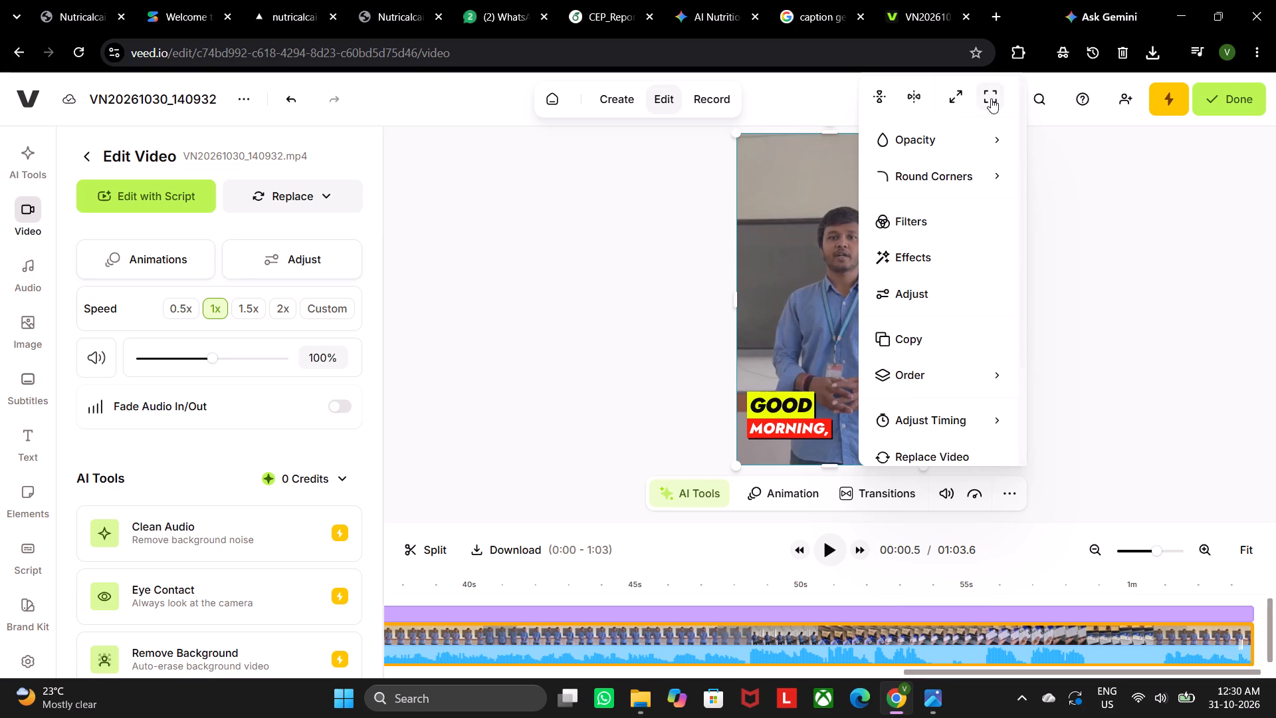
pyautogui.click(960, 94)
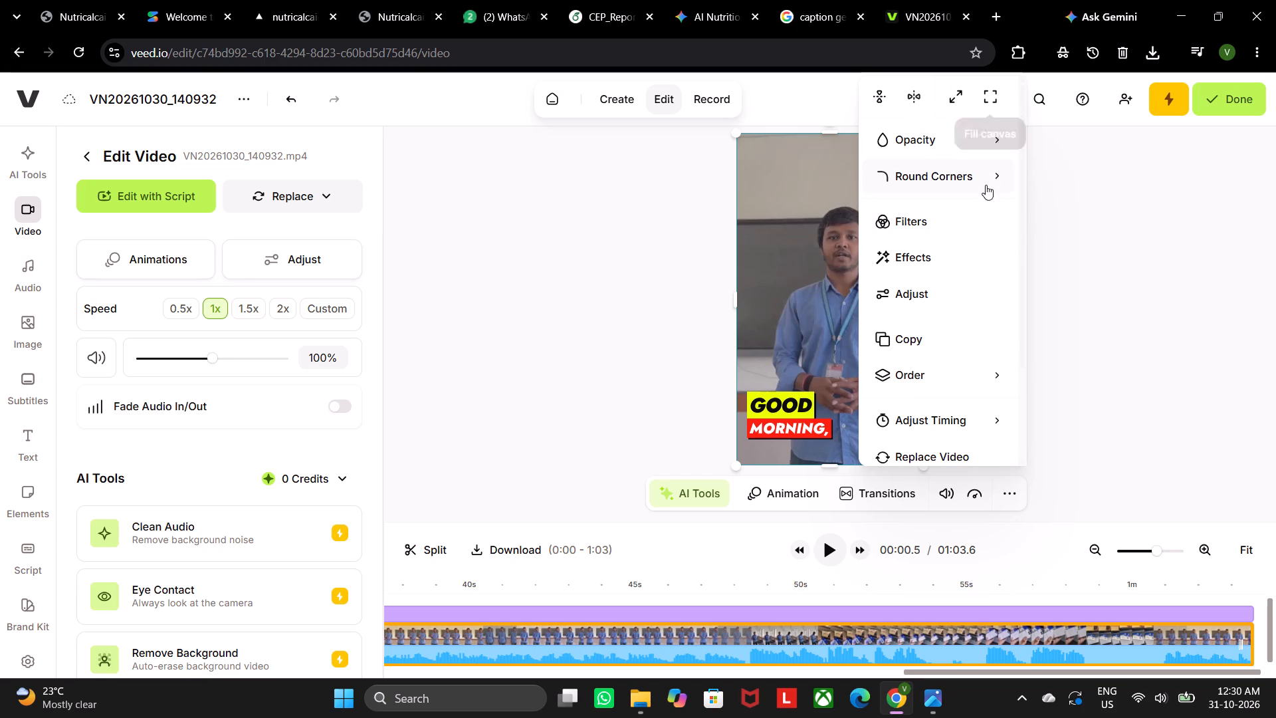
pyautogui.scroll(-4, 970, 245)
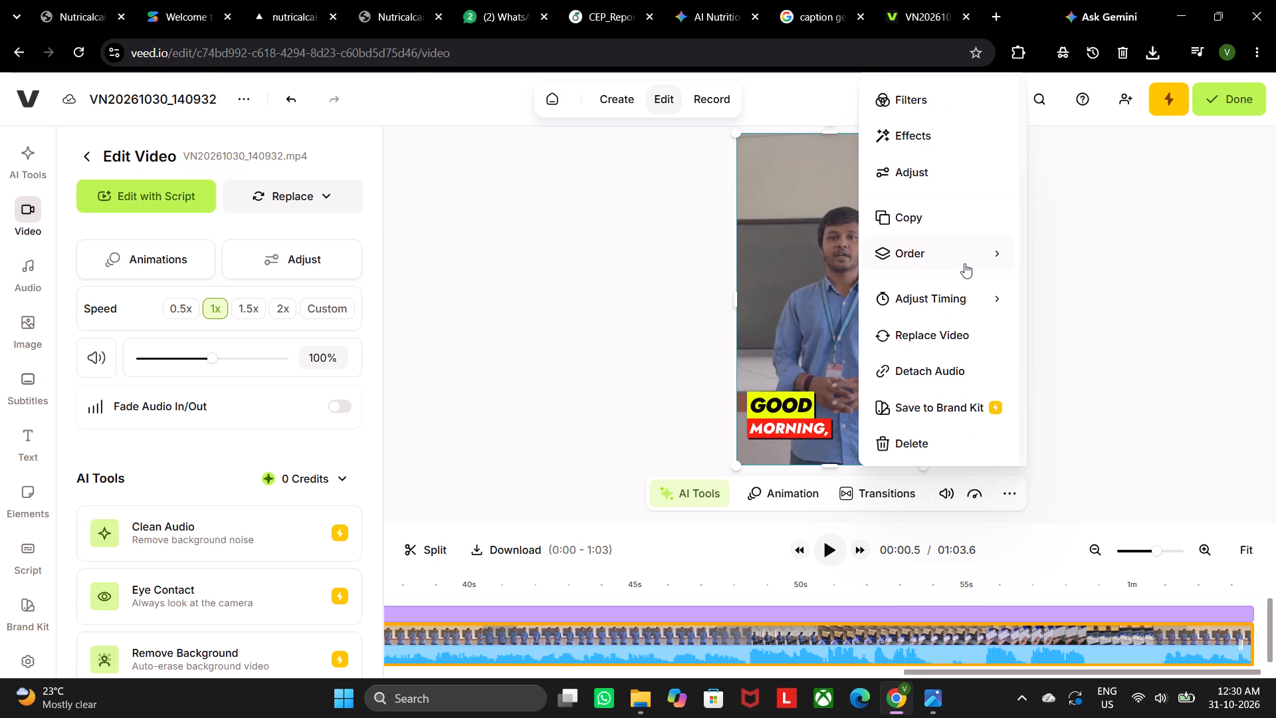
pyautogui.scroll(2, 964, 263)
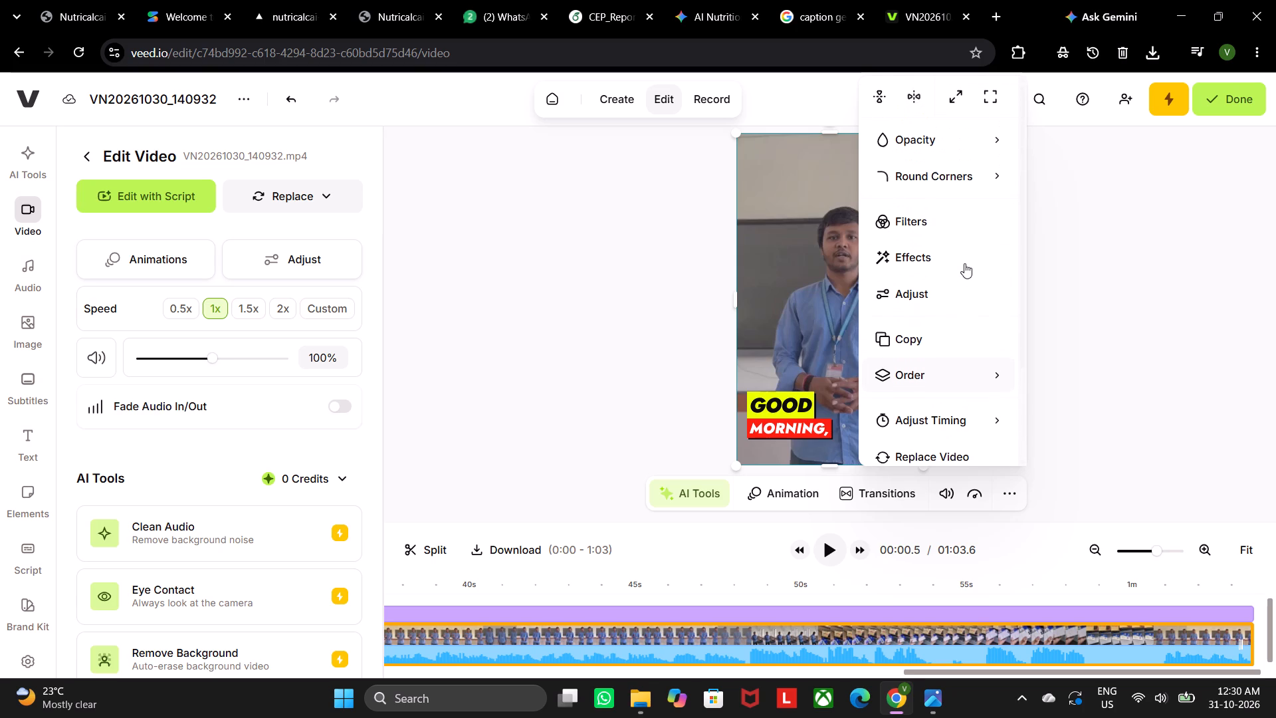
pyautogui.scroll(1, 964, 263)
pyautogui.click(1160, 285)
# Search the editor's tools for "overla" and "overv", and close the search.
pyautogui.click(1027, 89)
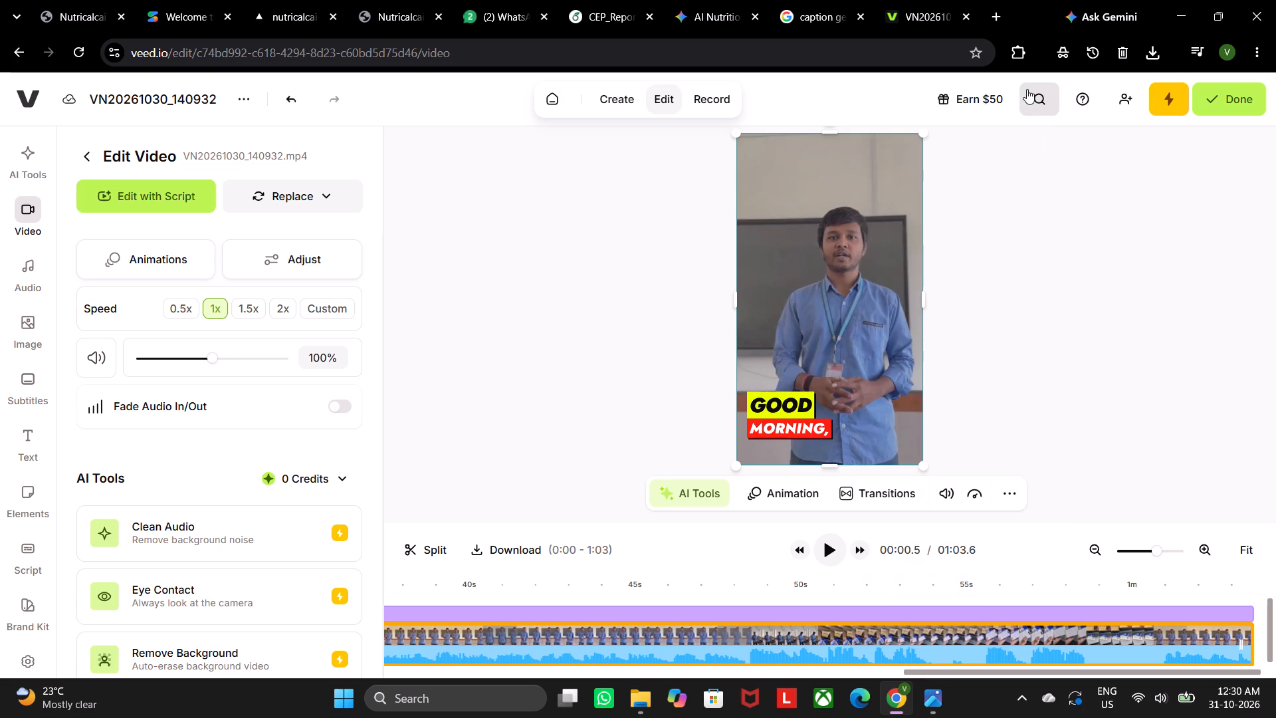
pyautogui.scroll(-4, 582, 346)
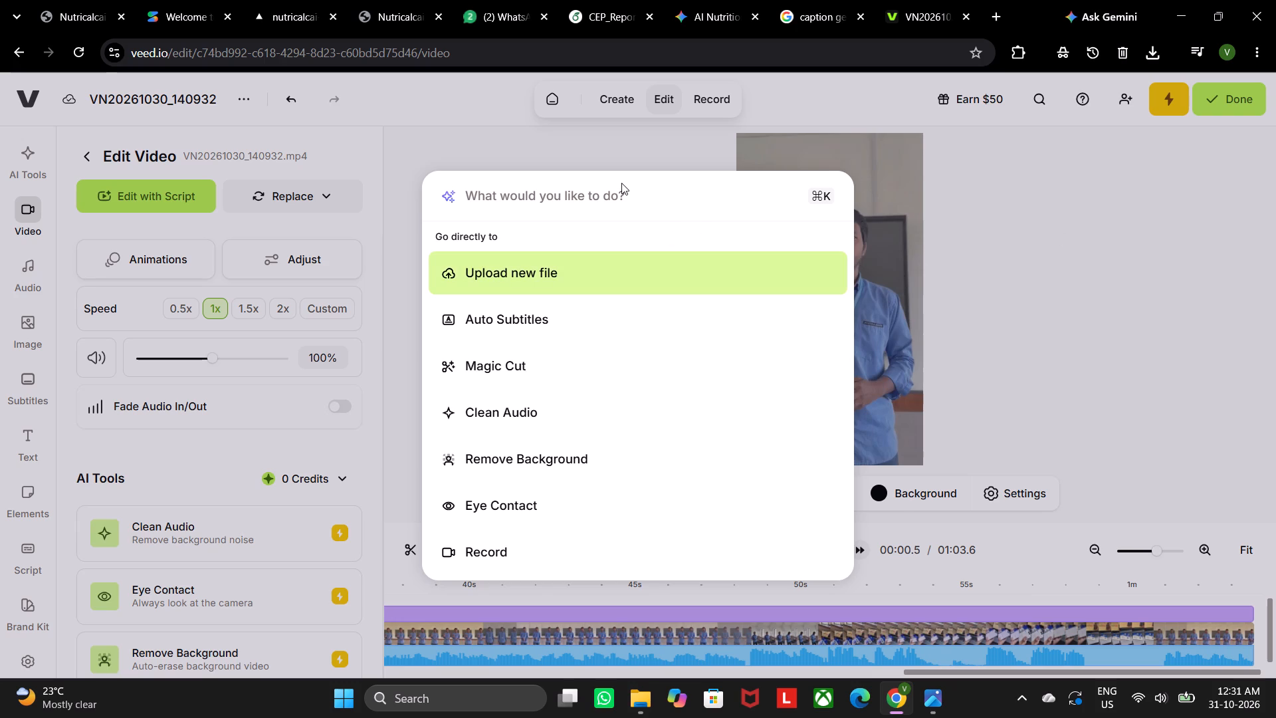
pyautogui.write('over')
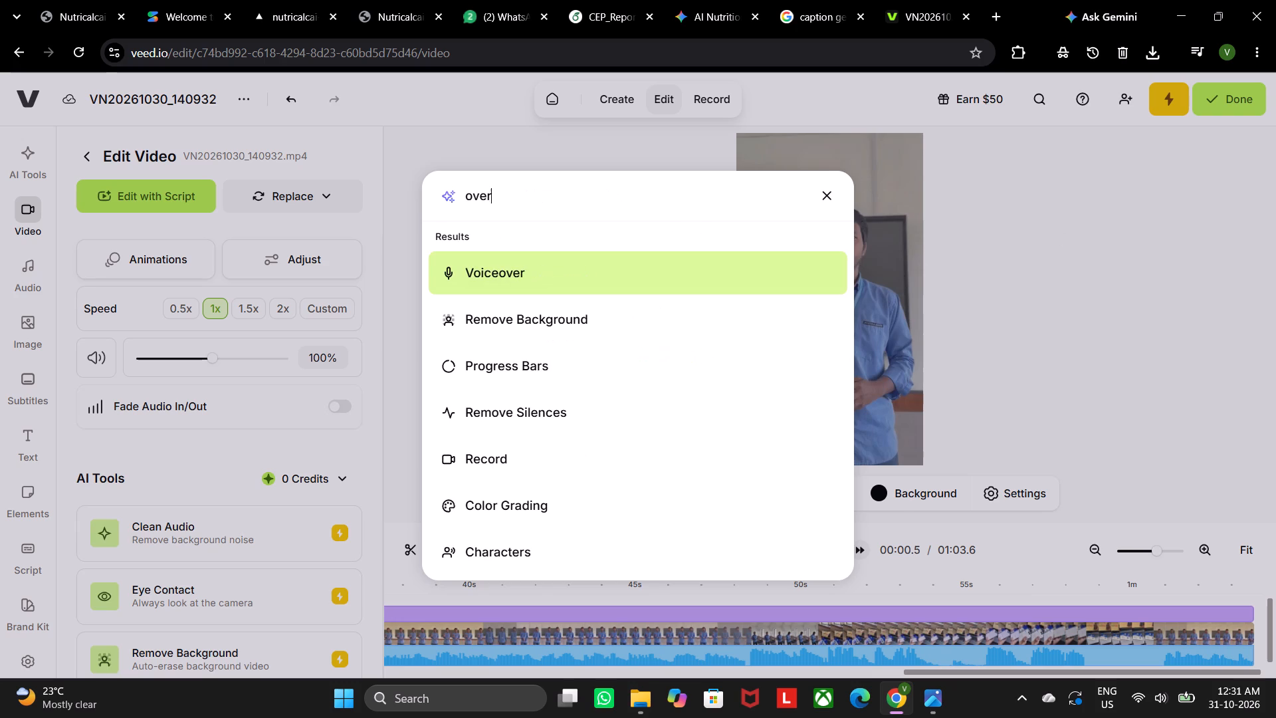
pyautogui.press('l')
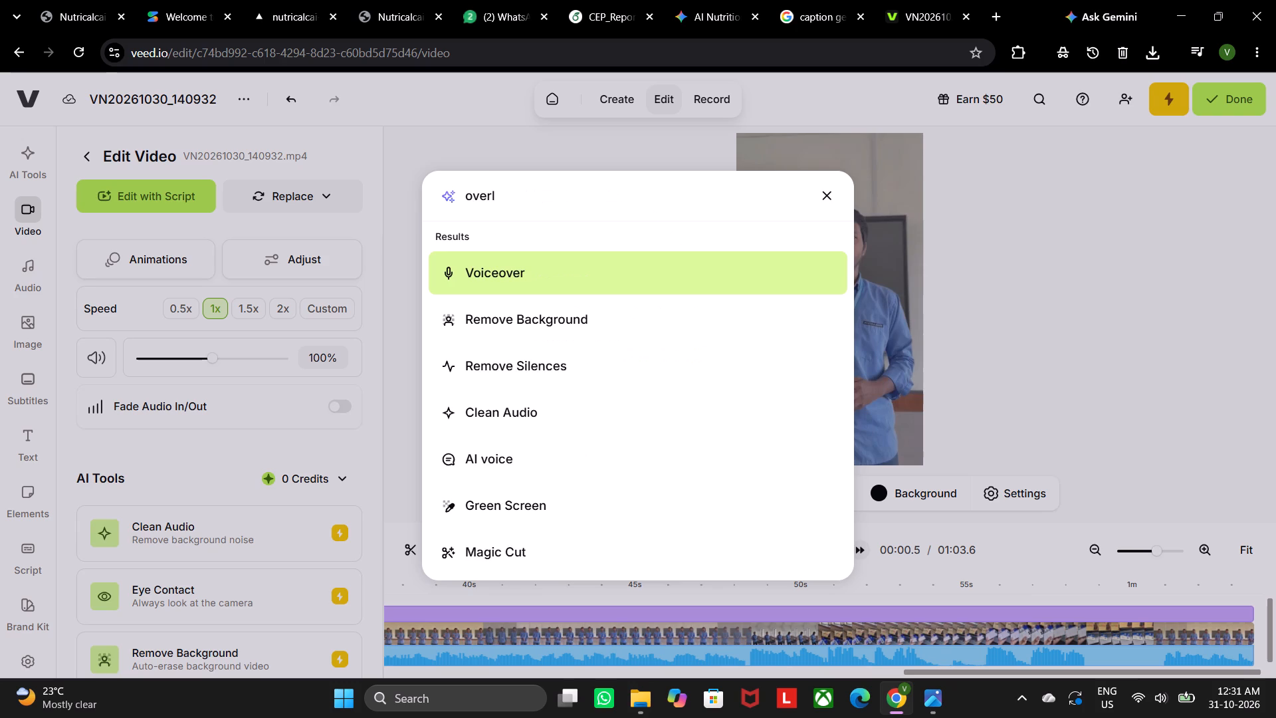
pyautogui.press('a')
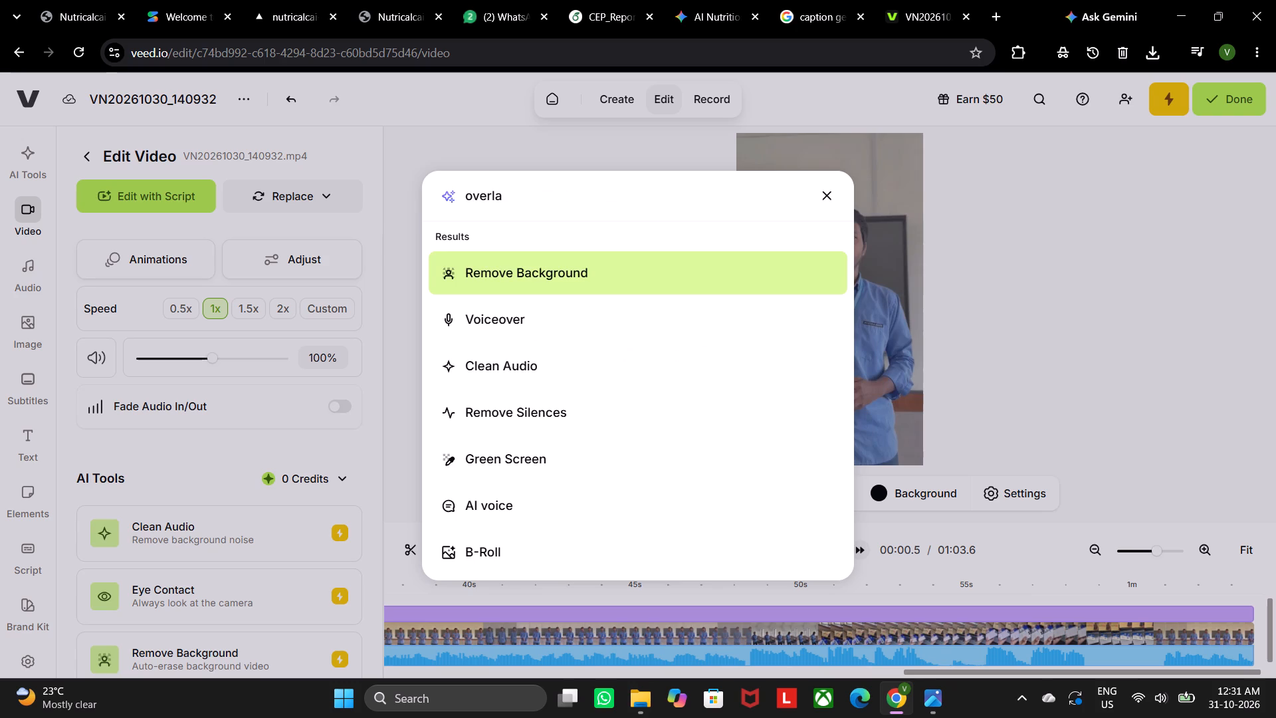
pyautogui.press('BackSpace')
pyautogui.press('BackSpace')
pyautogui.press('v')
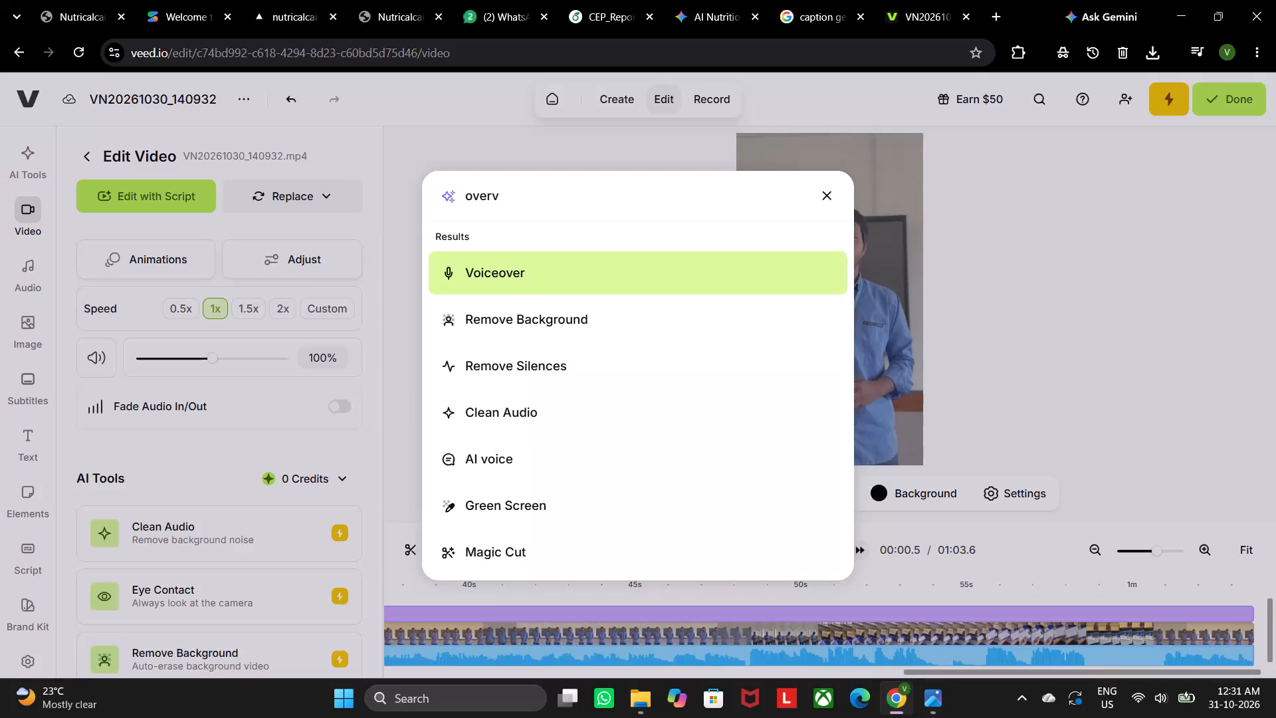
pyautogui.click(823, 199)
pyautogui.click(1016, 198)
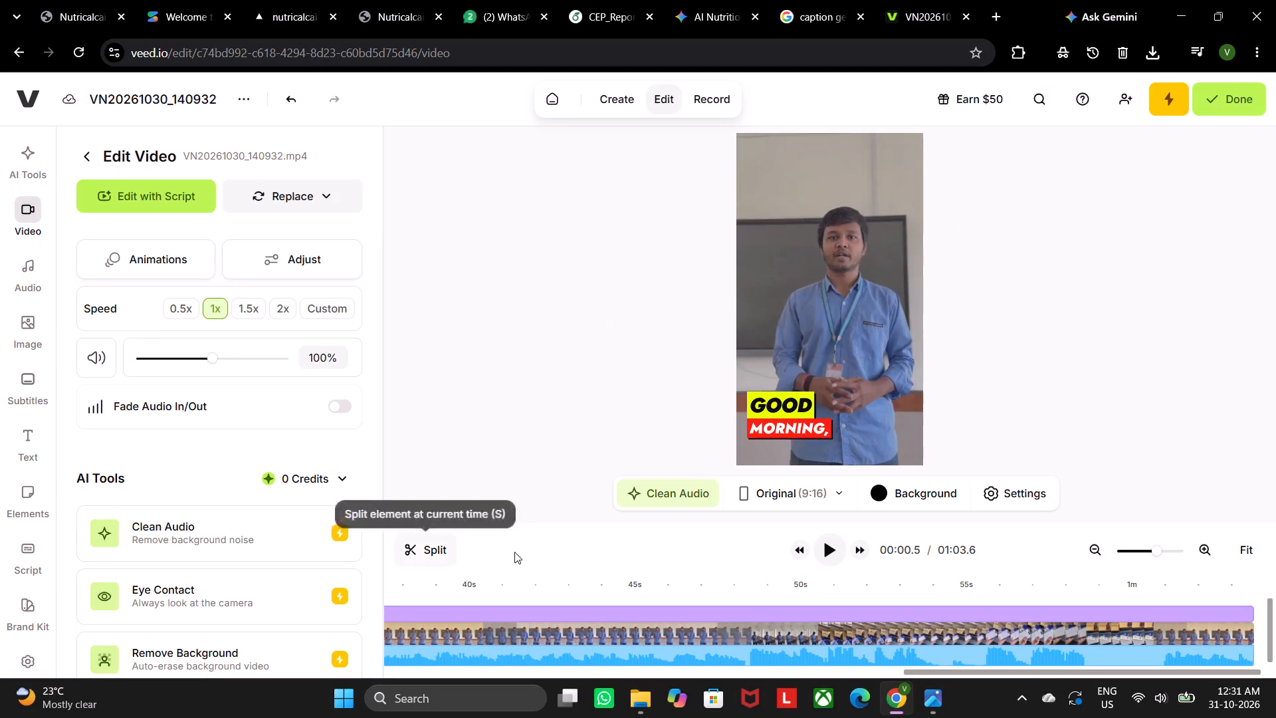
# Play the video from 0.5 s with the captions open for editing, and replay from about 50 s, 44 s and 39 s.
pyautogui.click(834, 548)
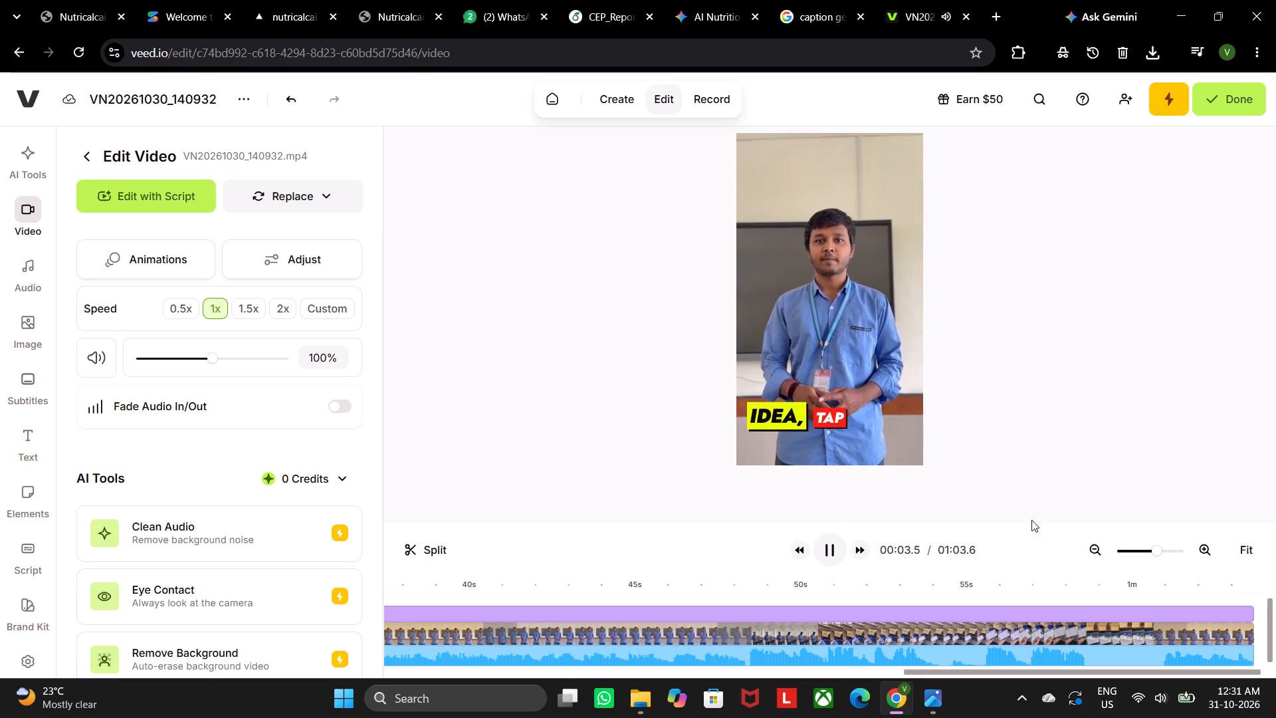
pyautogui.click(1046, 612)
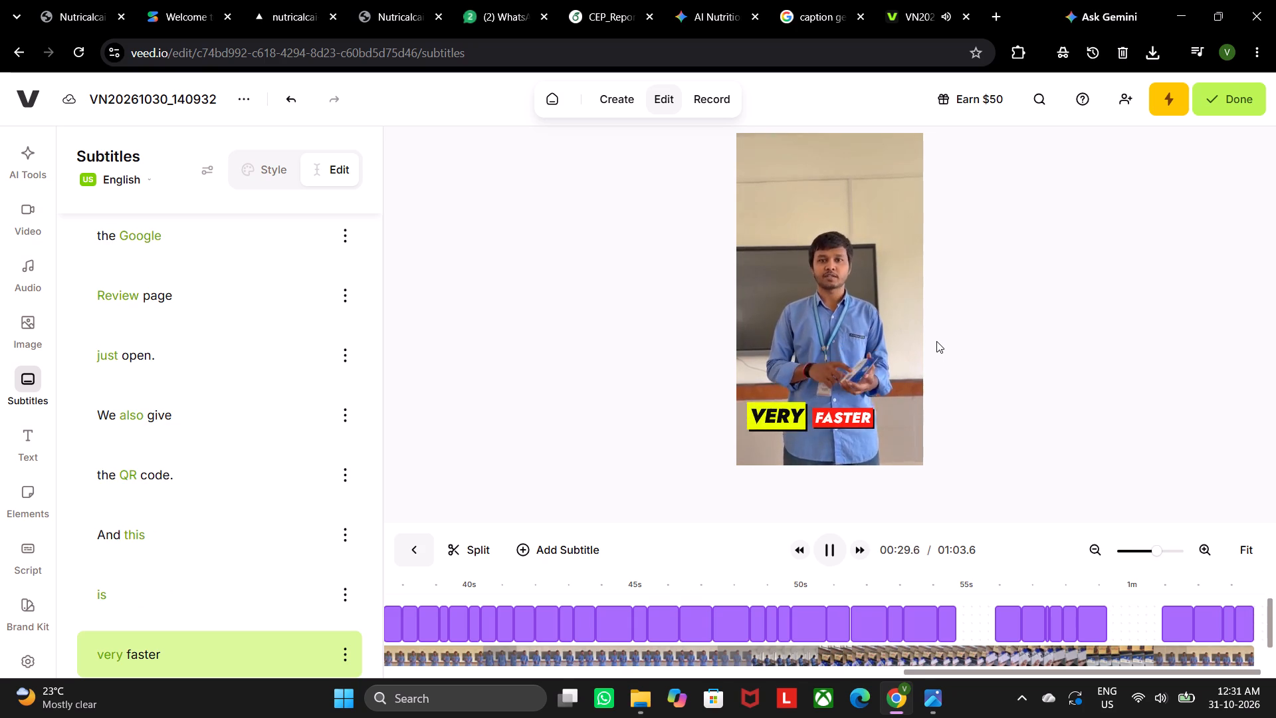
pyautogui.click(794, 580)
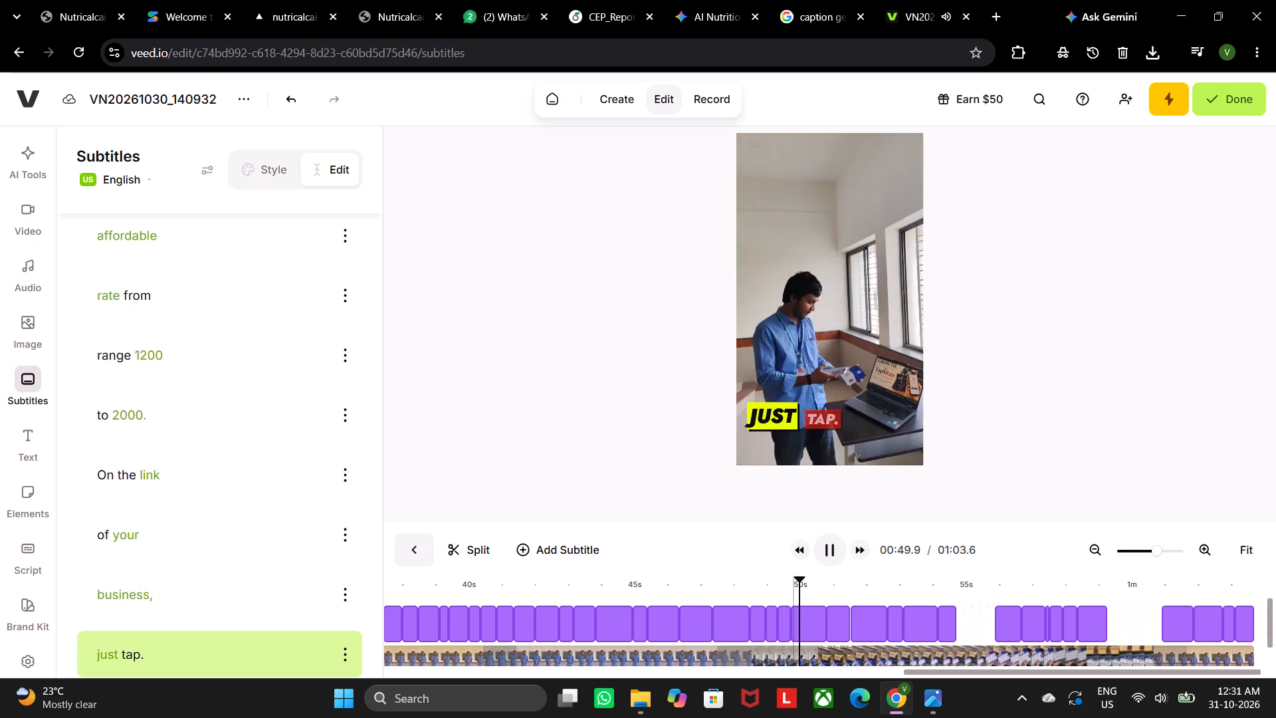
pyautogui.click(595, 581)
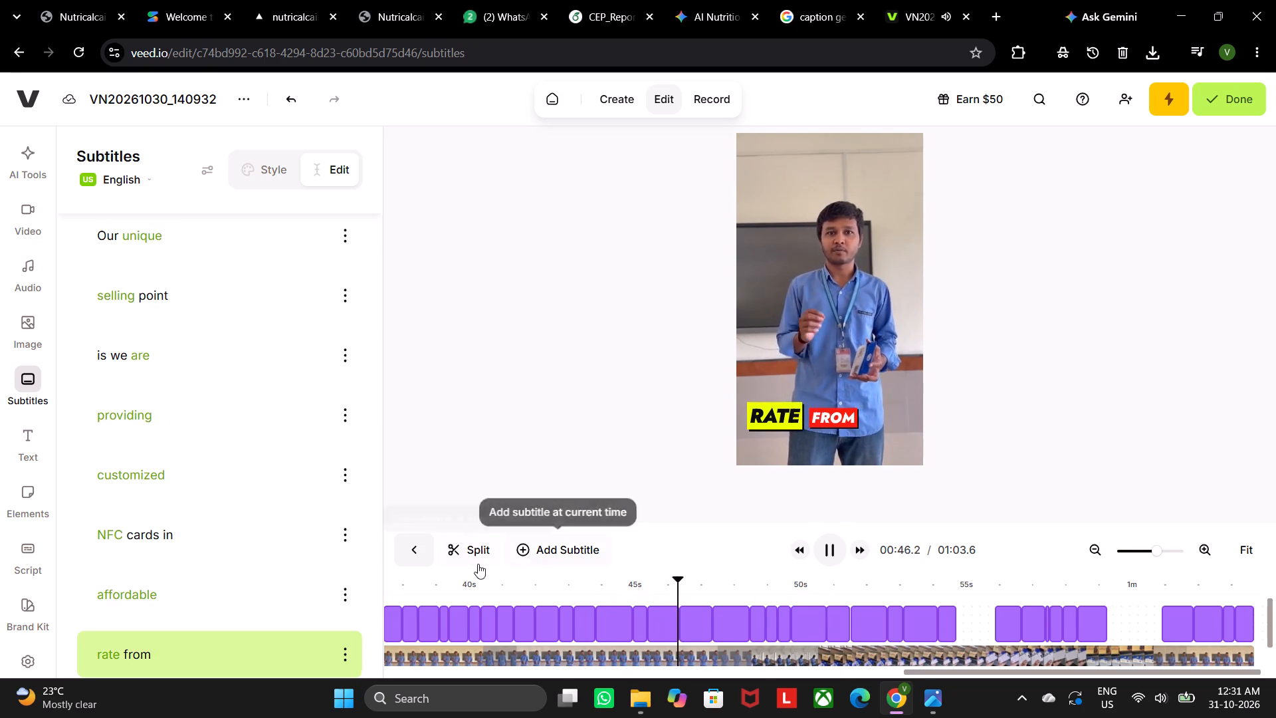
pyautogui.click(437, 584)
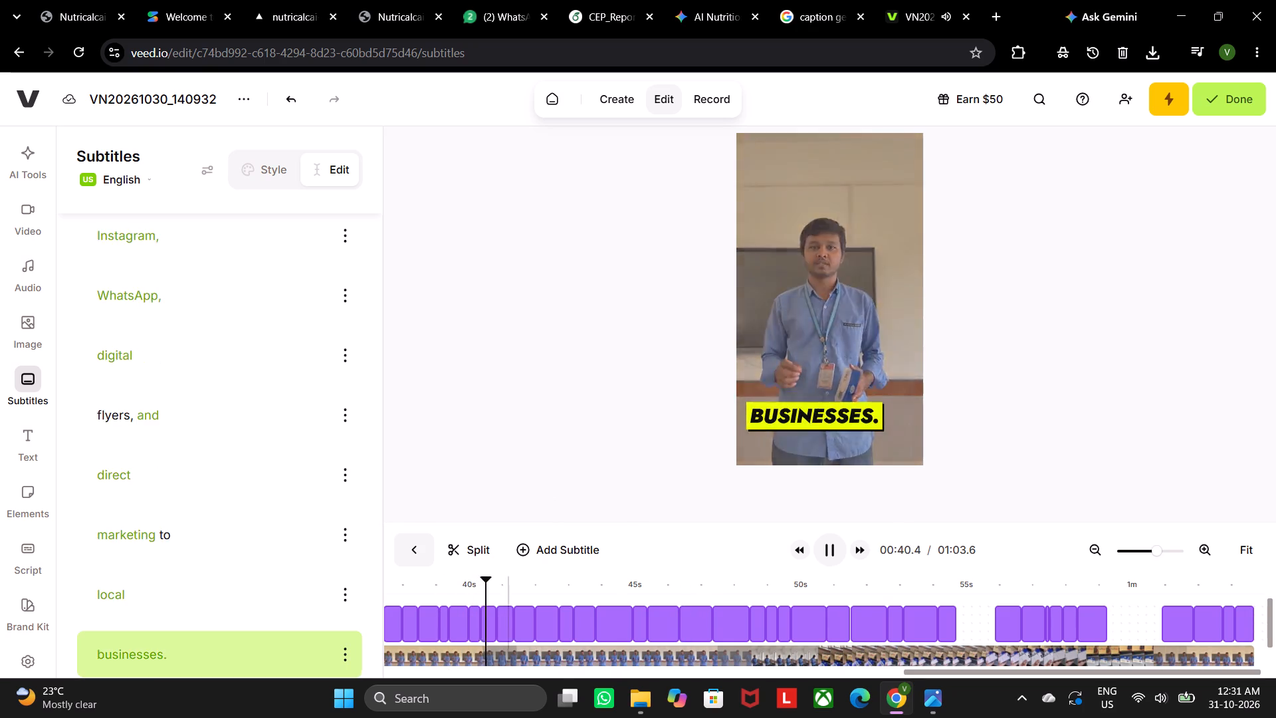
pyautogui.moveTo(510, 590); pyautogui.dragTo(375, 592)
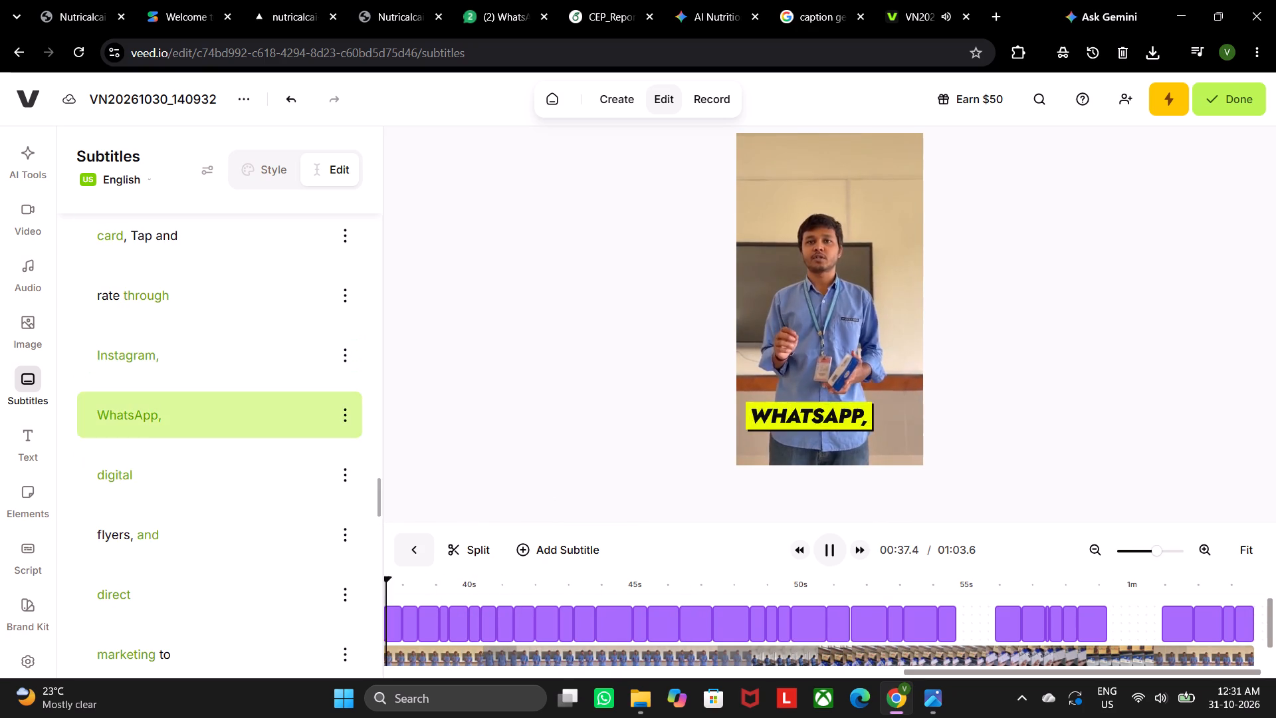
# Fit the whole timeline in view and replay from about 13 s to compare the captions with the speech.
pyautogui.tripleClick(1099, 554)
pyautogui.tripleClick(1099, 554)
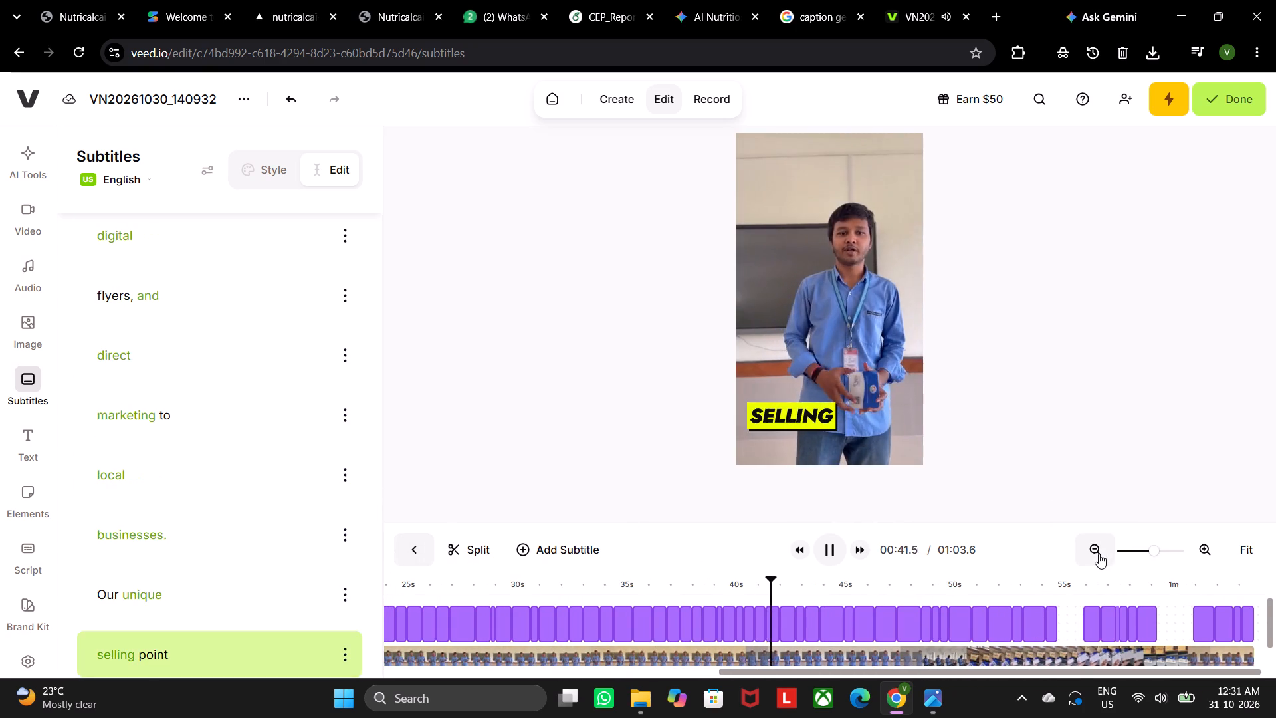
pyautogui.click(1100, 557)
pyautogui.tripleClick(1100, 552)
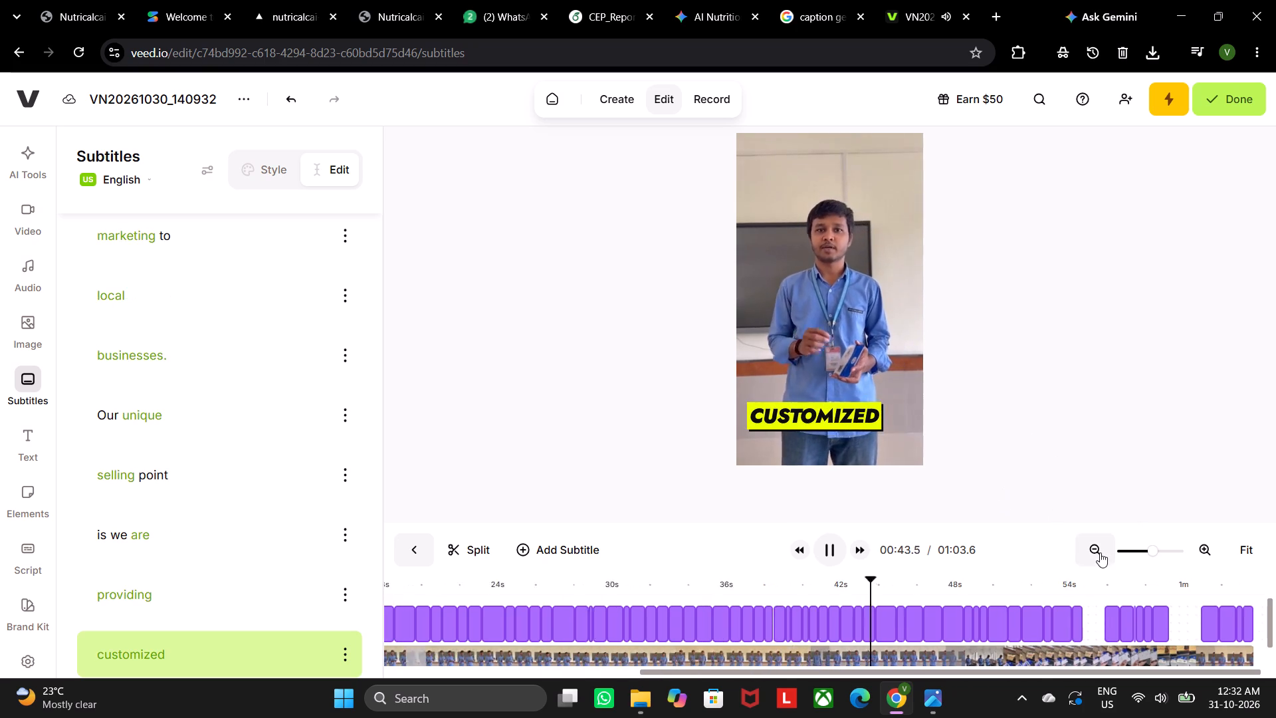
pyautogui.click(415, 580)
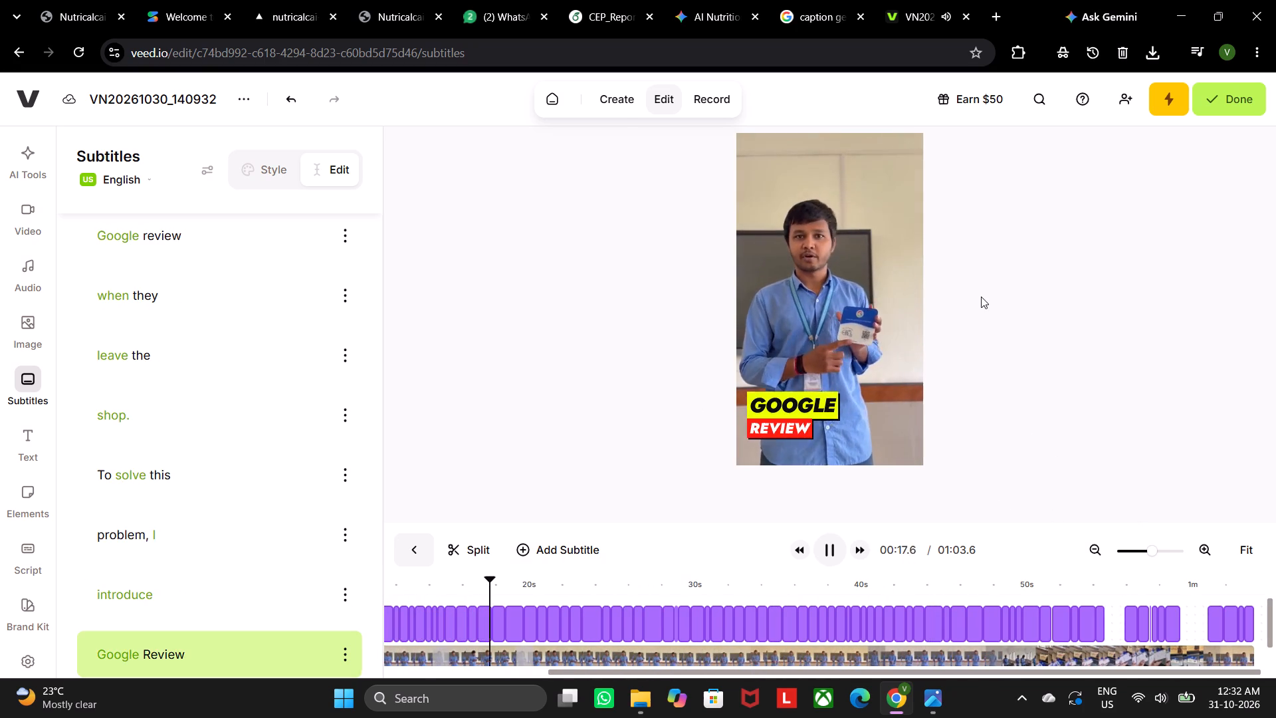
pyautogui.click(1247, 548)
pyautogui.click(1256, 546)
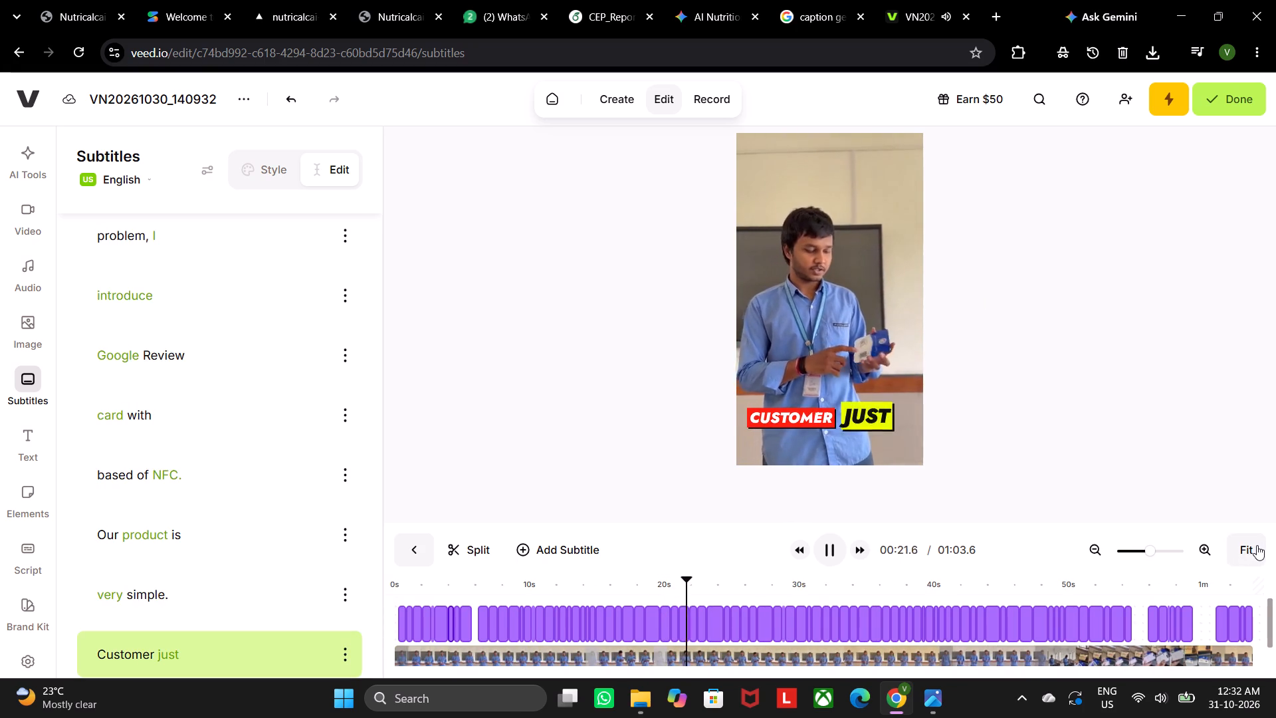
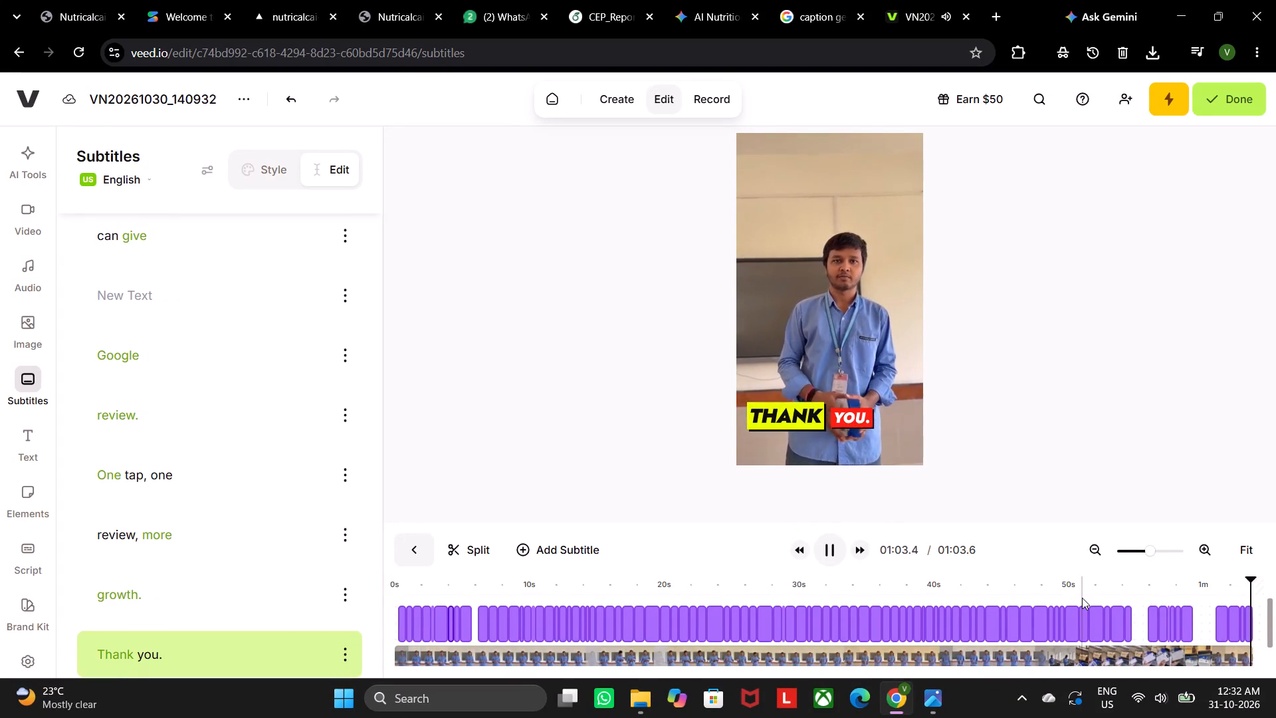
# Replay the stretch from about 51 s and shift the "The link" caption to start at about 55 s, directly before "get open.".
pyautogui.click(1082, 598)
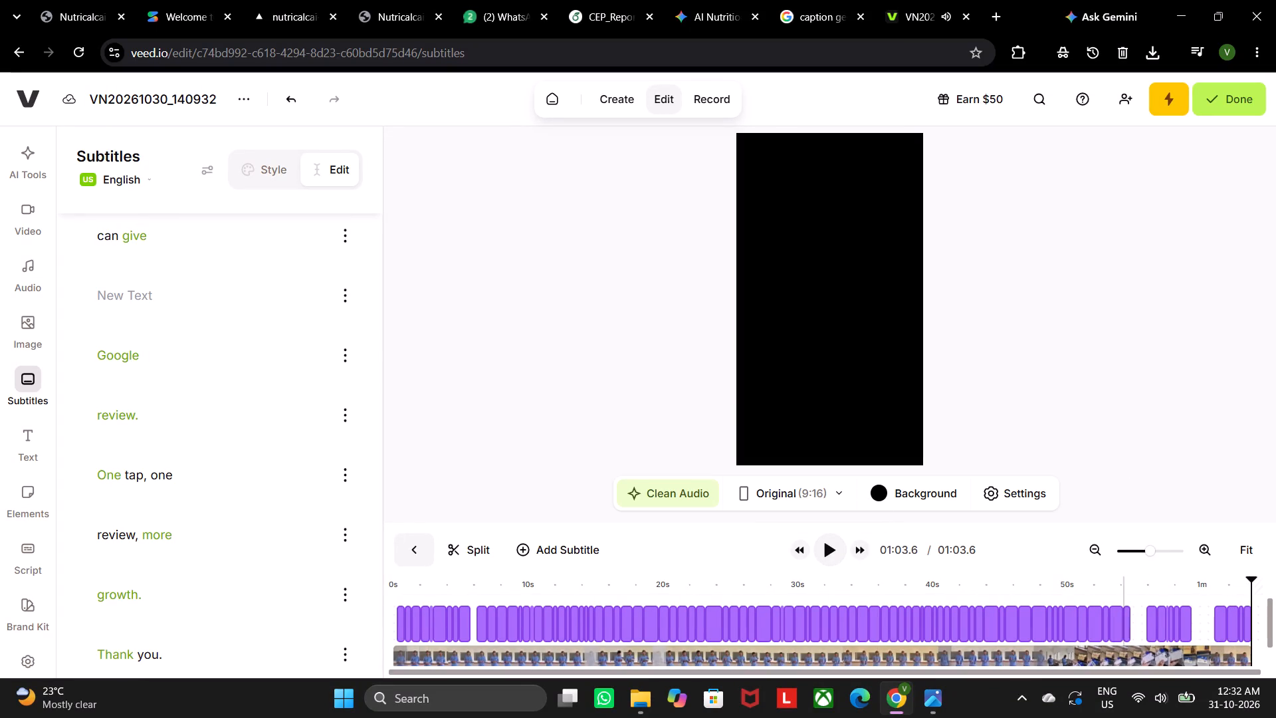
pyautogui.click(1097, 588)
pyautogui.click(824, 560)
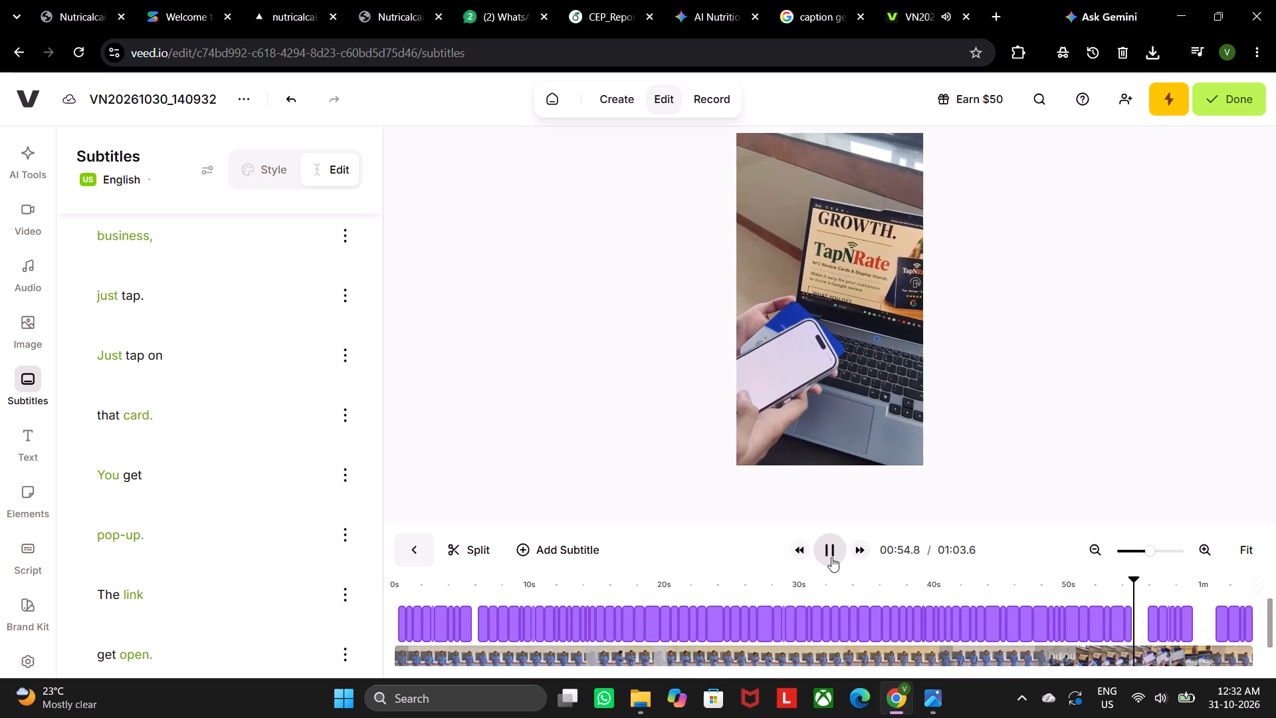
pyautogui.click(831, 557)
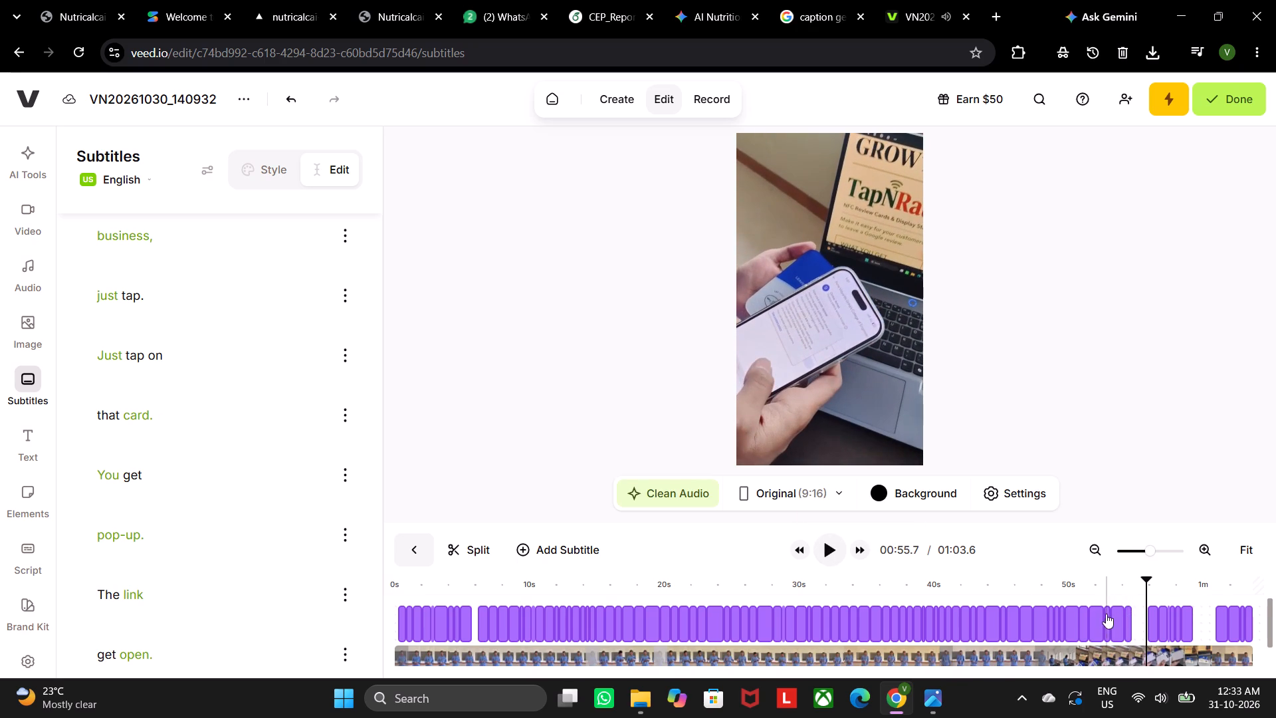
pyautogui.click(1099, 598)
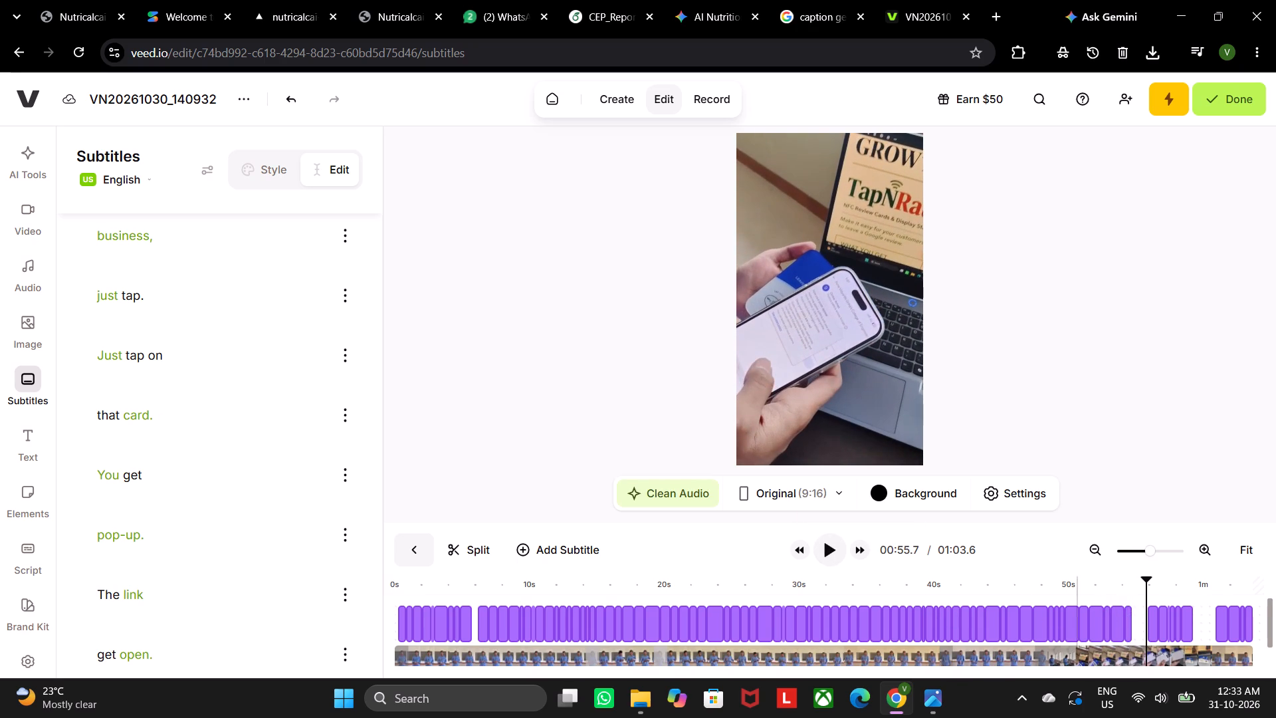
pyautogui.click(1087, 587)
pyautogui.click(836, 552)
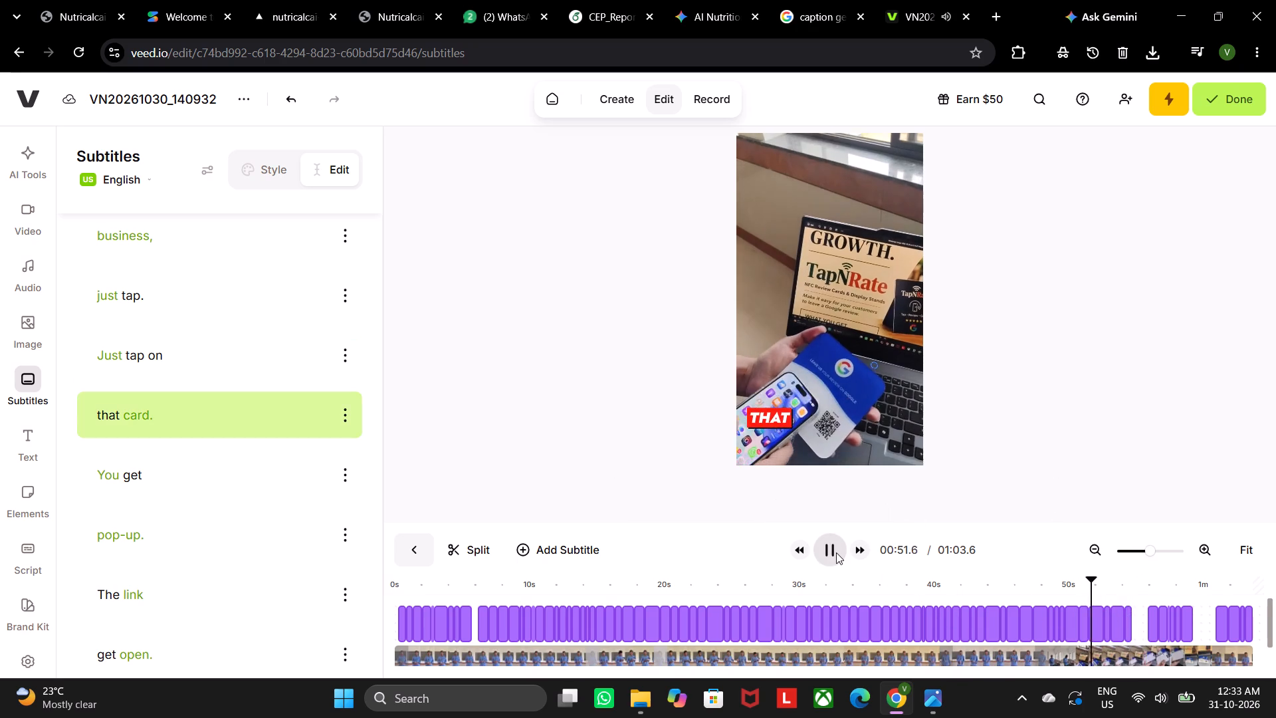
pyautogui.click(836, 552)
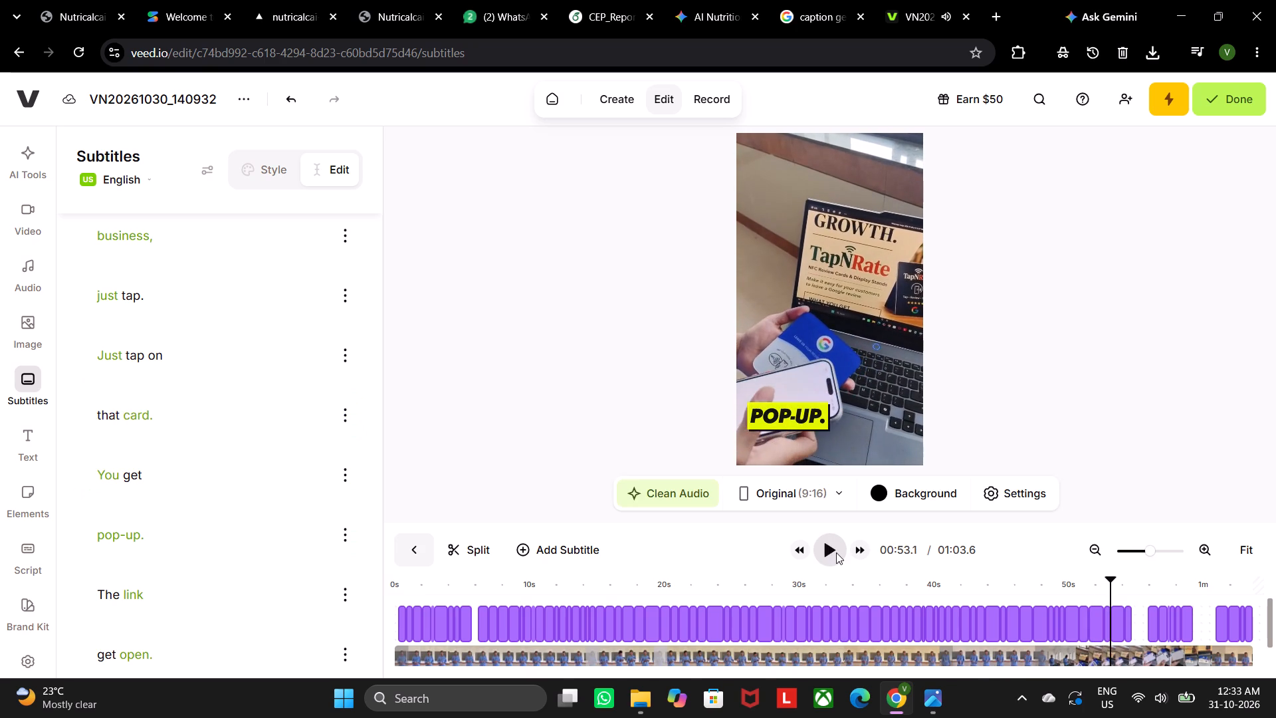
pyautogui.click(836, 552)
pyautogui.click(836, 552)
pyautogui.click(836, 552)
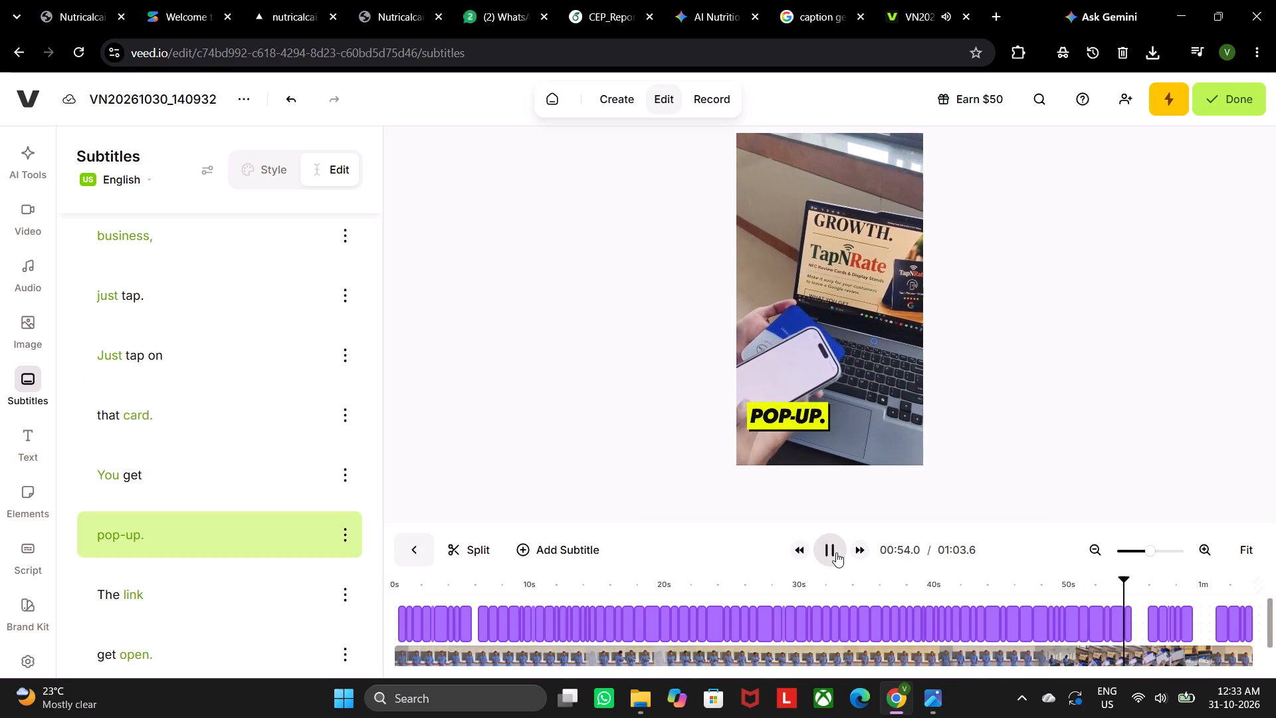
pyautogui.click(836, 552)
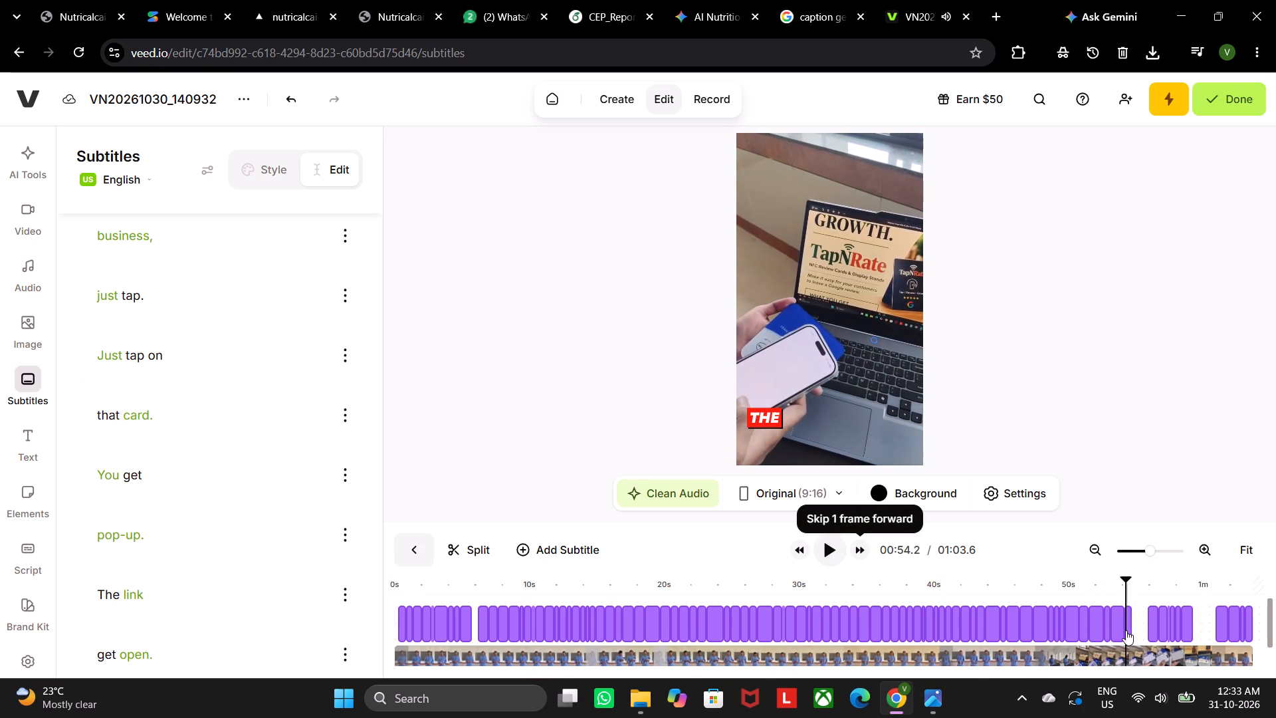
pyautogui.moveTo(1126, 630); pyautogui.dragTo(1138, 628)
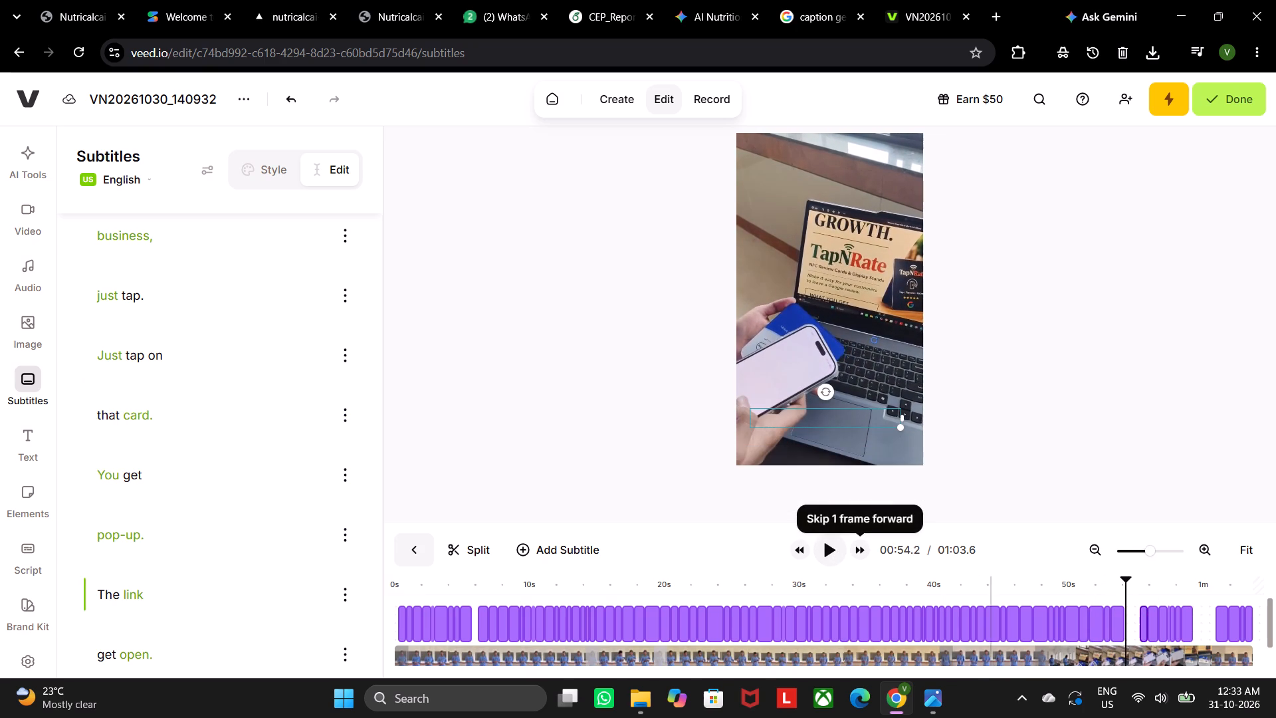
# Replay the video from about 54 s and again from about 47 s to the end to check the caption timing.
pyautogui.doubleClick(840, 557)
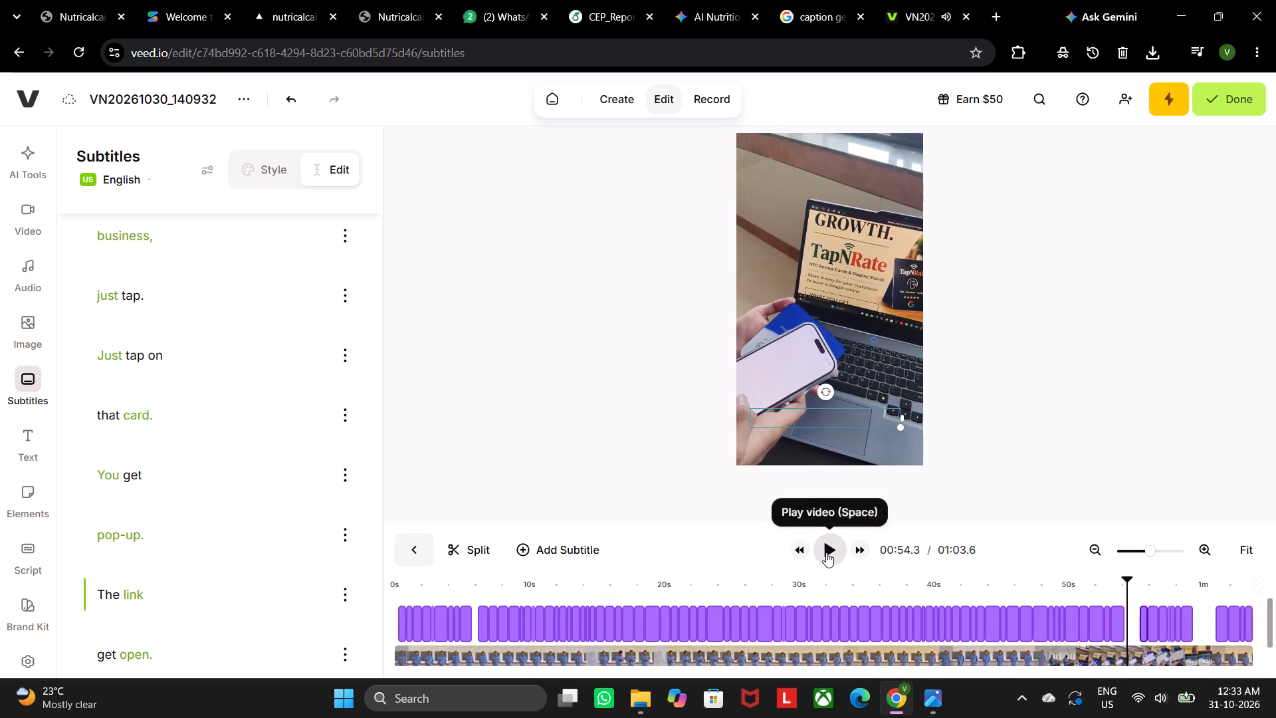
pyautogui.click(826, 552)
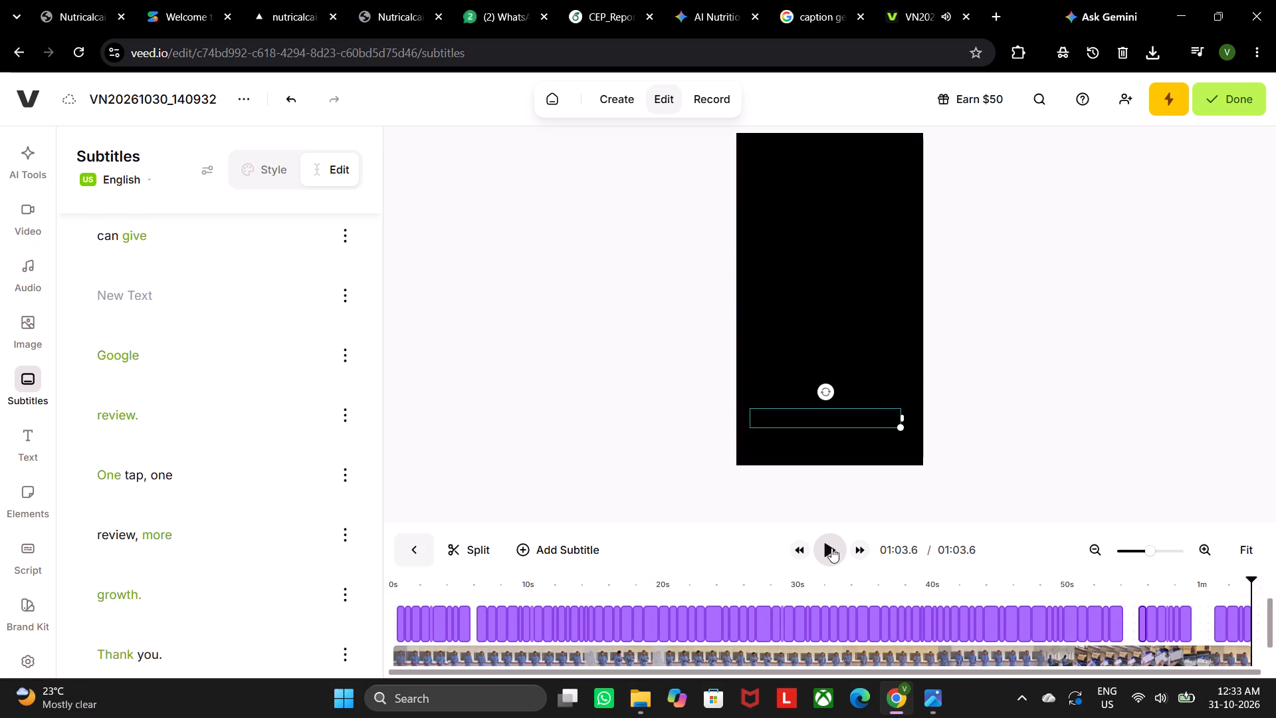
pyautogui.click(1023, 587)
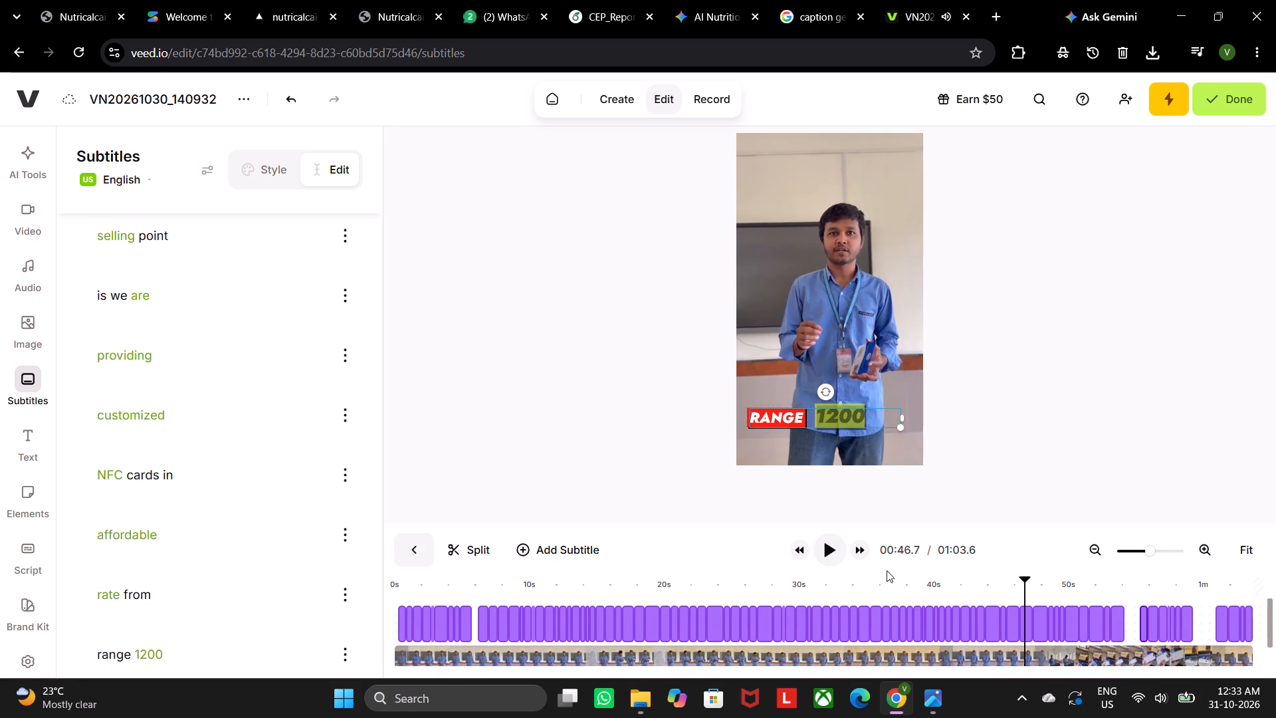
pyautogui.click(838, 560)
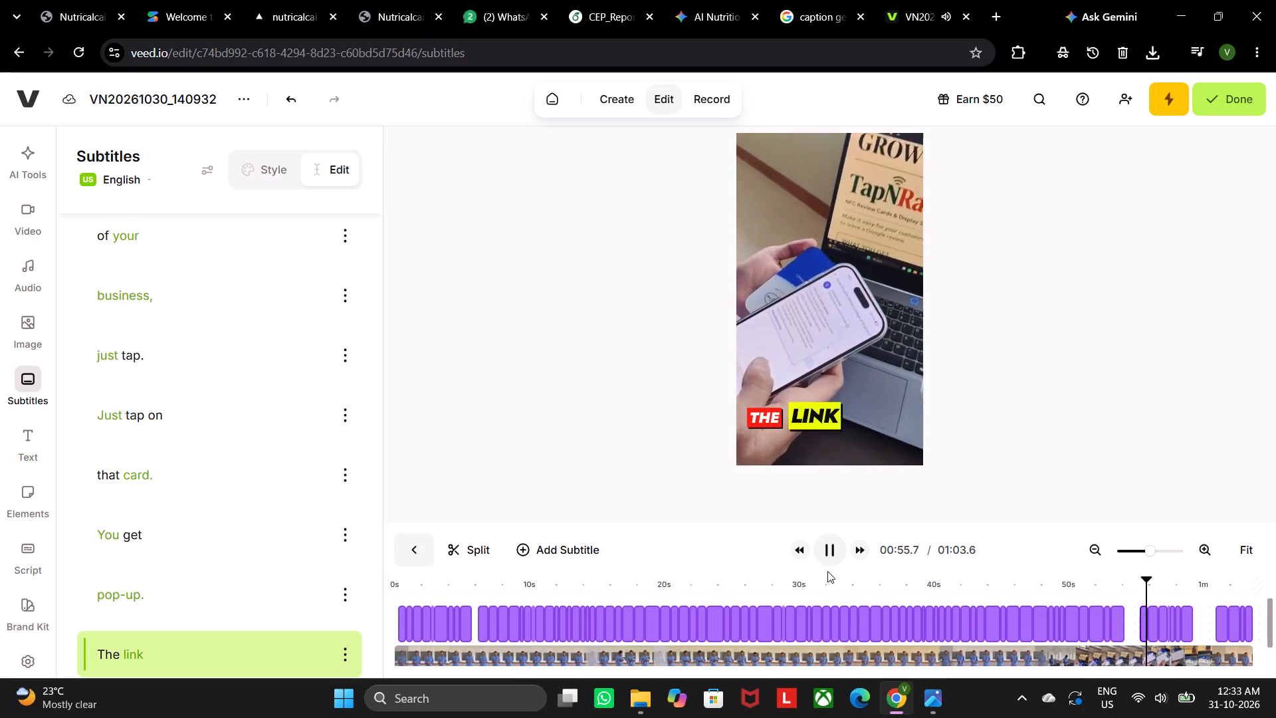
pyautogui.click(835, 556)
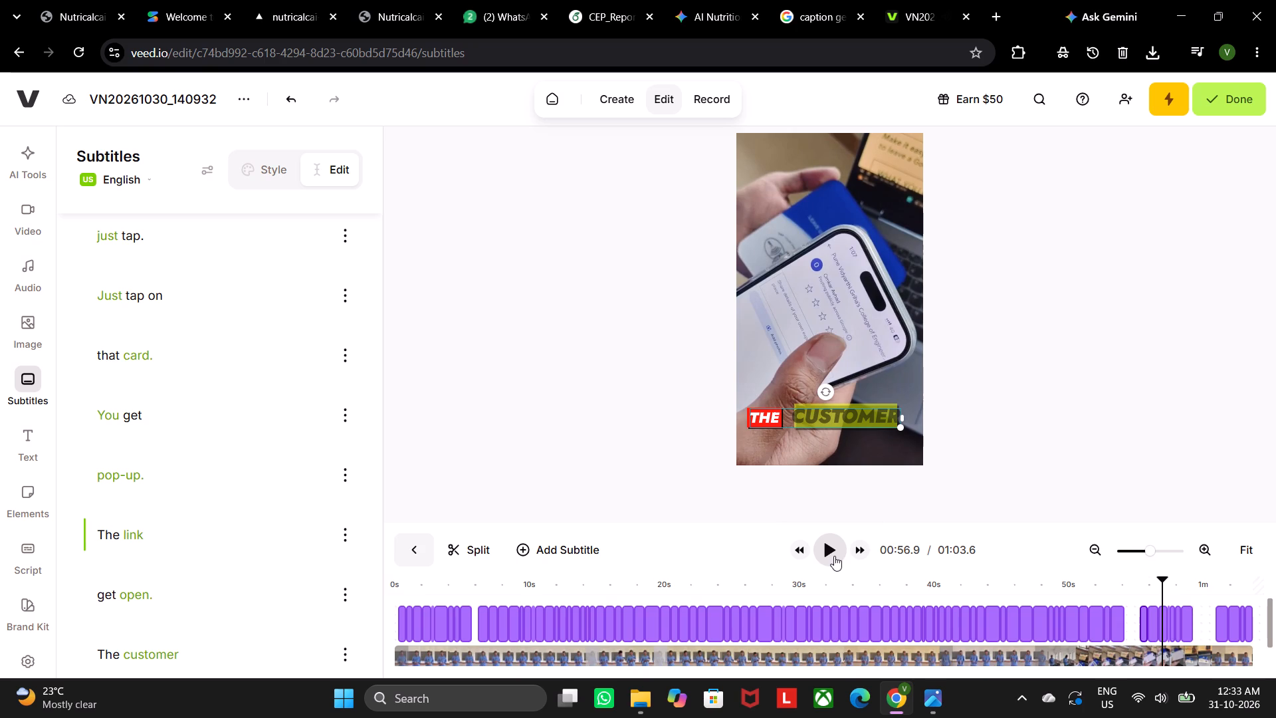
pyautogui.click(834, 556)
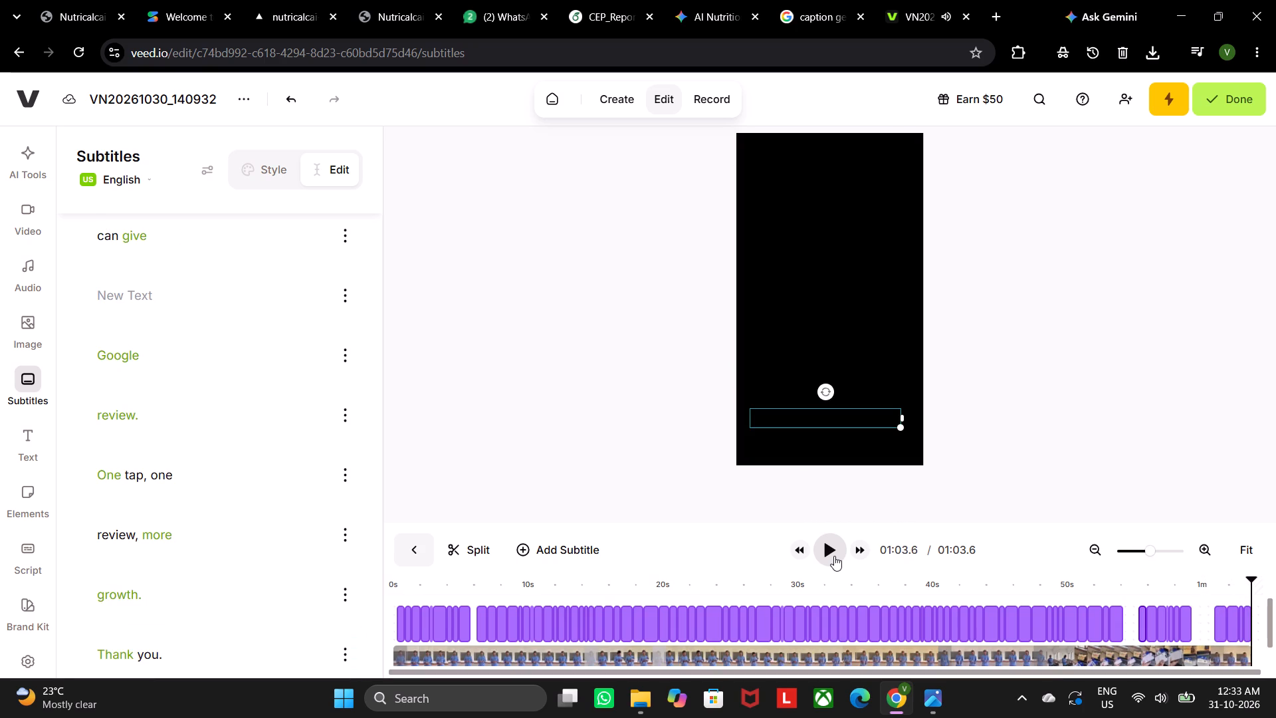
# Finish editing and render the captioned video, declining the offer to invite friends.
pyautogui.click(1226, 92)
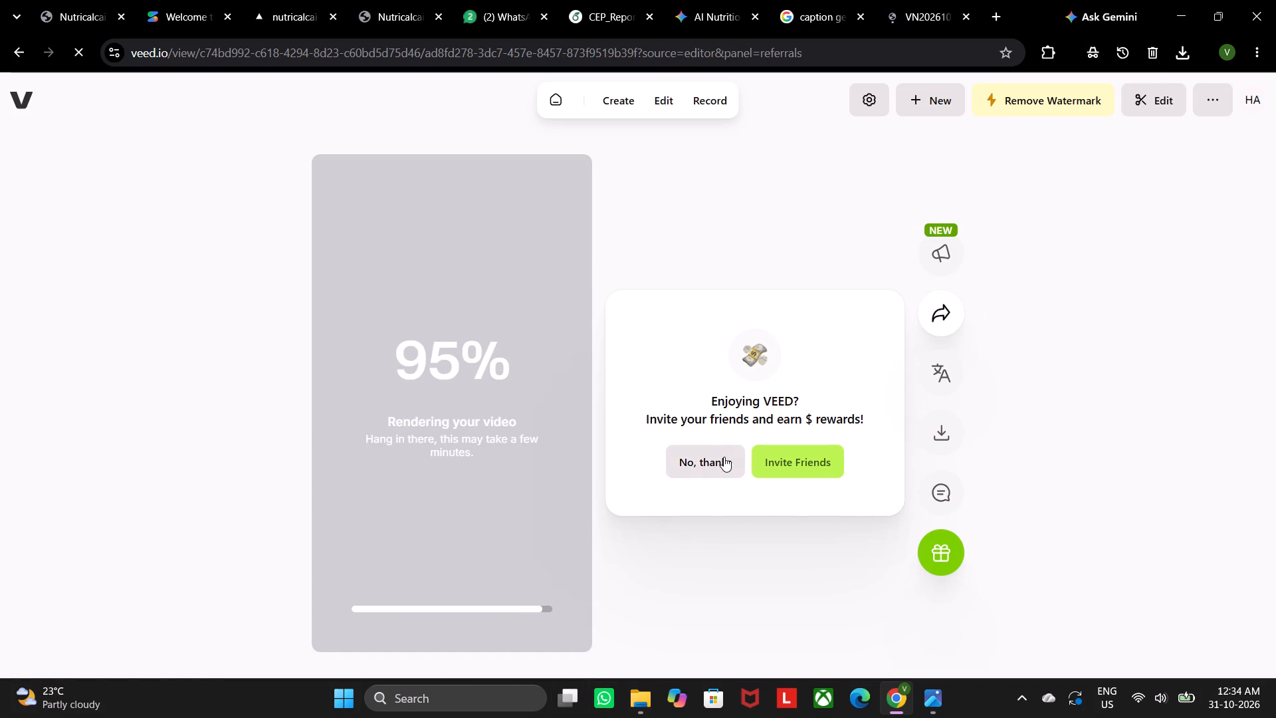
pyautogui.click(724, 457)
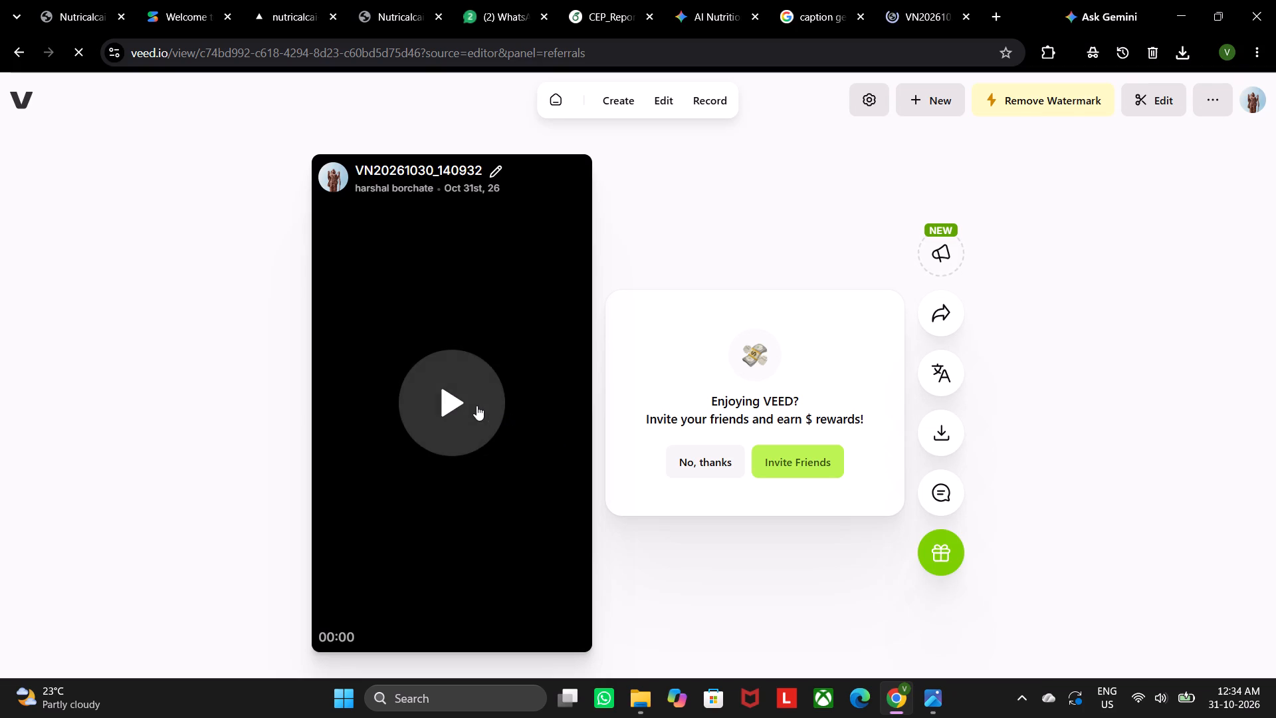
# Play the rendered video to review its captions and watermark, and dismiss the invite-friends offer.
pyautogui.click(475, 405)
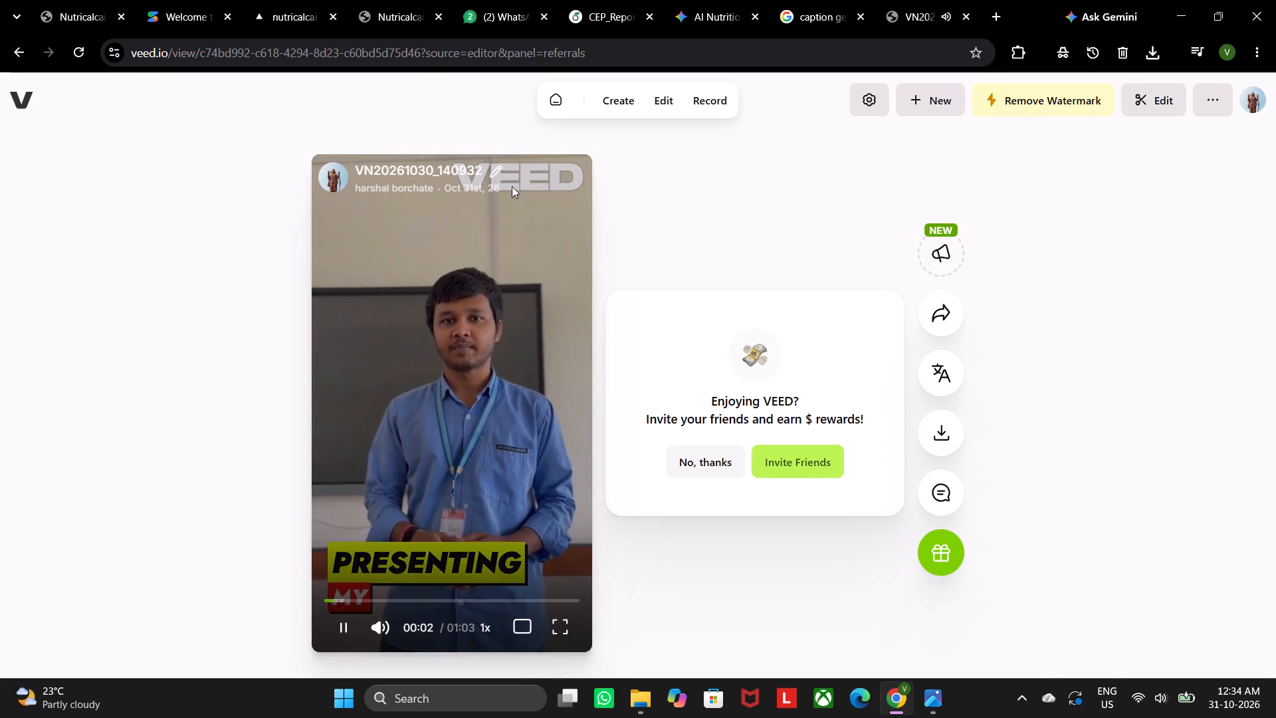
pyautogui.click(518, 174)
pyautogui.click(489, 362)
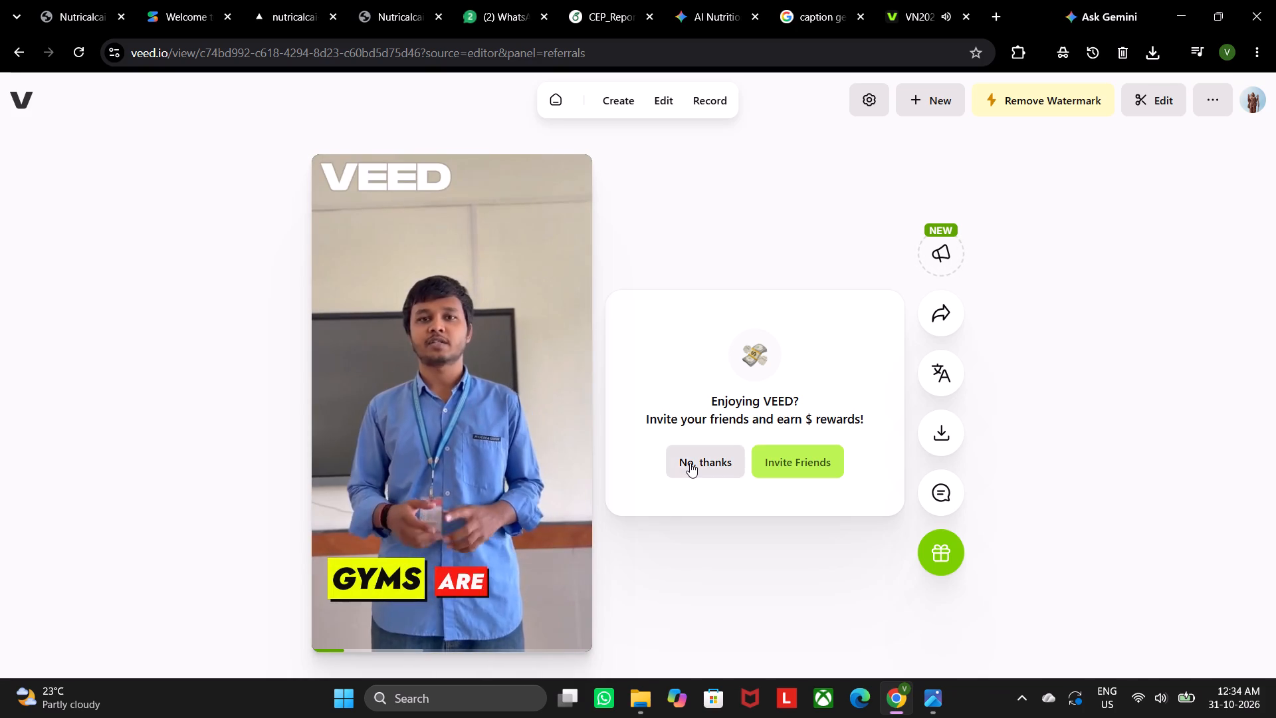
pyautogui.click(690, 463)
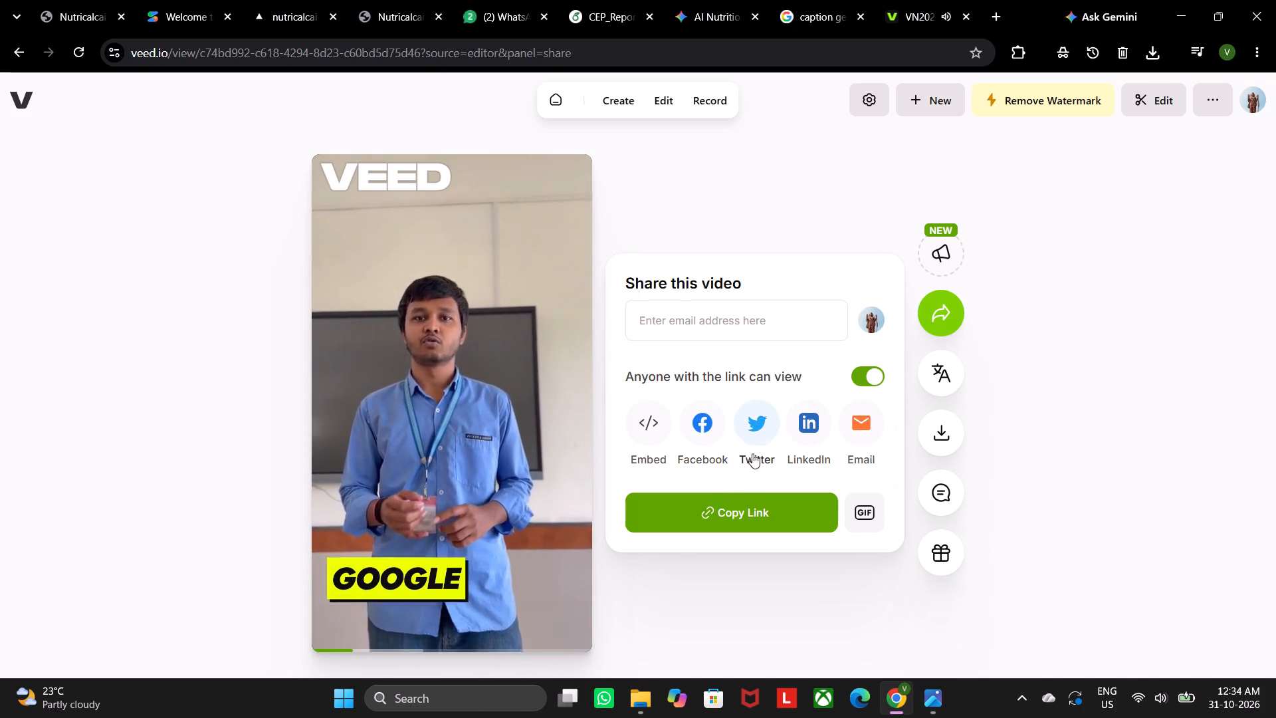
pyautogui.moveTo(758, 444); pyautogui.dragTo(659, 439)
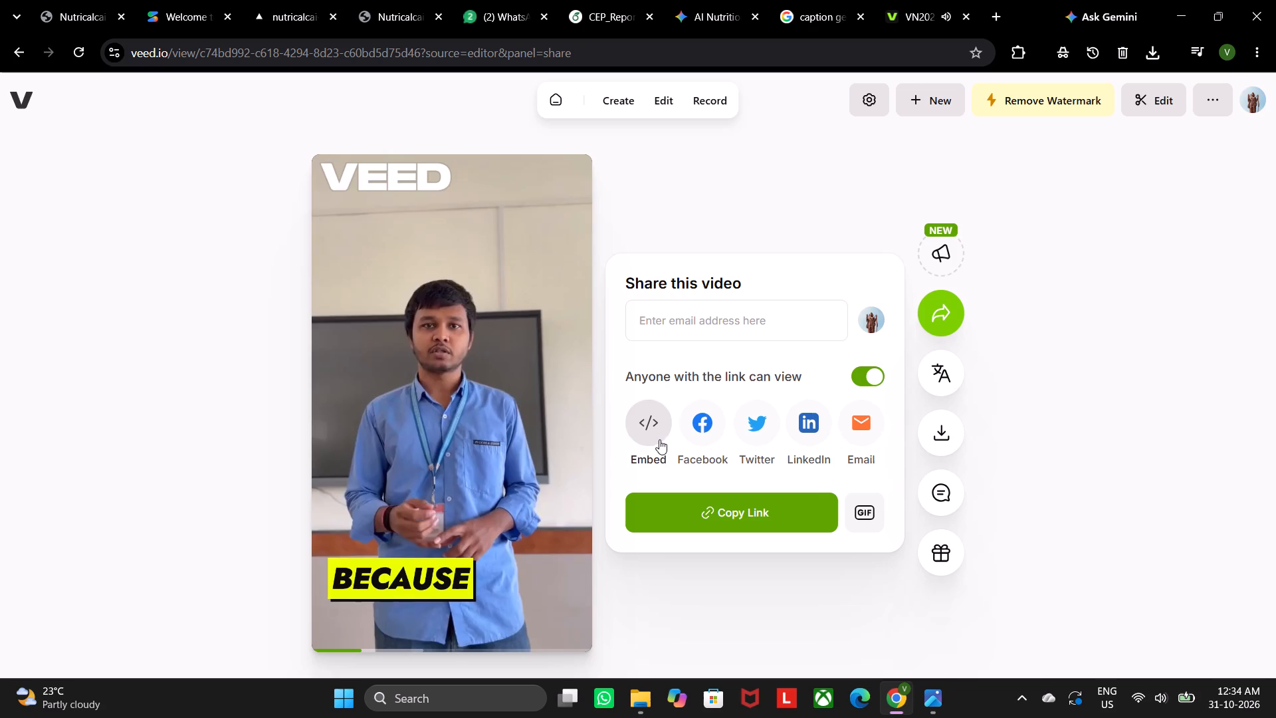
pyautogui.moveTo(659, 439); pyautogui.dragTo(570, 465)
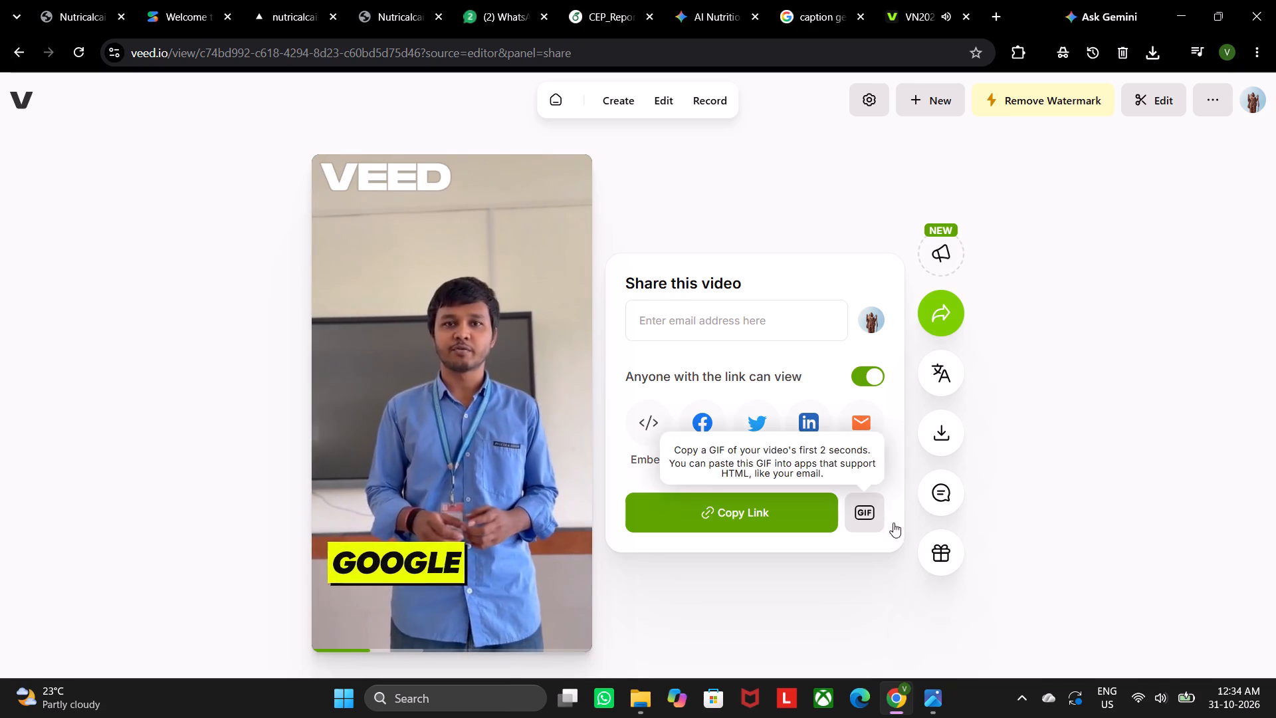
# Download the video as a free 720p MP4 to Downloads as "VN20261030_140932 (1)", and close the watermark-removal upgrade offer.
pyautogui.click(959, 439)
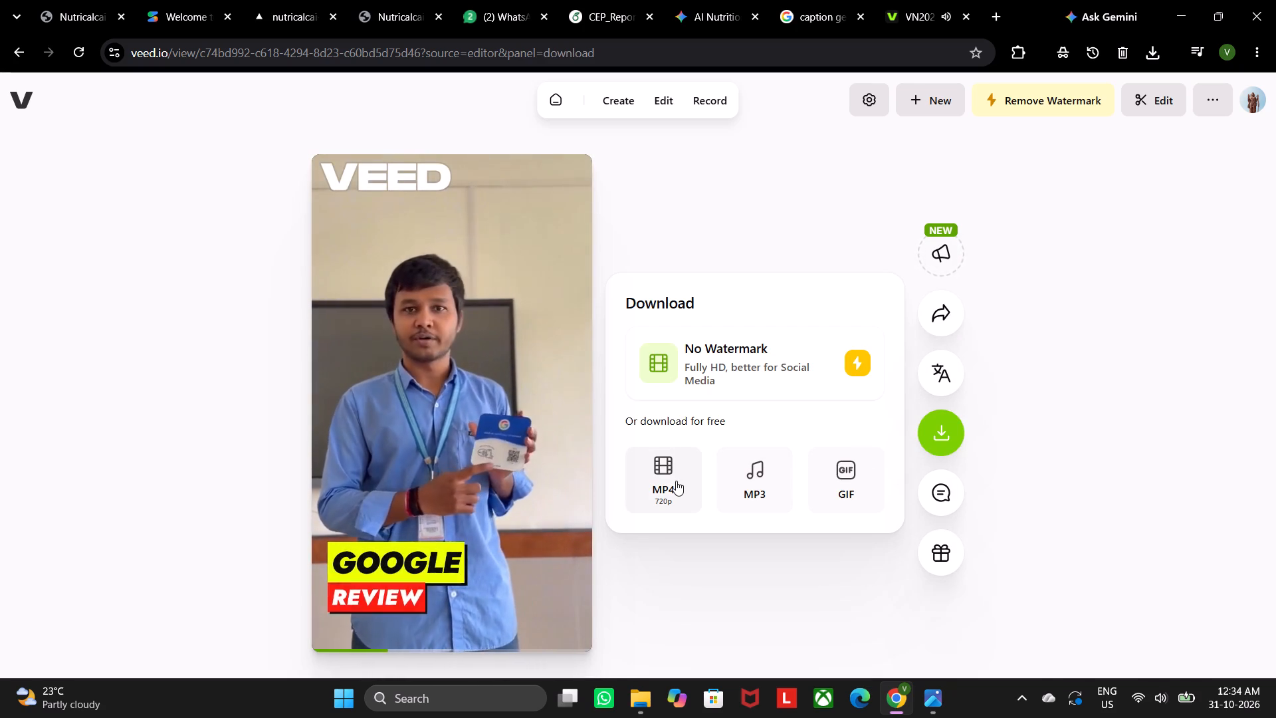
pyautogui.click(676, 479)
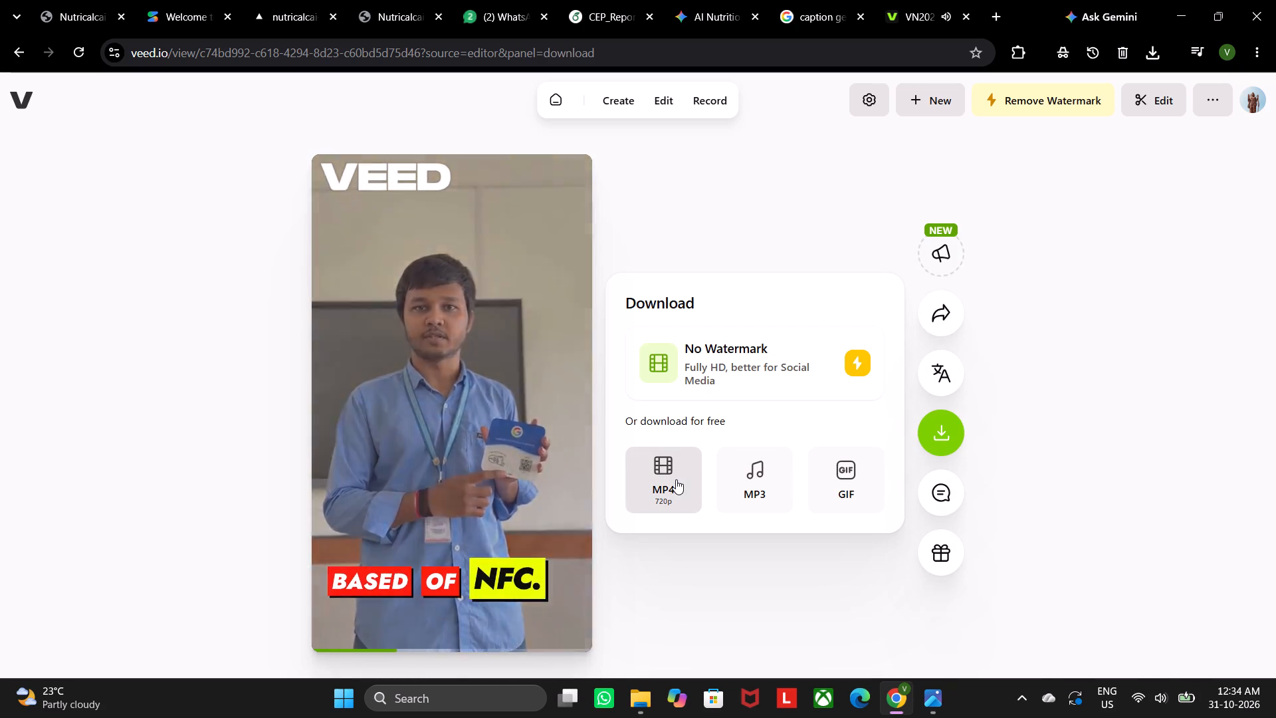
pyautogui.click(768, 364)
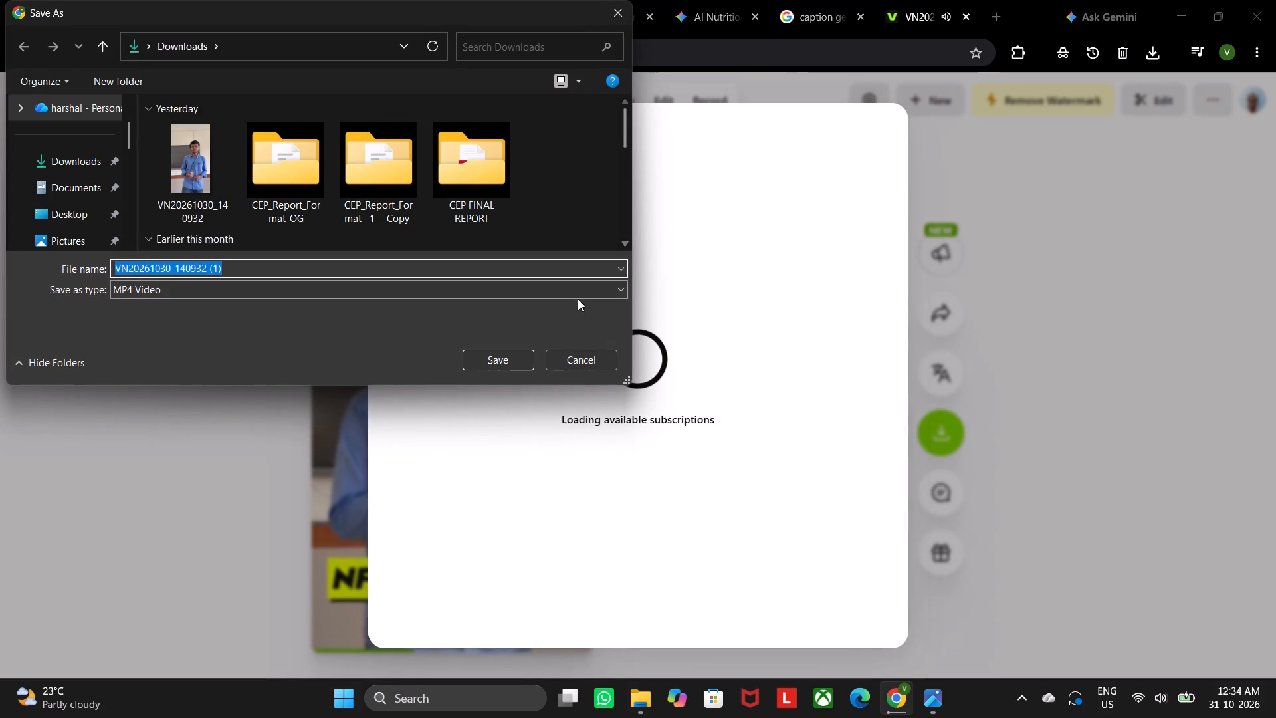
pyautogui.click(522, 360)
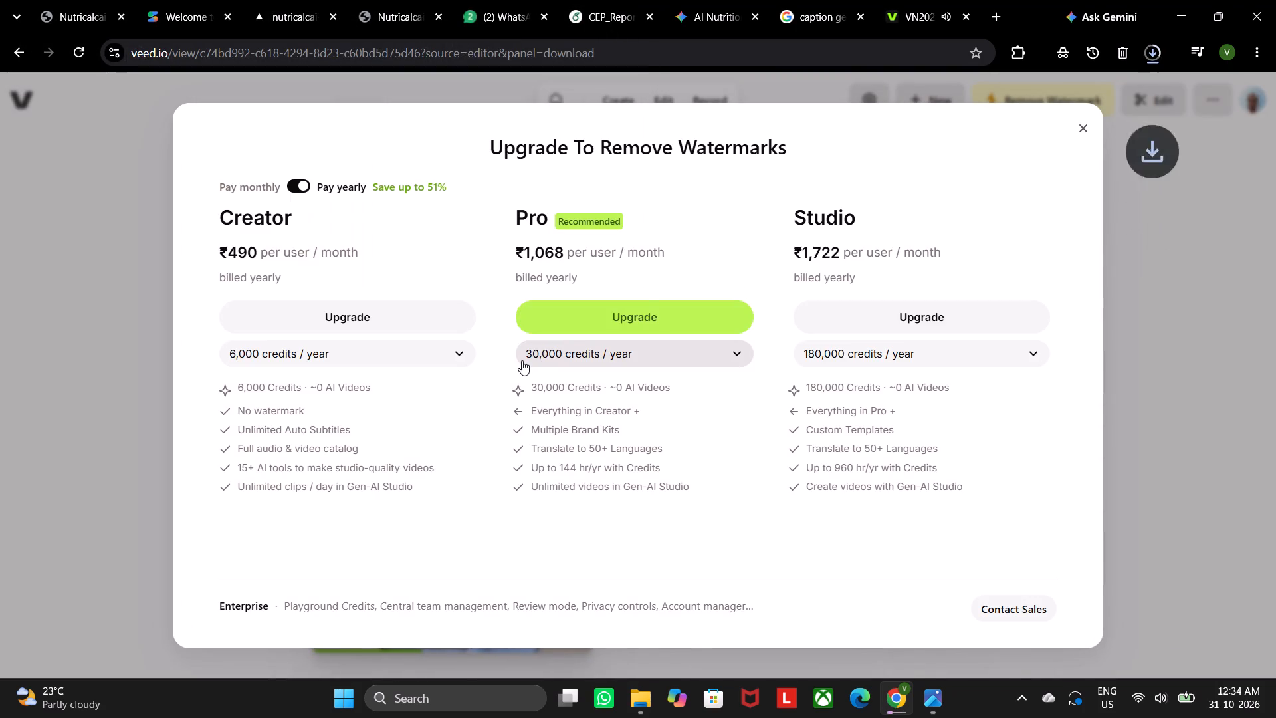
pyautogui.click(1083, 126)
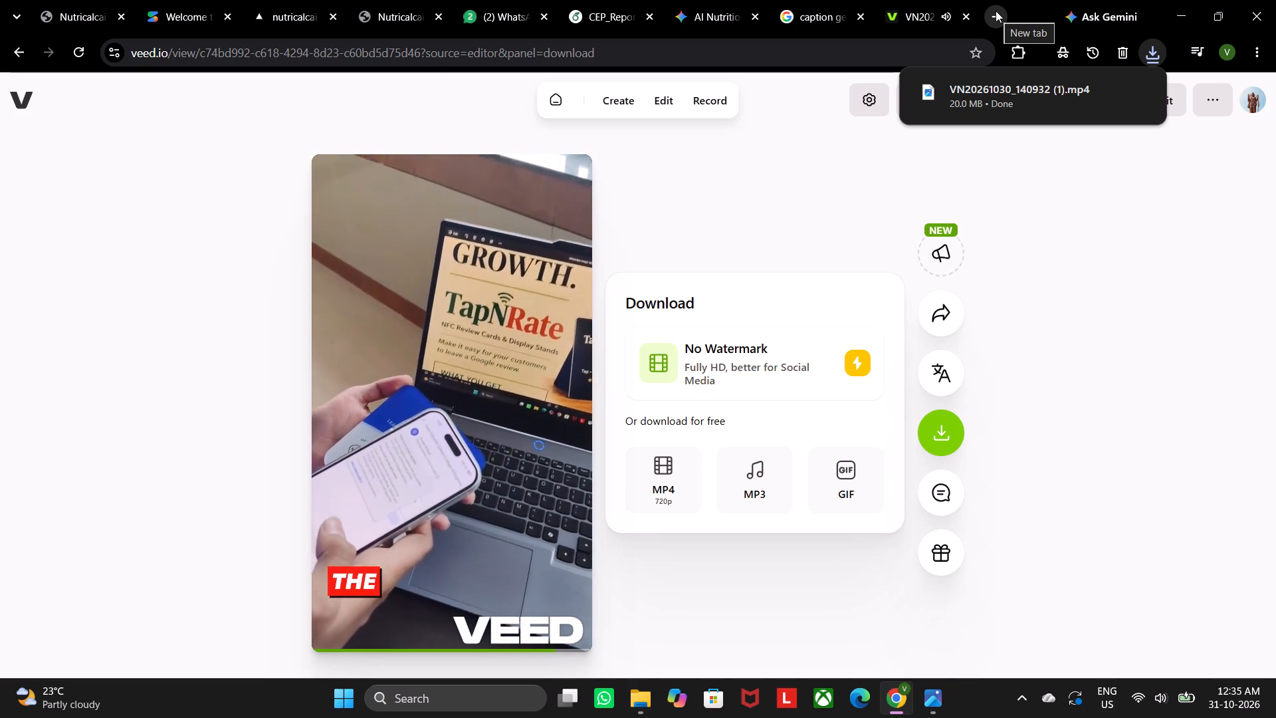
pyautogui.doubleClick(996, 11)
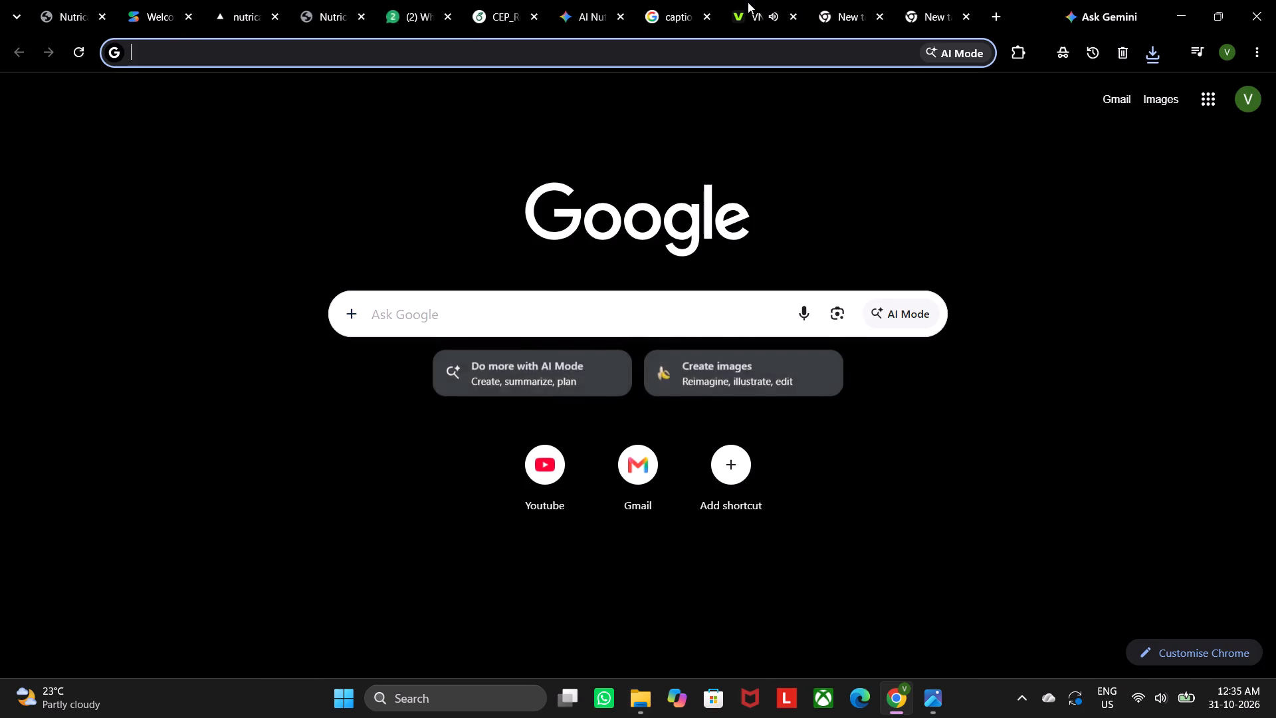
pyautogui.click(748, 2)
pyautogui.click(509, 275)
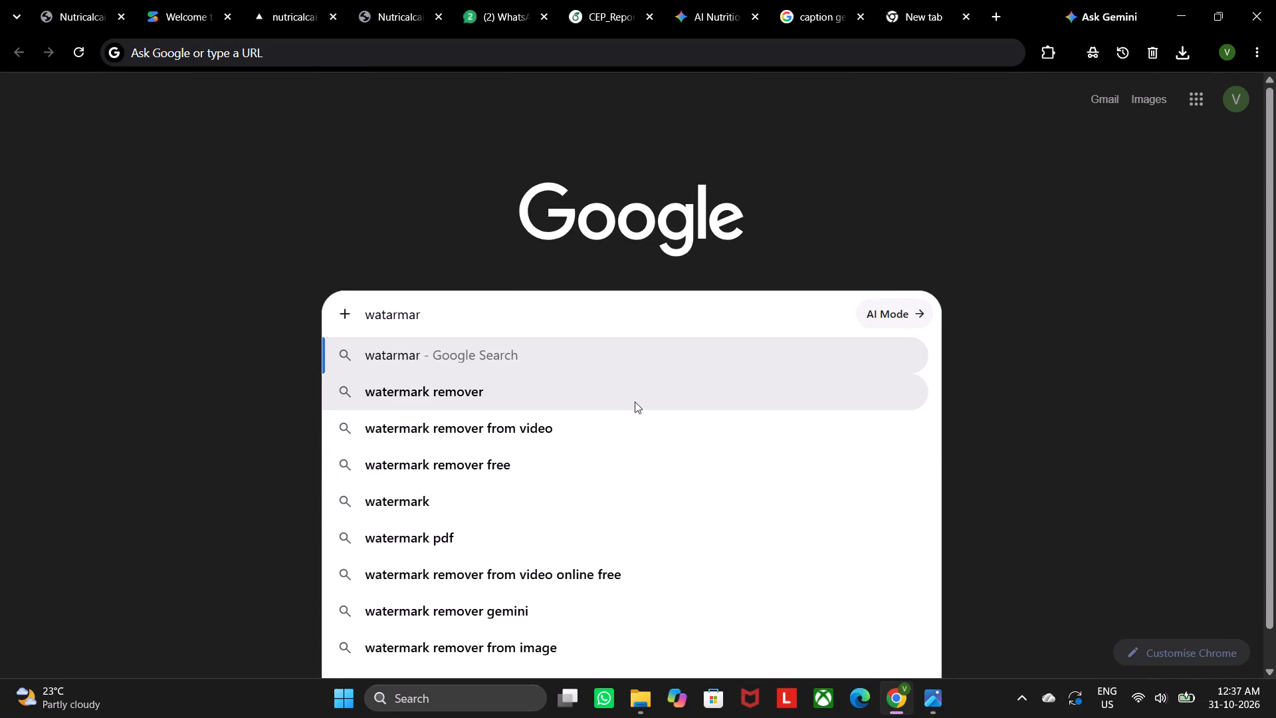
pyautogui.moveTo(618, 417); pyautogui.dragTo(624, 426)
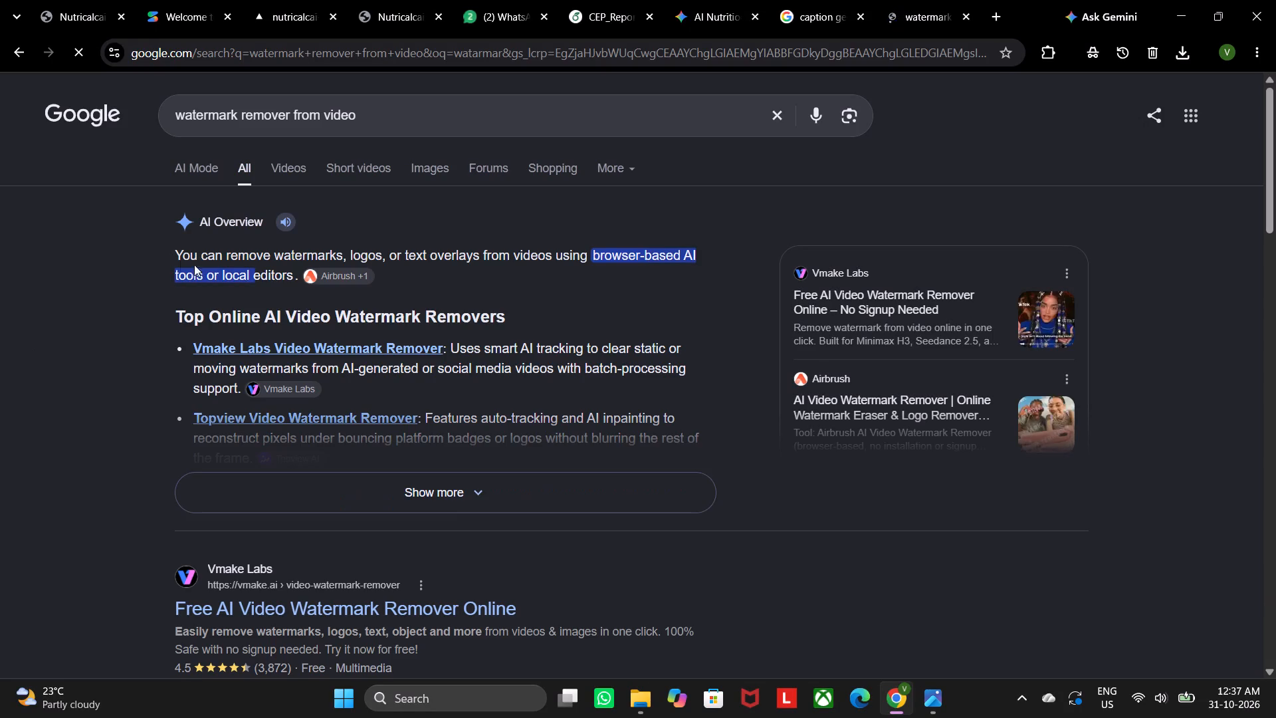
pyautogui.scroll(-4, 252, 562)
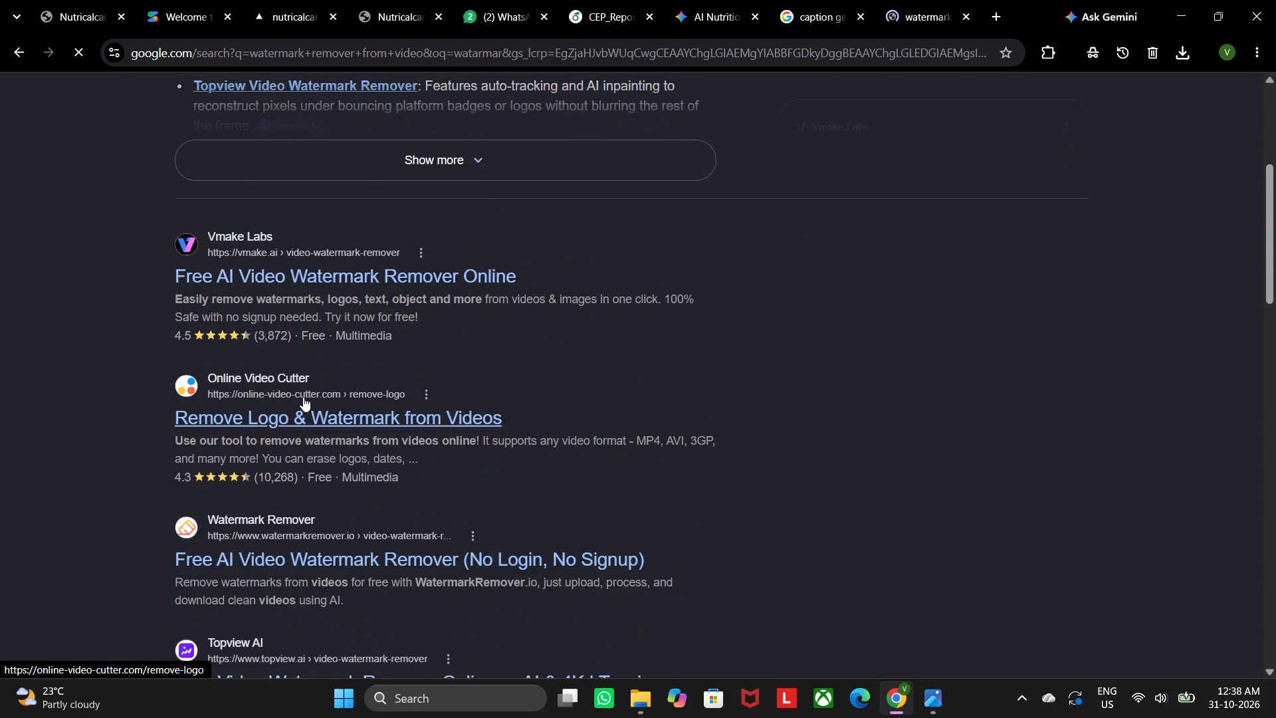
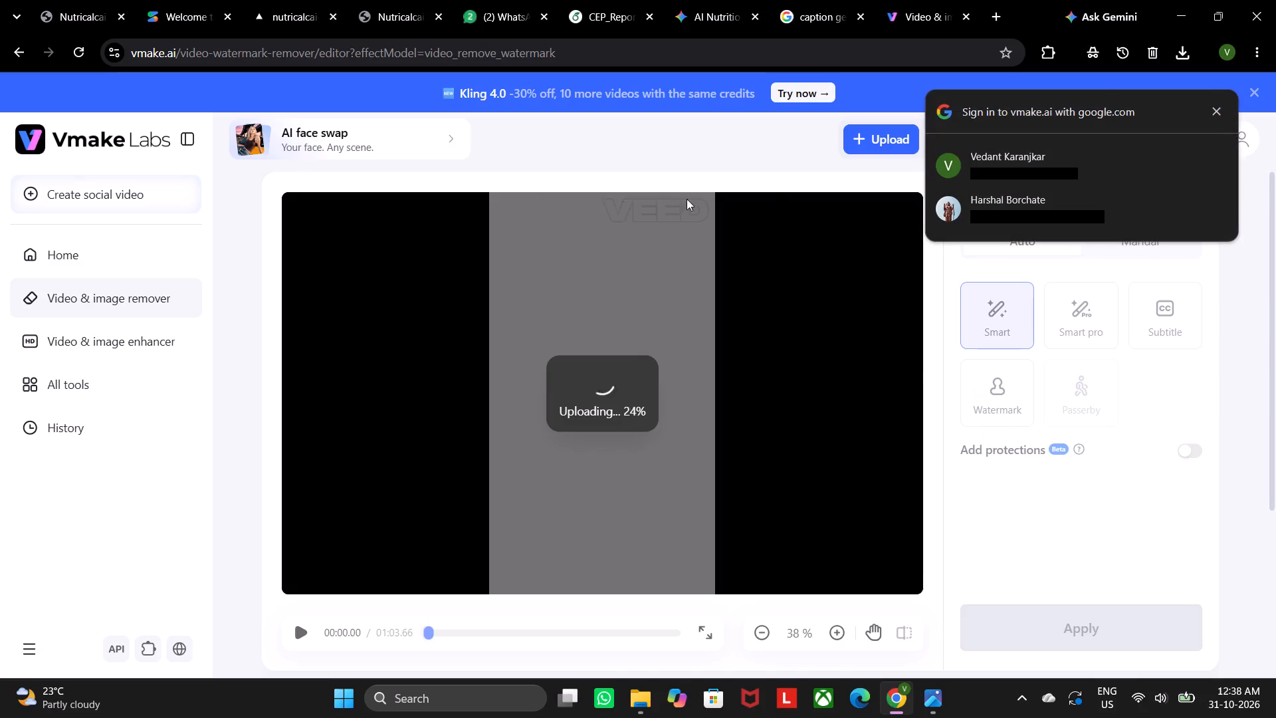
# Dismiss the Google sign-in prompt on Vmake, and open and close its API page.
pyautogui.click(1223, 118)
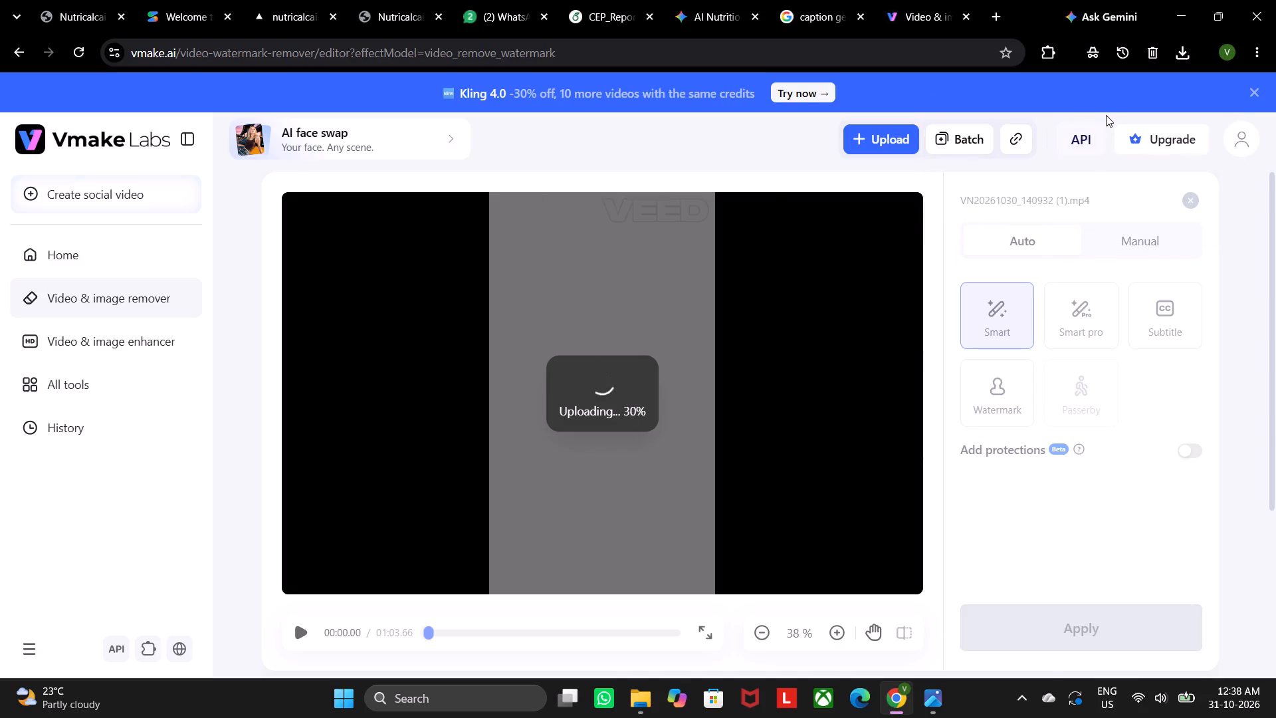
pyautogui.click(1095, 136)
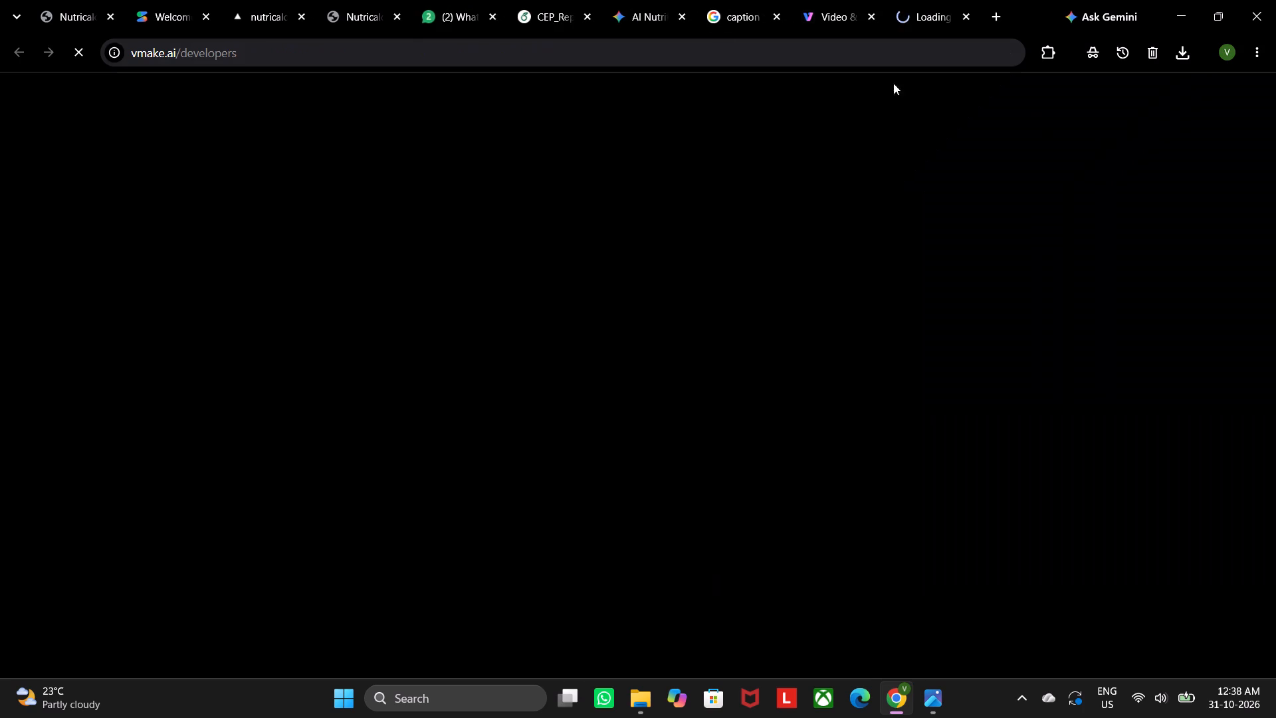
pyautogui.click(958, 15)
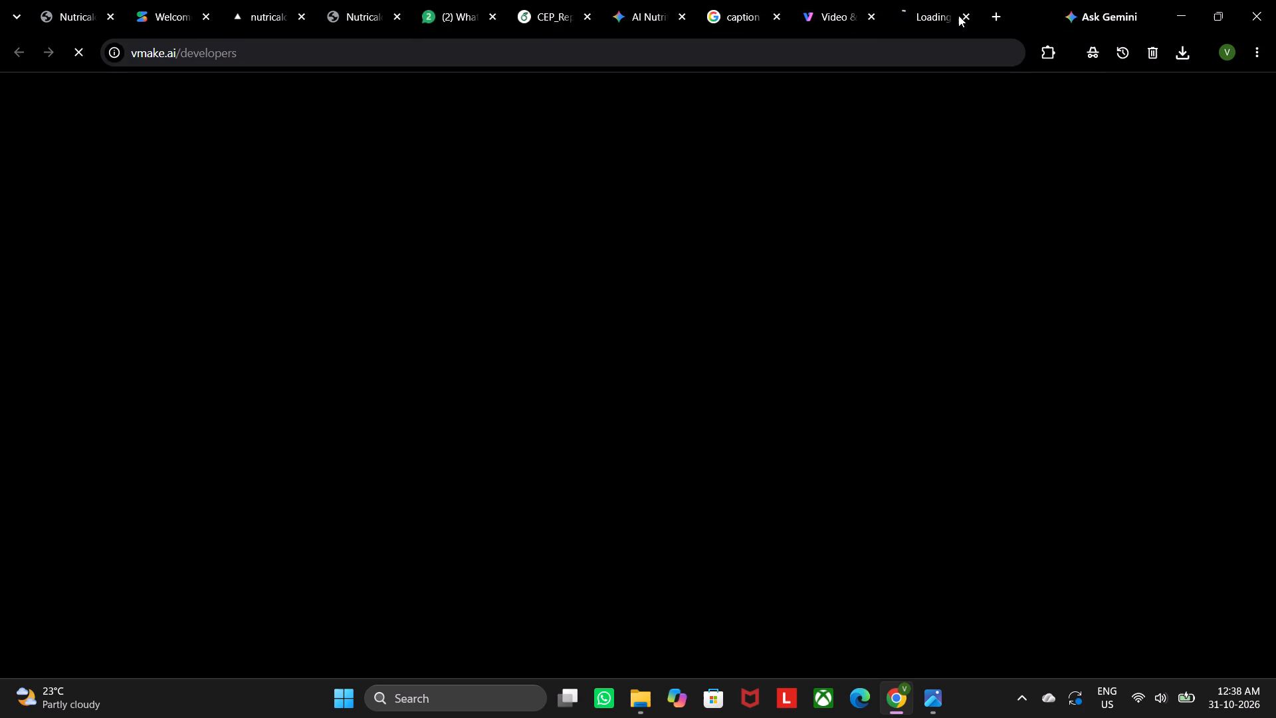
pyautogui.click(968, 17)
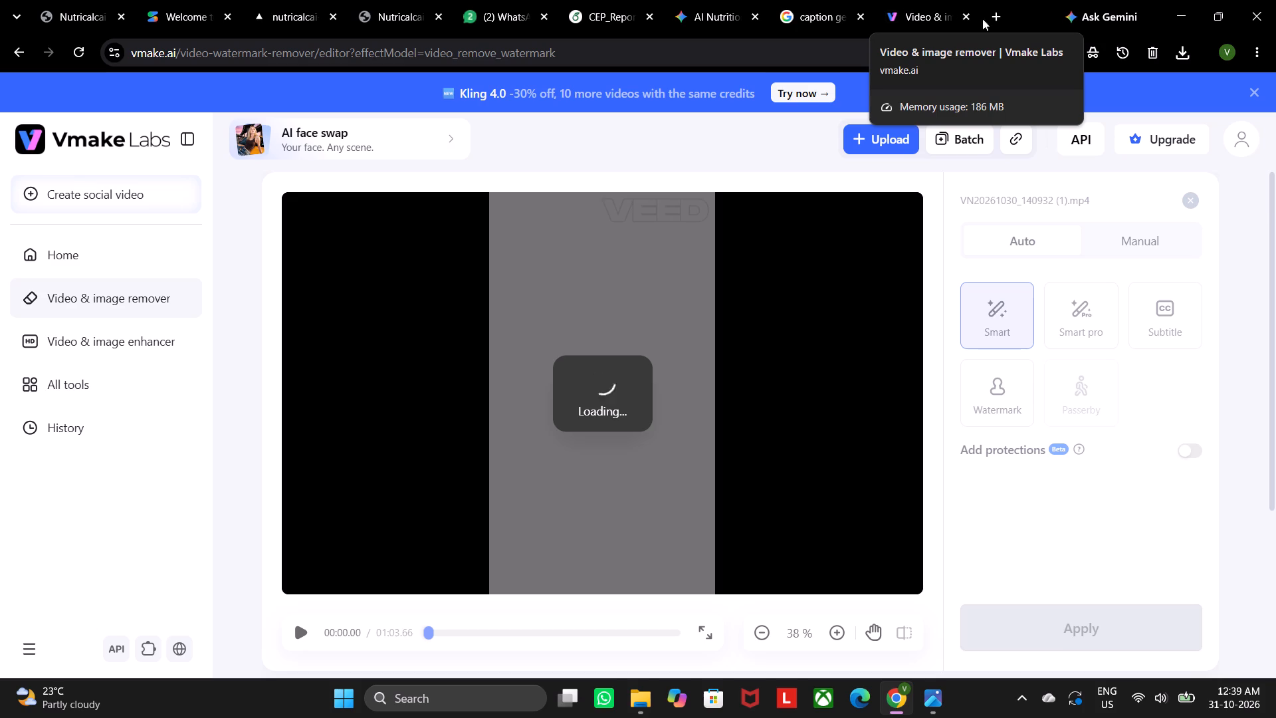
# Search Google in a new tab for "free subtitle generator without watermaker".
pyautogui.click(999, 20)
pyautogui.click(719, 303)
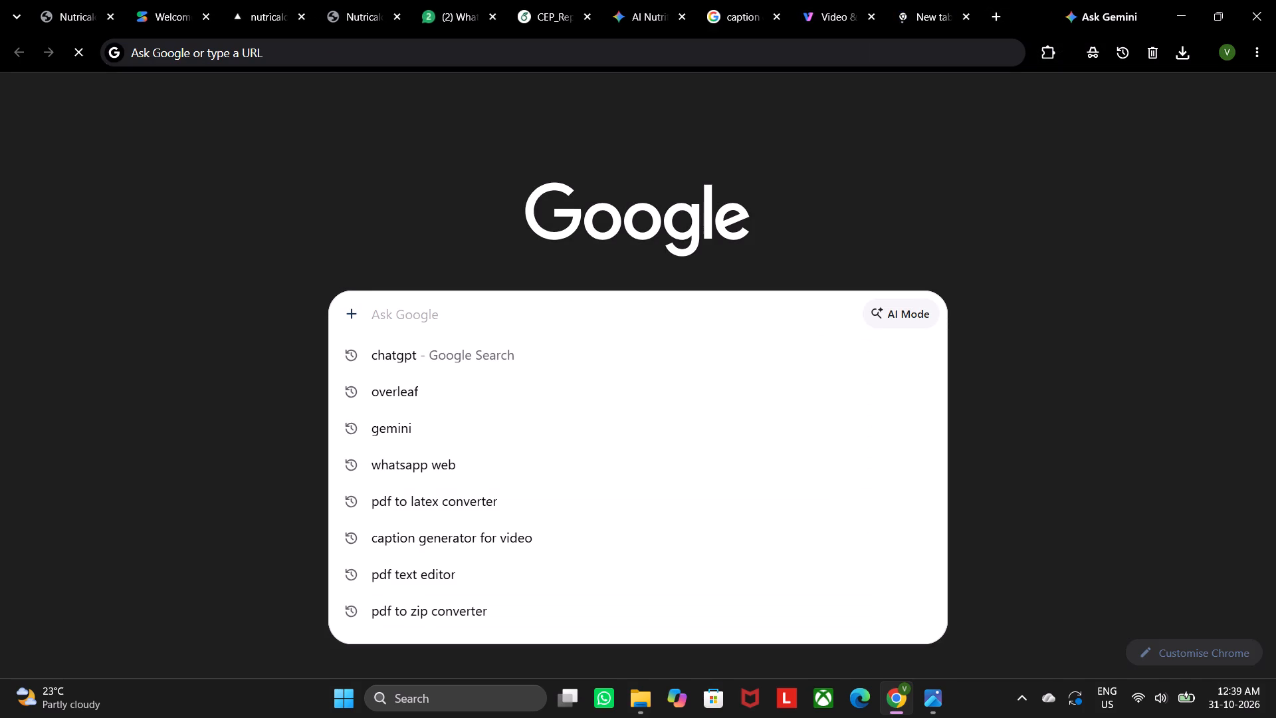
pyautogui.write('free caption')
pyautogui.press('space')
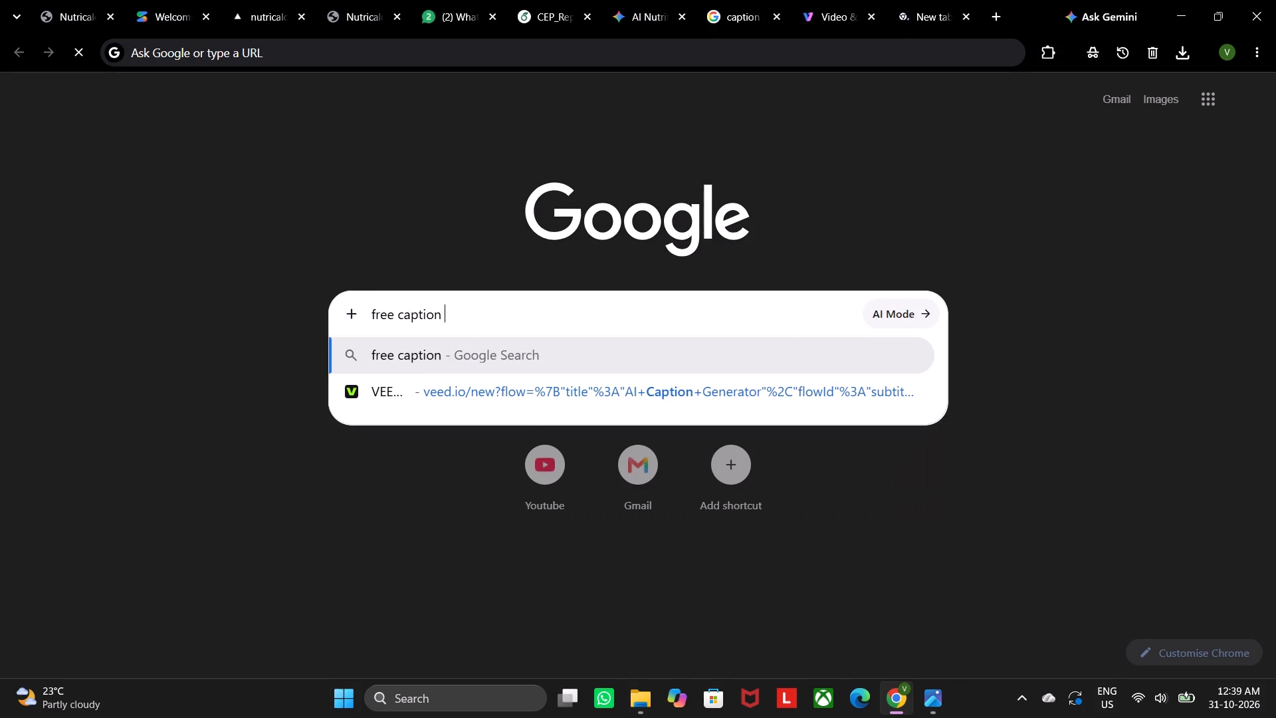
pyautogui.write('generat')
pyautogui.write('or')
pyautogui.press('space')
pyautogui.write('with')
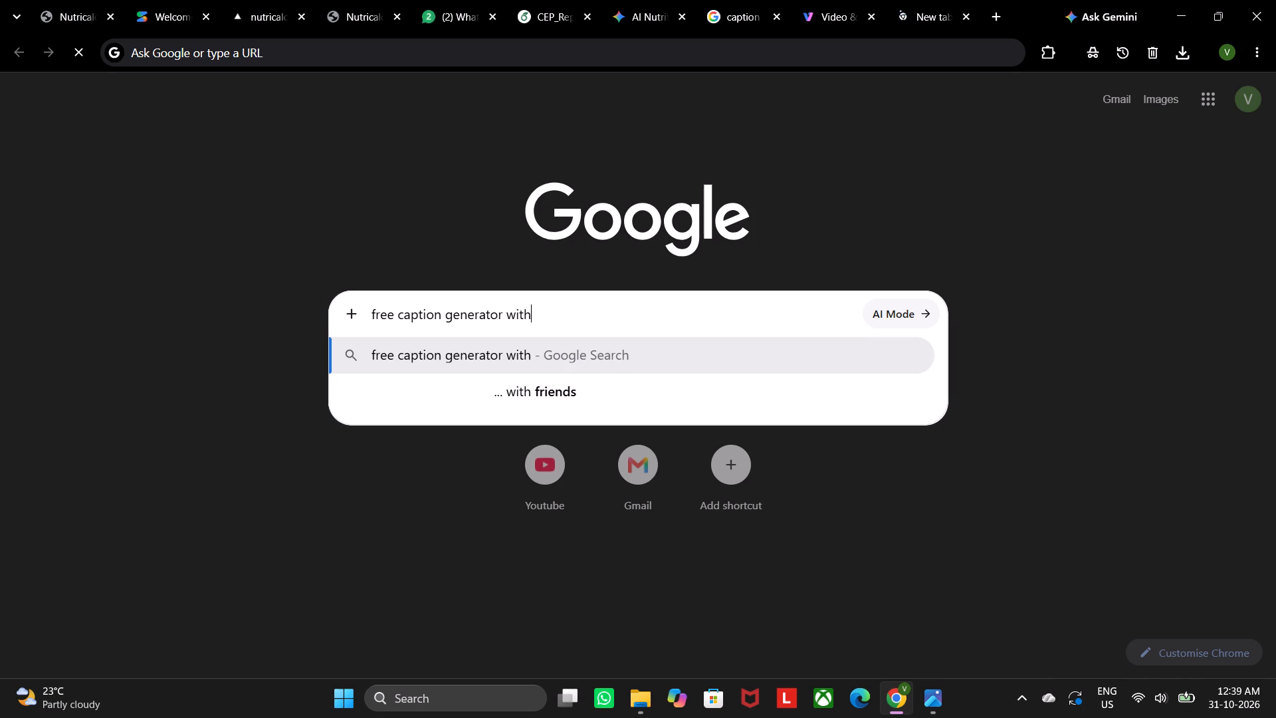
pyautogui.write('out')
pyautogui.press('space')
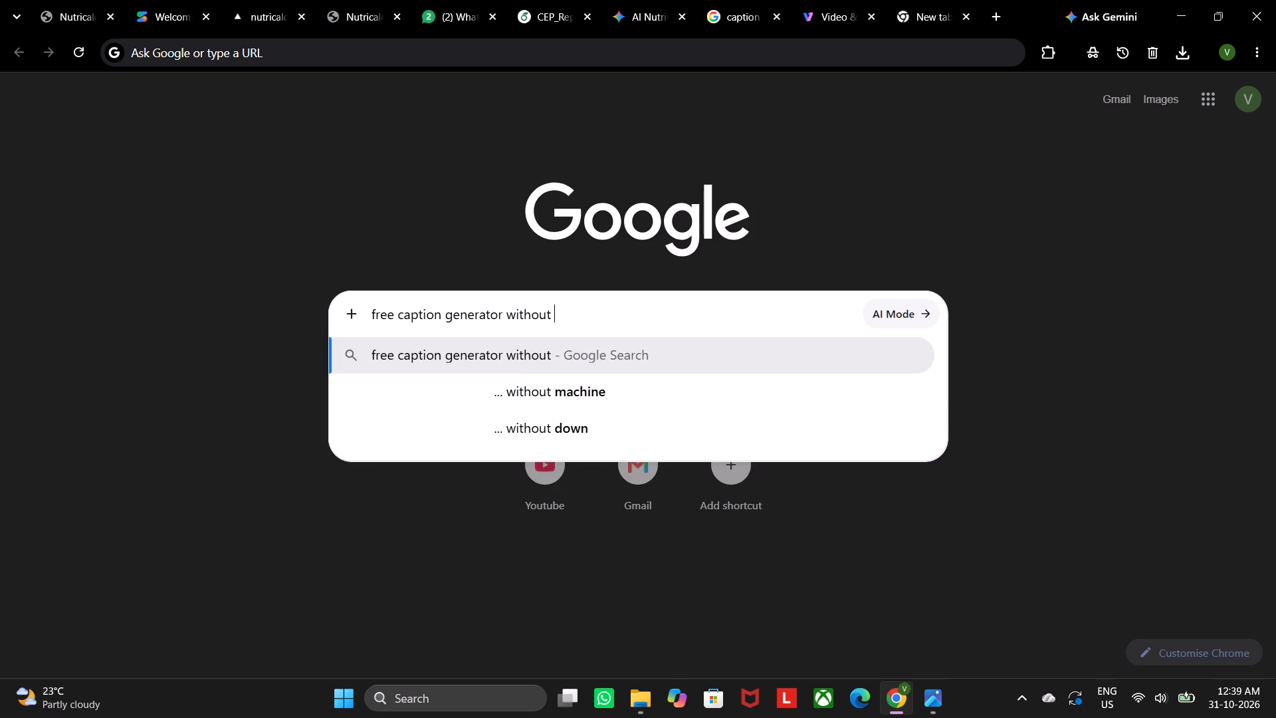
pyautogui.write('watermaker')
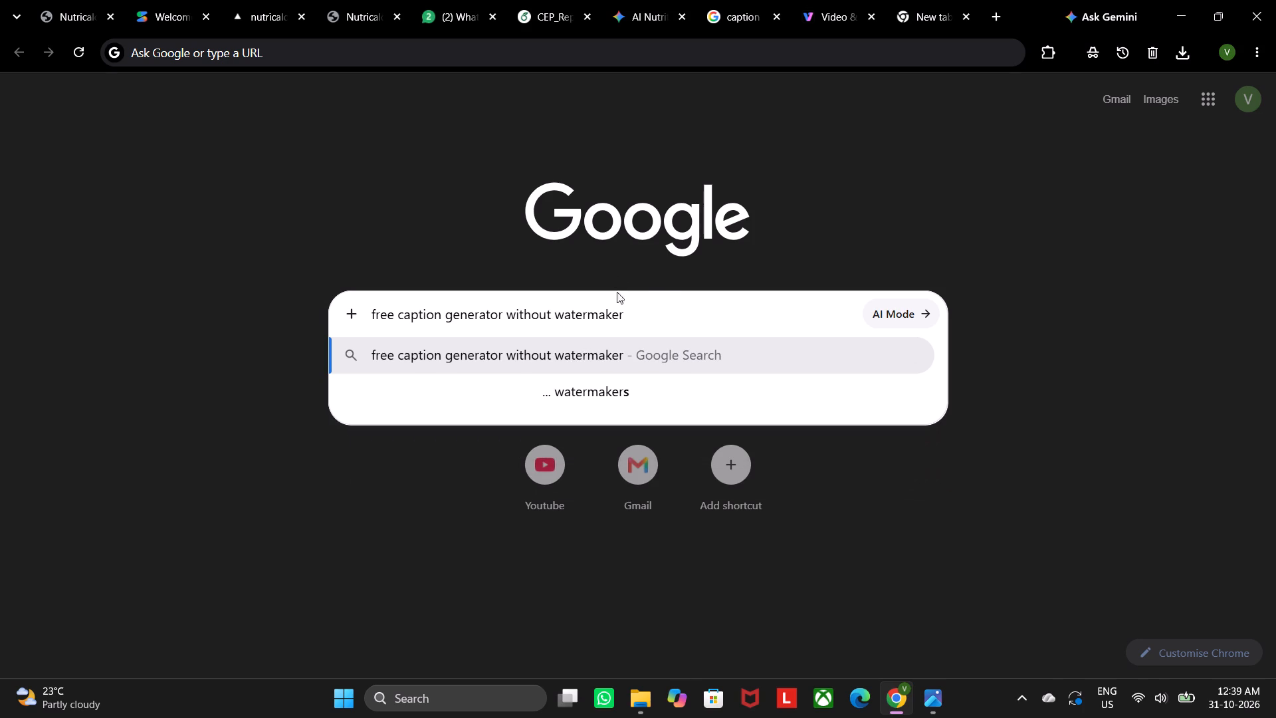
pyautogui.click(439, 306)
pyautogui.press('BackSpace')
pyautogui.press('BackSpace')
pyautogui.press('BackSpace')
pyautogui.press('BackSpace')
pyautogui.press('BackSpace')
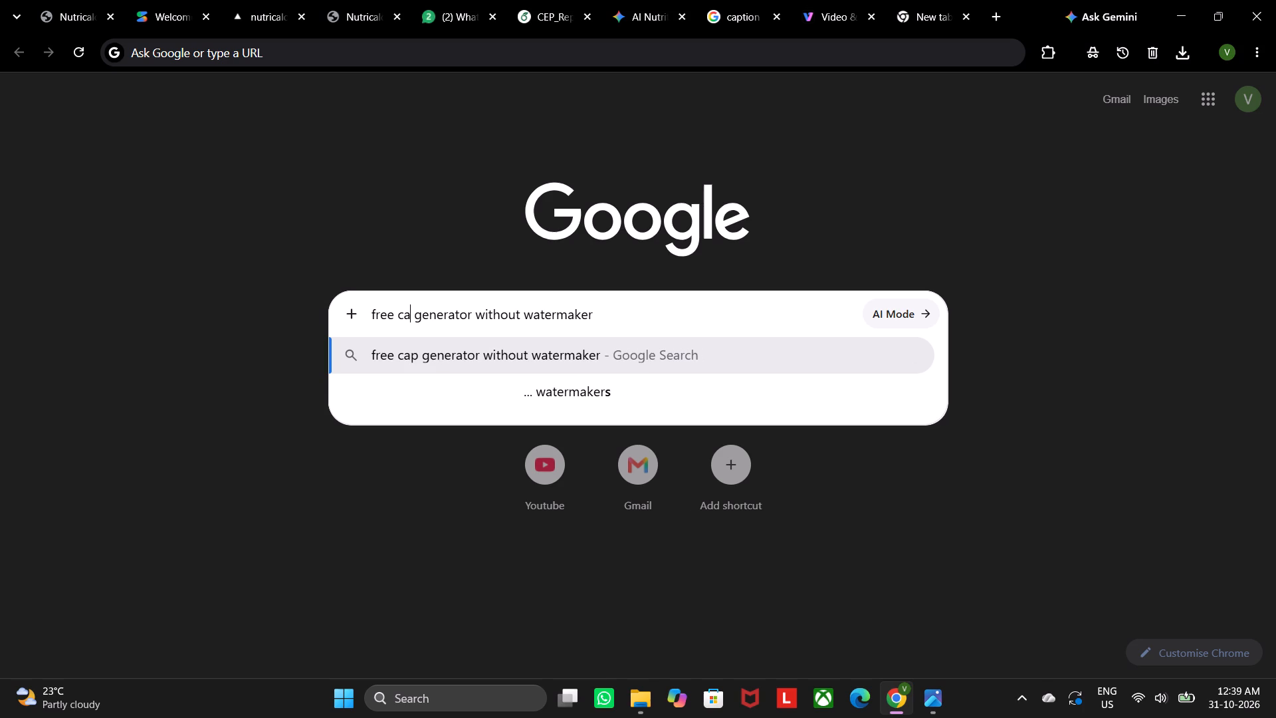
pyautogui.press('BackSpace')
pyautogui.press('BackSpace')
pyautogui.write('subti')
pyautogui.write('tle')
pyautogui.press('Return')
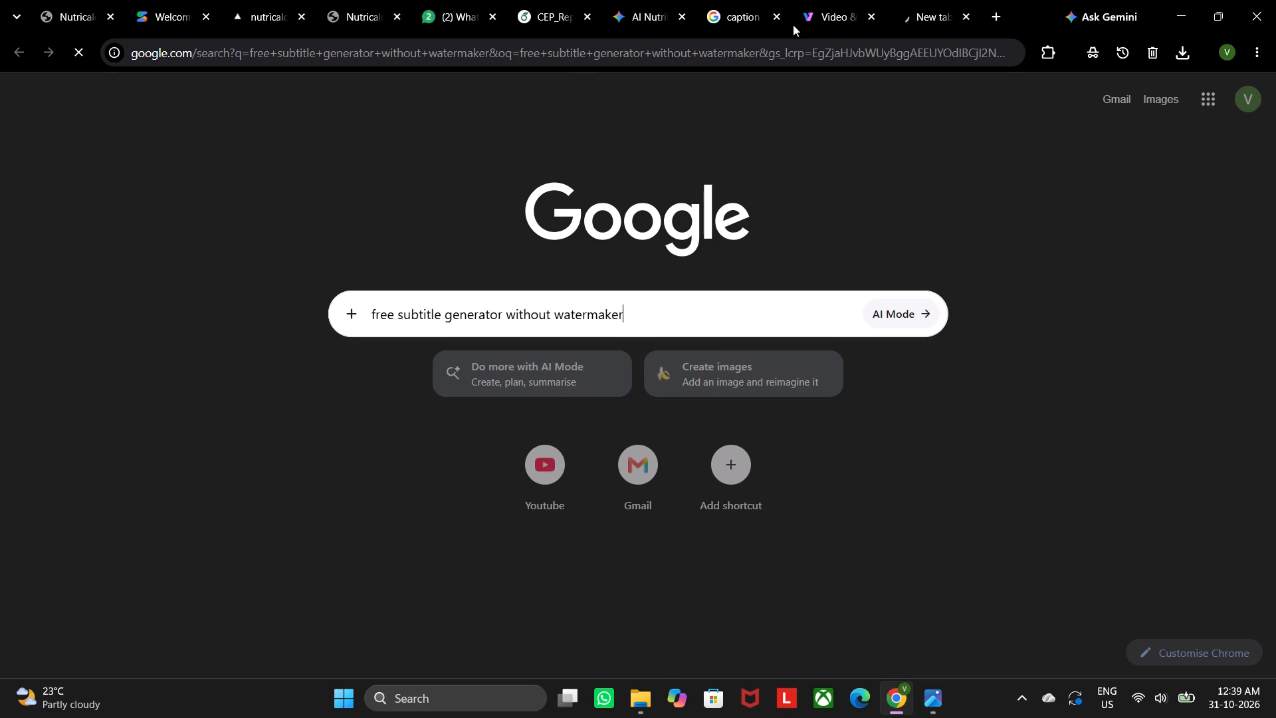
# Check the watermark removal progress on Vmake and briefly preview the video.
pyautogui.click(827, 4)
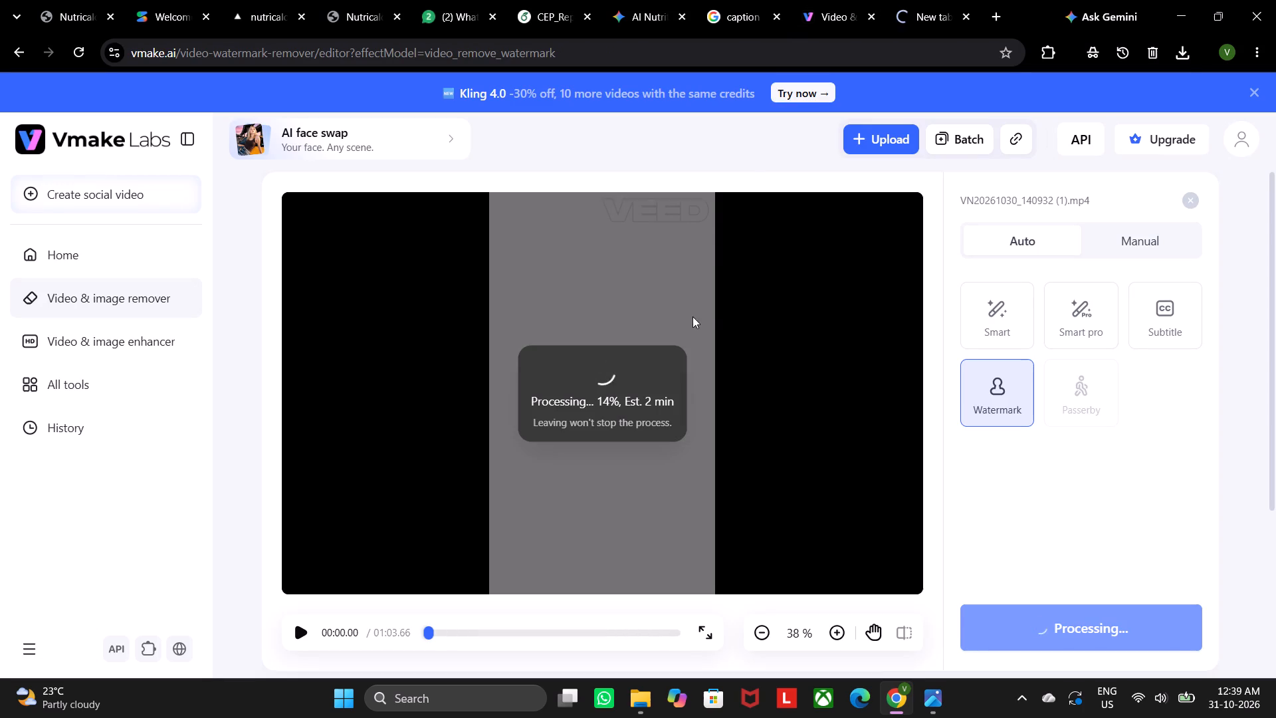
pyautogui.click(619, 392)
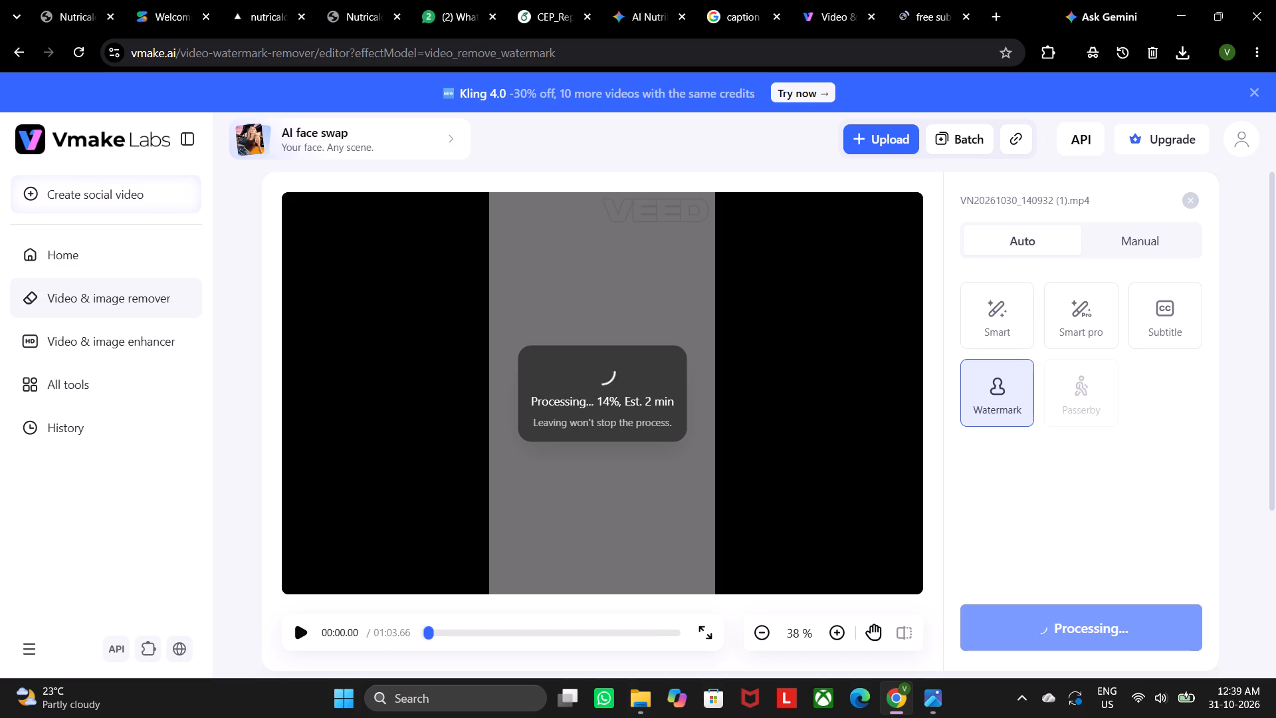
pyautogui.click(611, 396)
pyautogui.tripleClick(605, 398)
pyautogui.click(605, 398)
pyautogui.moveTo(605, 398); pyautogui.dragTo(379, 486)
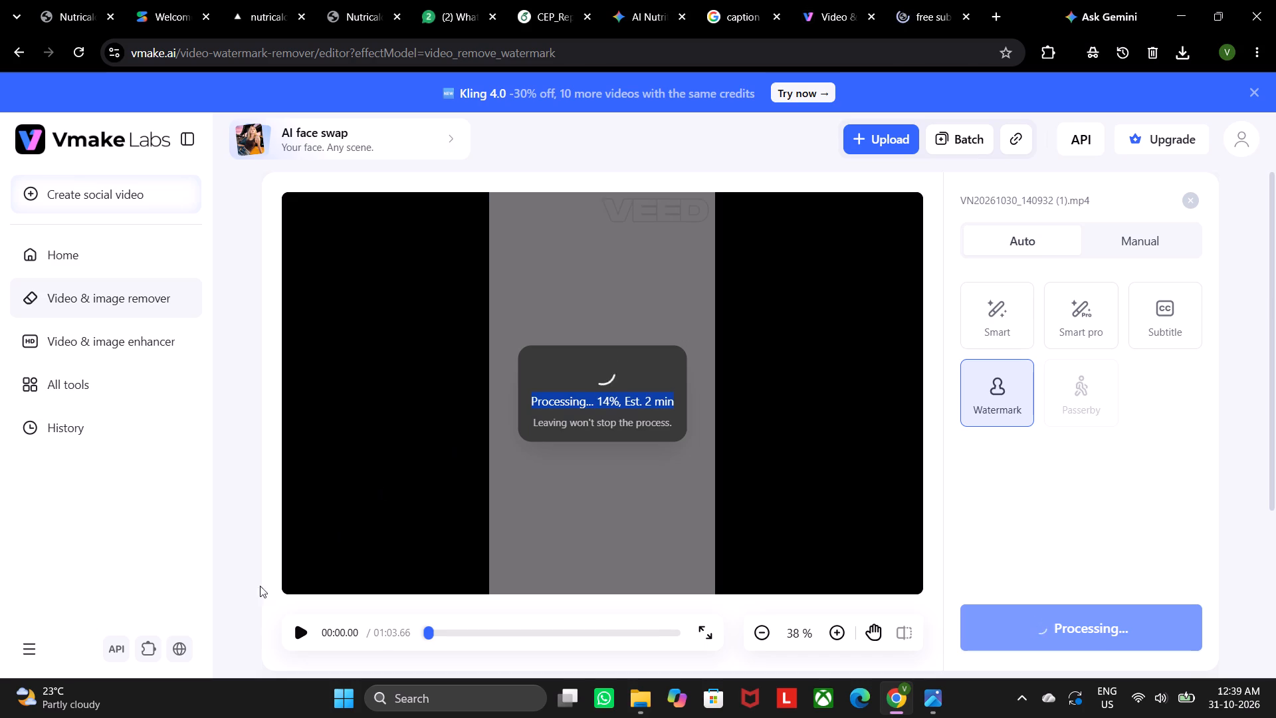
pyautogui.click(298, 626)
pyautogui.click(301, 628)
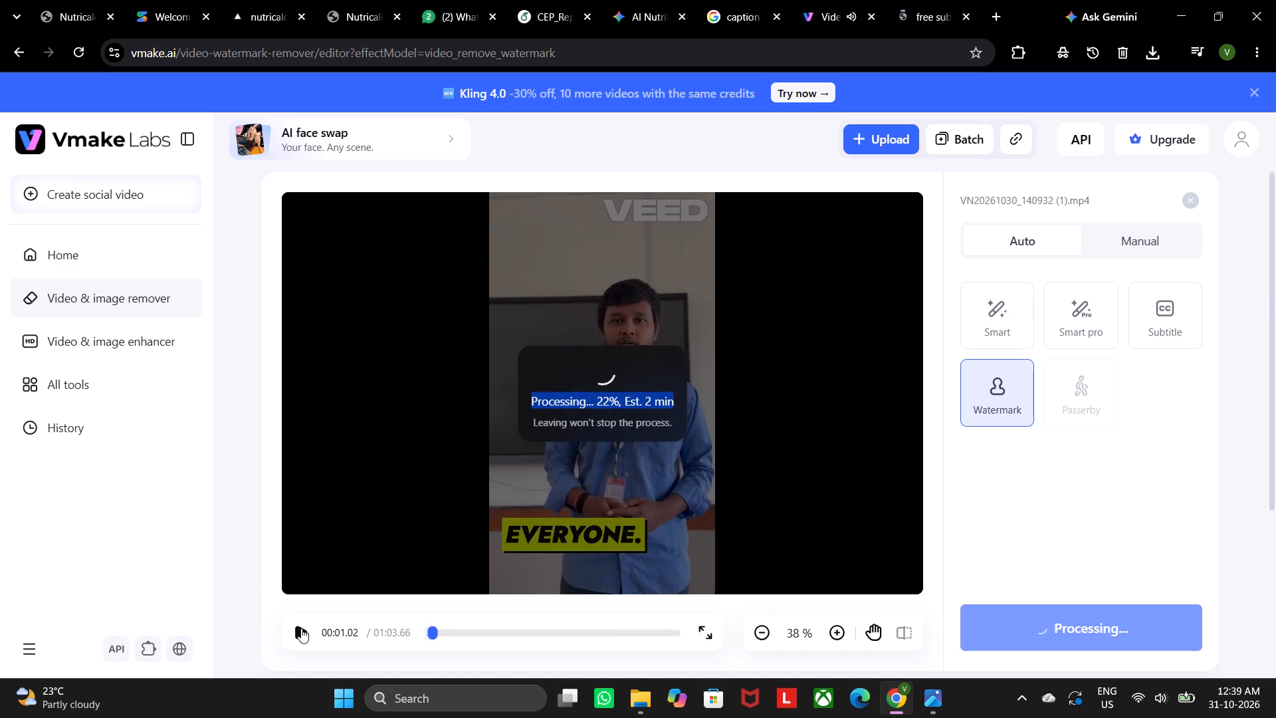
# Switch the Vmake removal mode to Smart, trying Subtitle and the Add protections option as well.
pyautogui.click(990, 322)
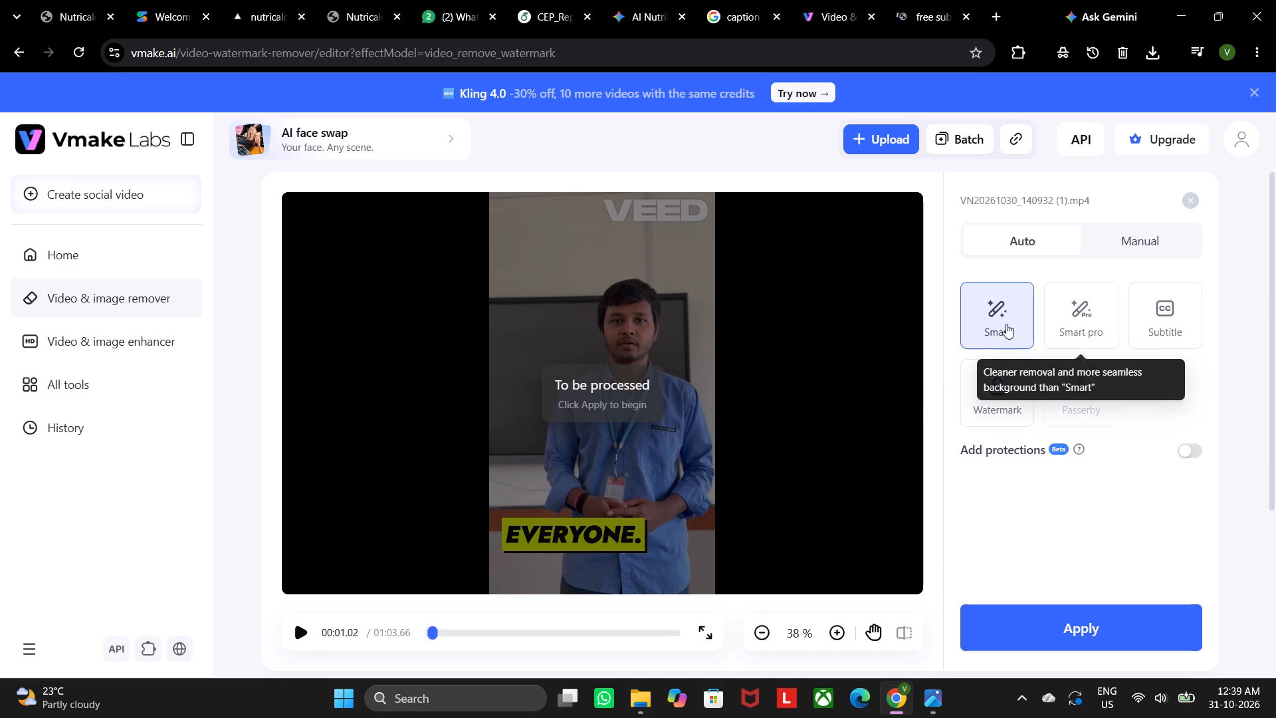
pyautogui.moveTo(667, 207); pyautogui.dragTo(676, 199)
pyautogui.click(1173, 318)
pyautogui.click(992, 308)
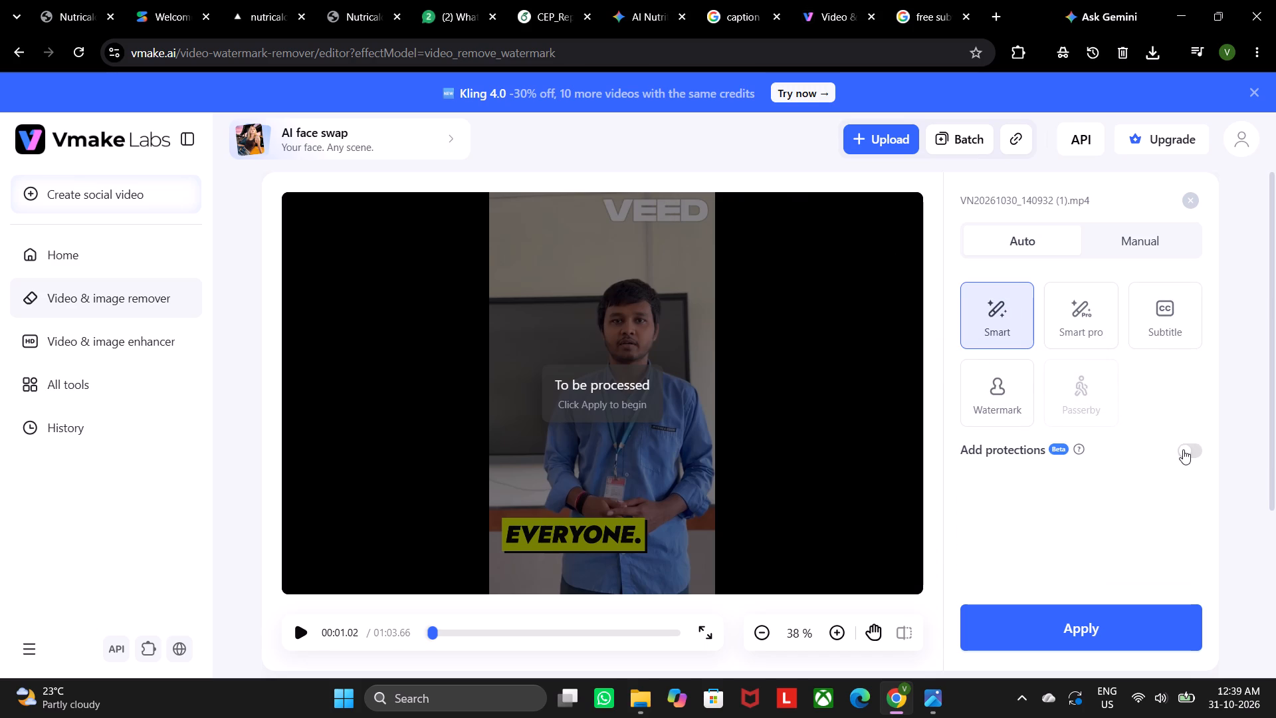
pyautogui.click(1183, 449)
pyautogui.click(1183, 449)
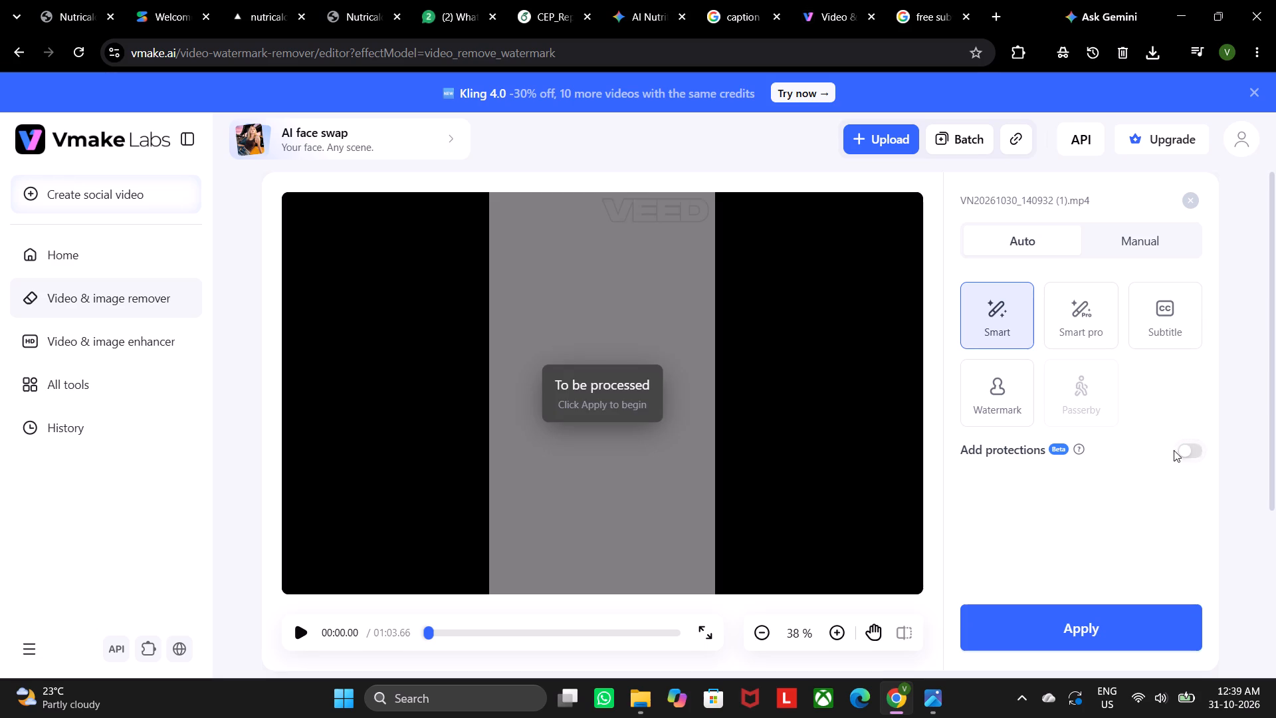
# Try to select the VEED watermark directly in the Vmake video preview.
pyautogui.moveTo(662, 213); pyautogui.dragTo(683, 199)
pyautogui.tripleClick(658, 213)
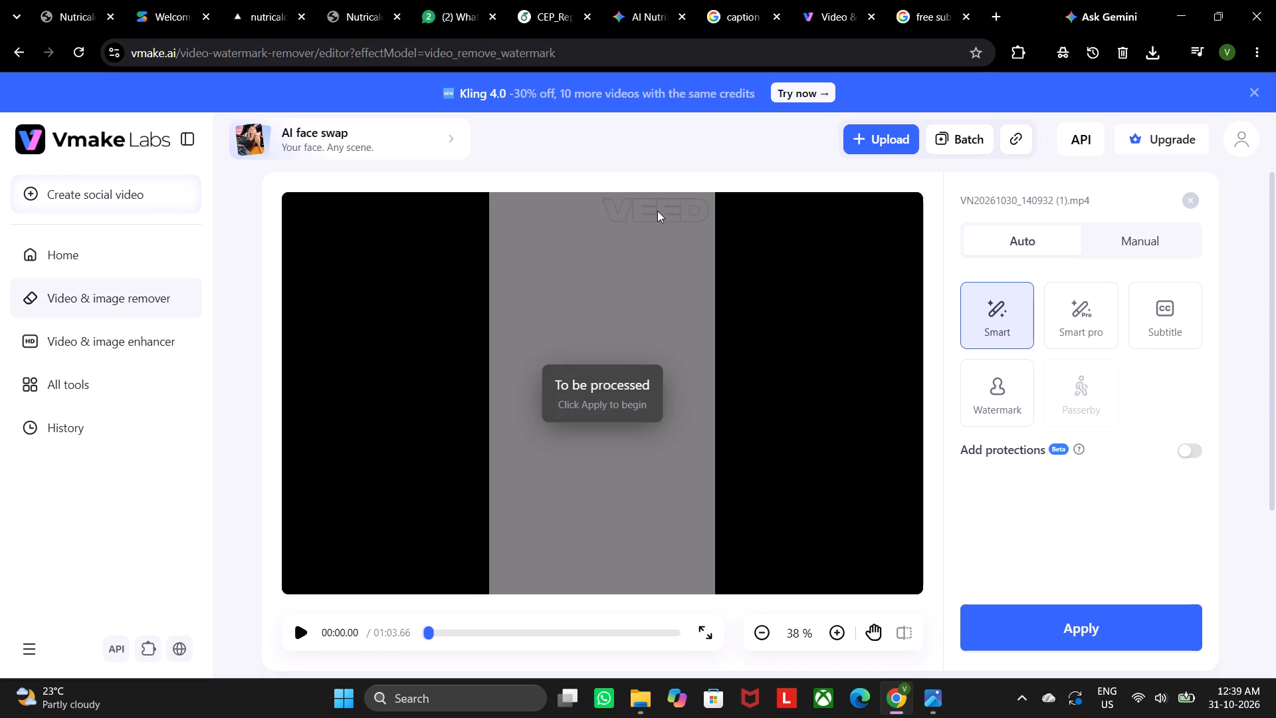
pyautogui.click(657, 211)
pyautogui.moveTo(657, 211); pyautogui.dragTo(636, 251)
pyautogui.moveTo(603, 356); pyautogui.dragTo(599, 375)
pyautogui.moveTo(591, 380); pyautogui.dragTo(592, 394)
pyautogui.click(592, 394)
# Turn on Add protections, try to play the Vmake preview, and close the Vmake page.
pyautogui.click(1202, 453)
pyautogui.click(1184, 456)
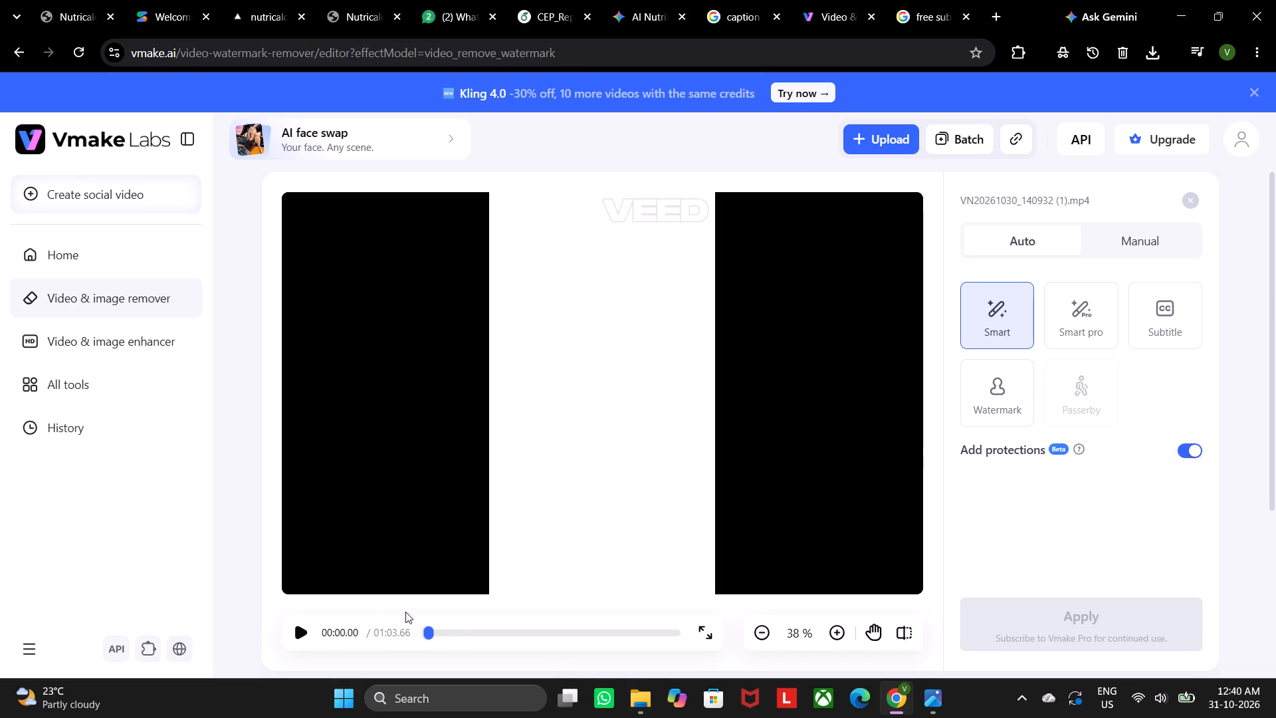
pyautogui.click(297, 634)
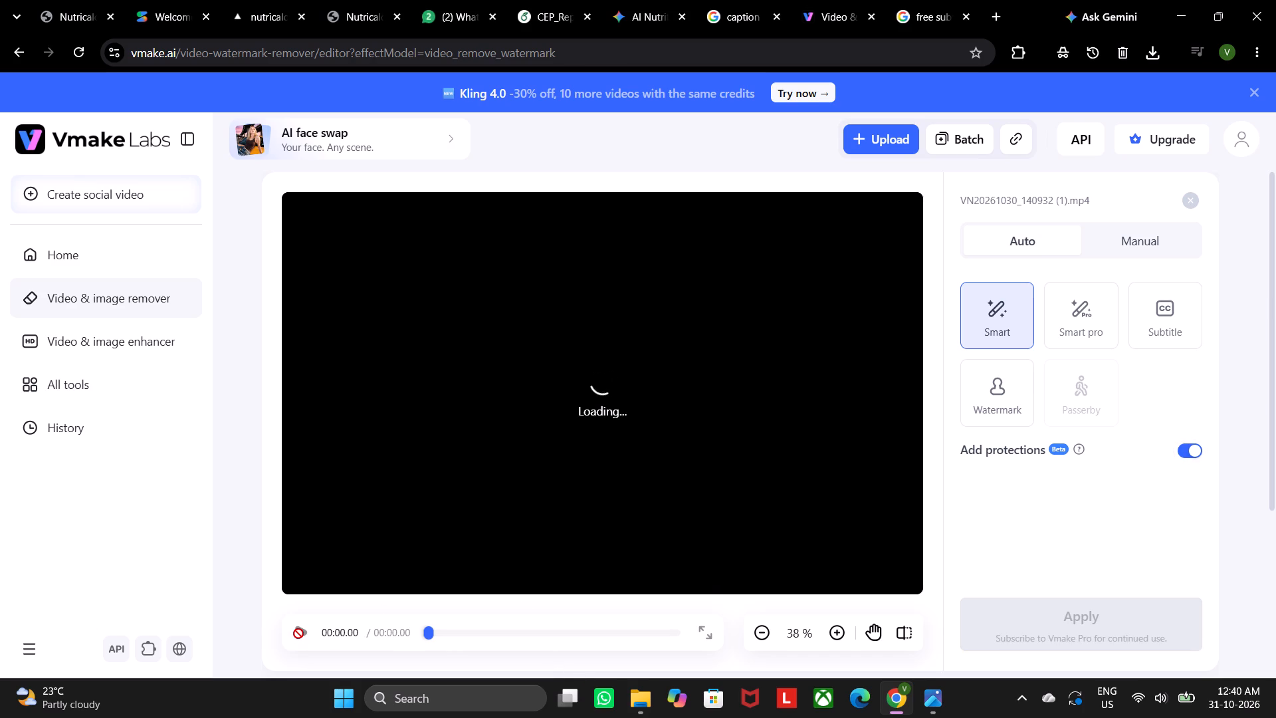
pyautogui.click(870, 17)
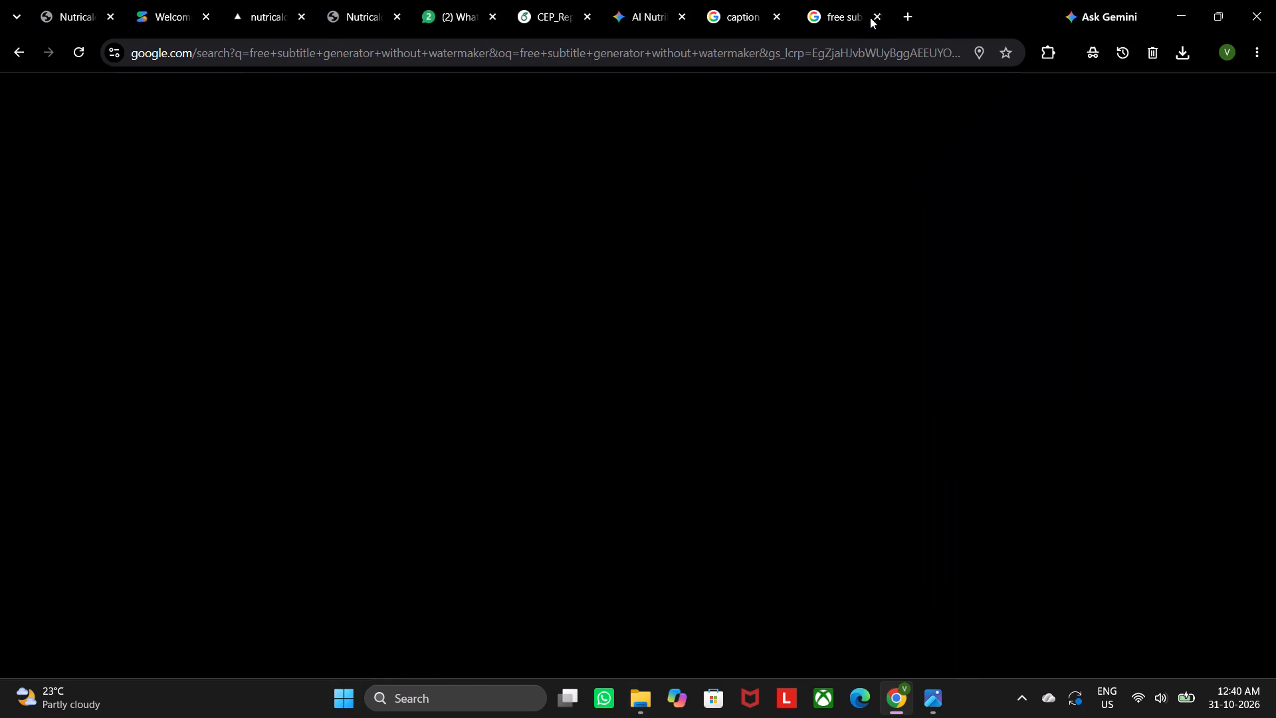
pyautogui.click(490, 219)
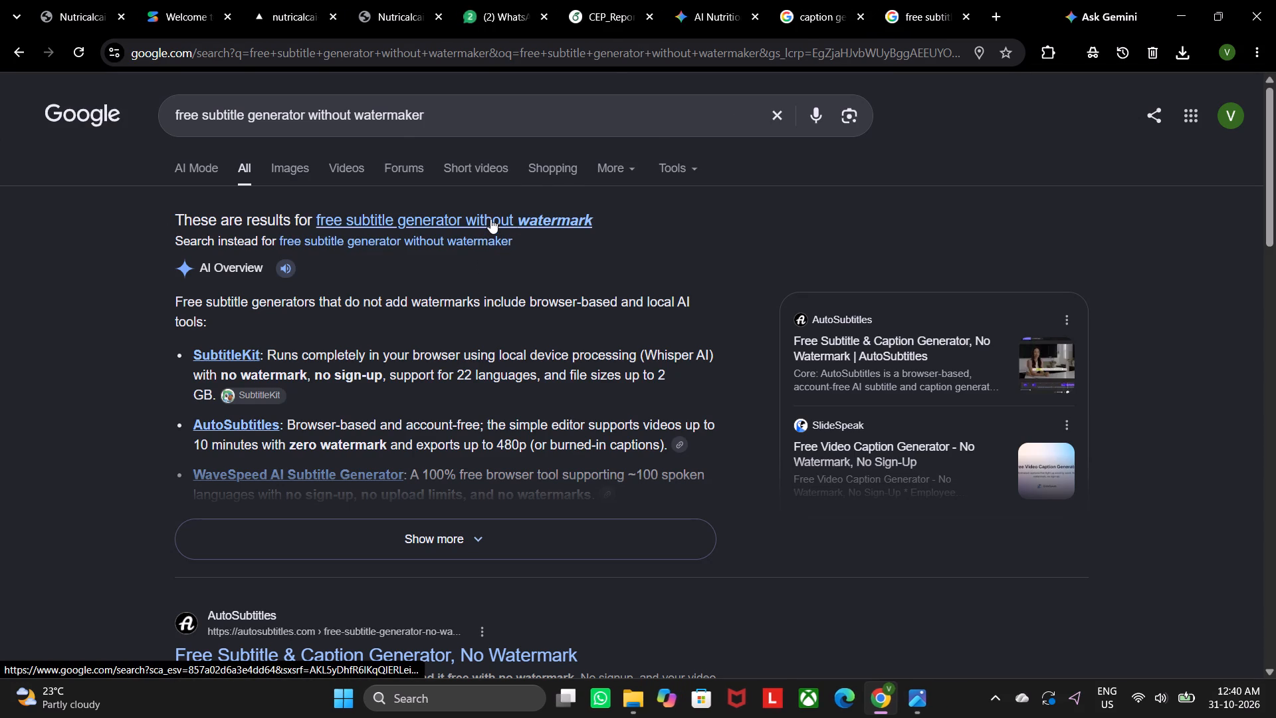
pyautogui.scroll(-1, 463, 288)
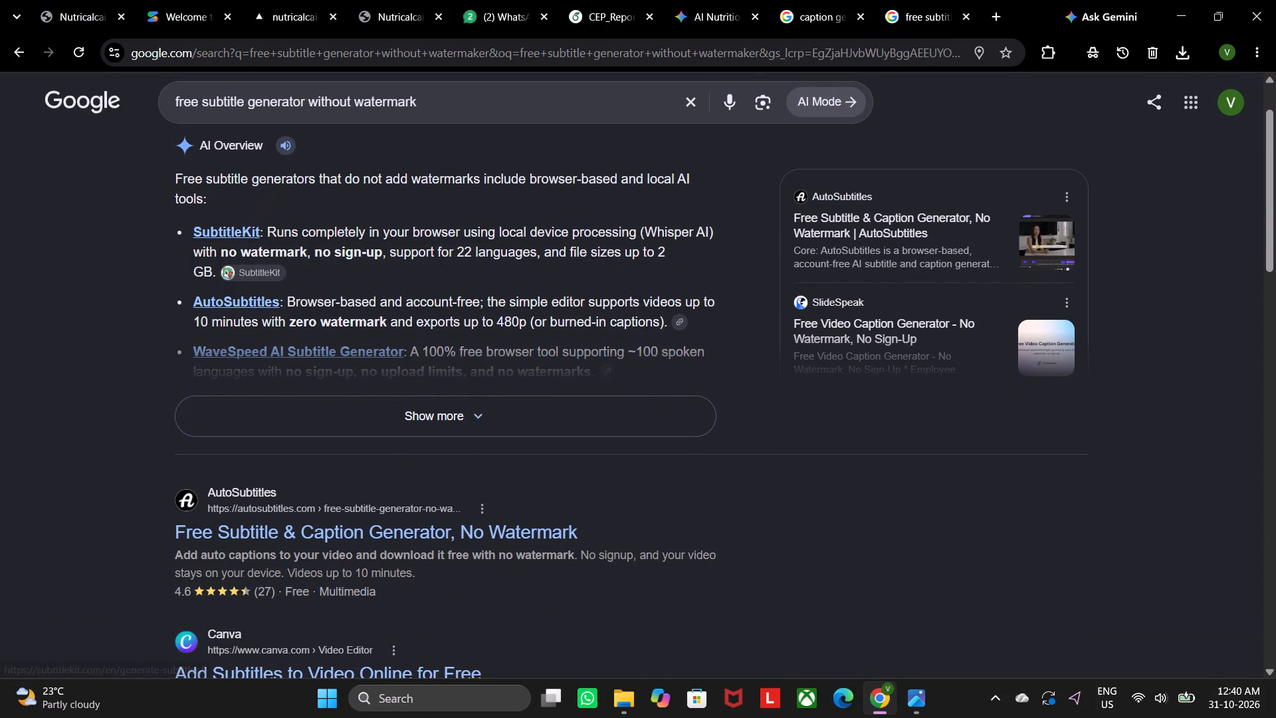
pyautogui.scroll(-1, 298, 291)
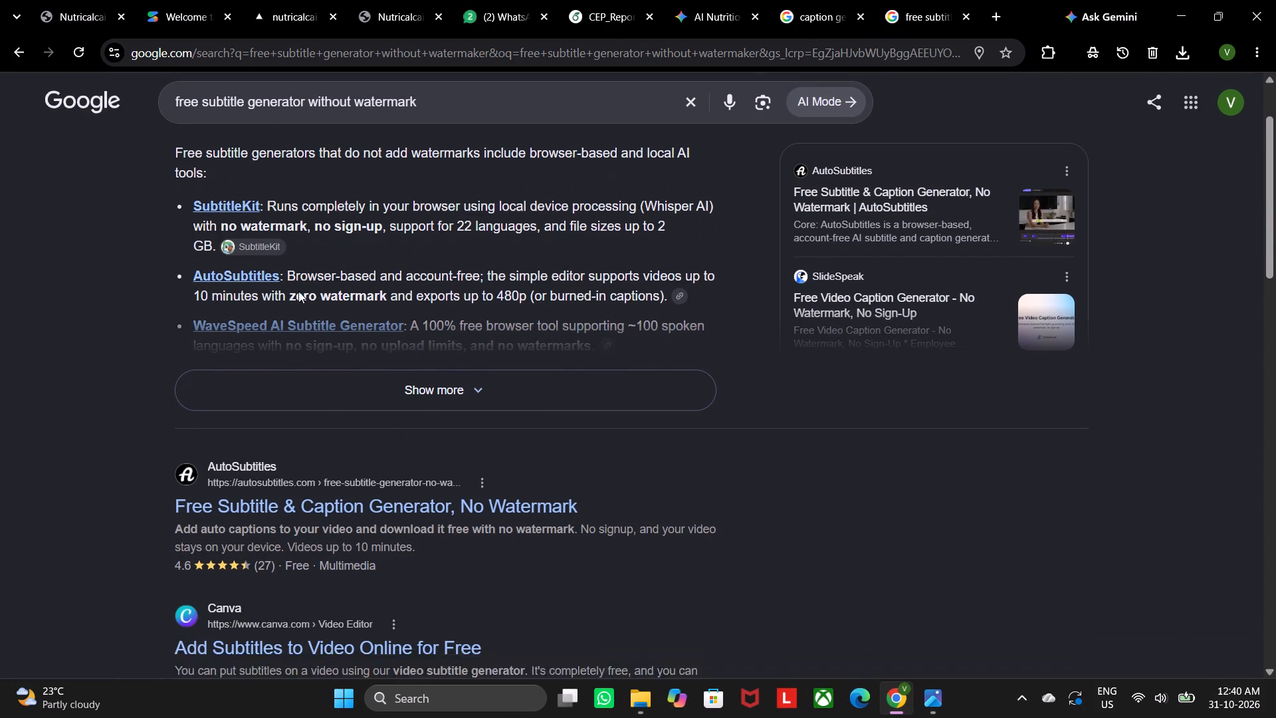
pyautogui.scroll(-1, 290, 304)
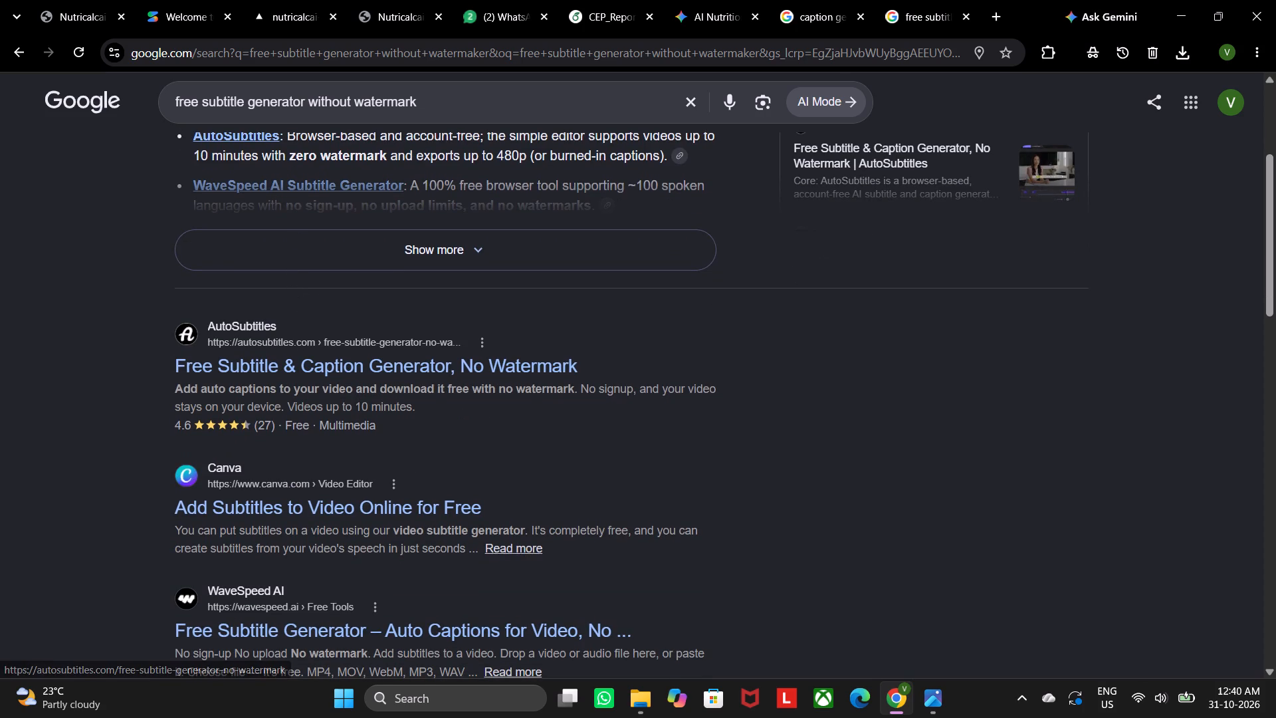
pyautogui.click(347, 369)
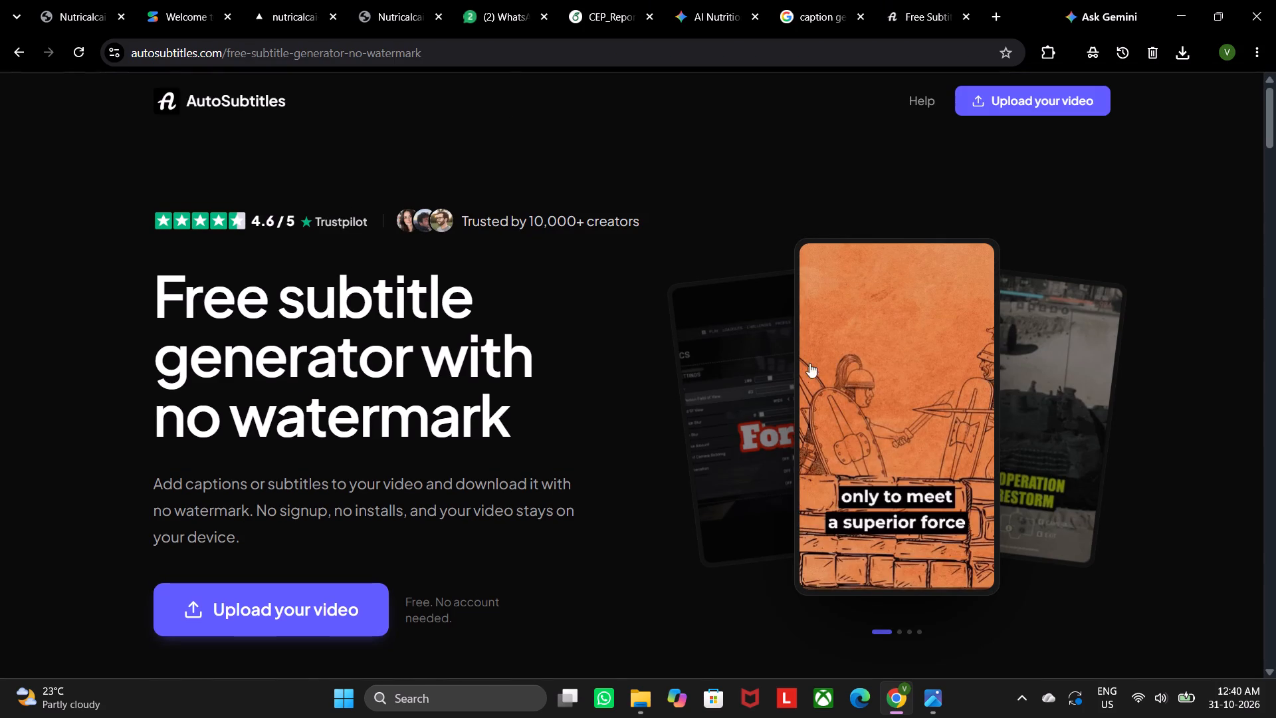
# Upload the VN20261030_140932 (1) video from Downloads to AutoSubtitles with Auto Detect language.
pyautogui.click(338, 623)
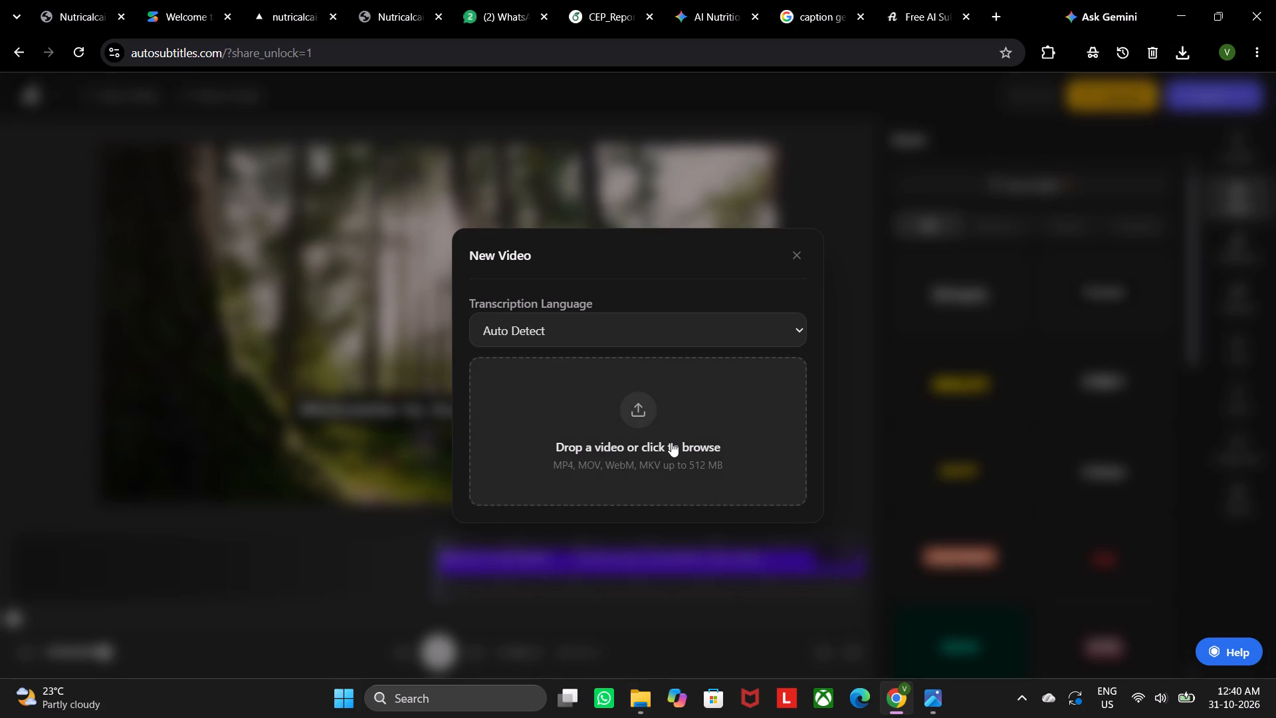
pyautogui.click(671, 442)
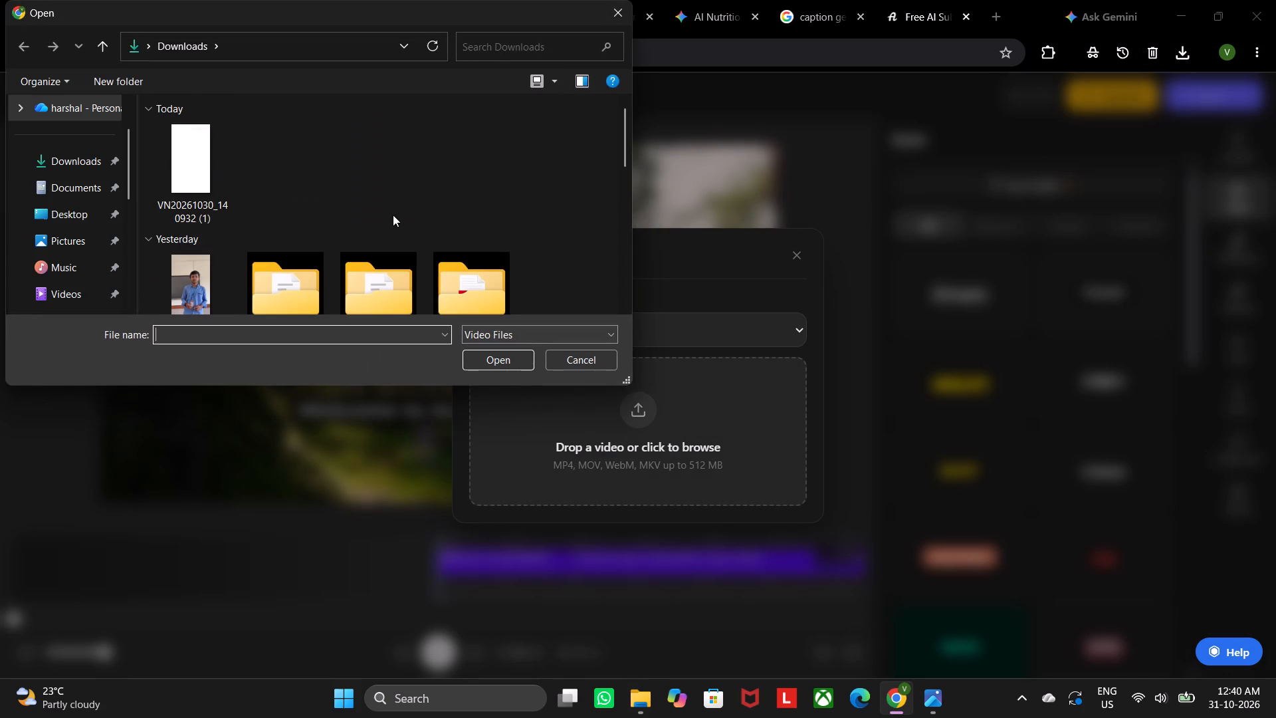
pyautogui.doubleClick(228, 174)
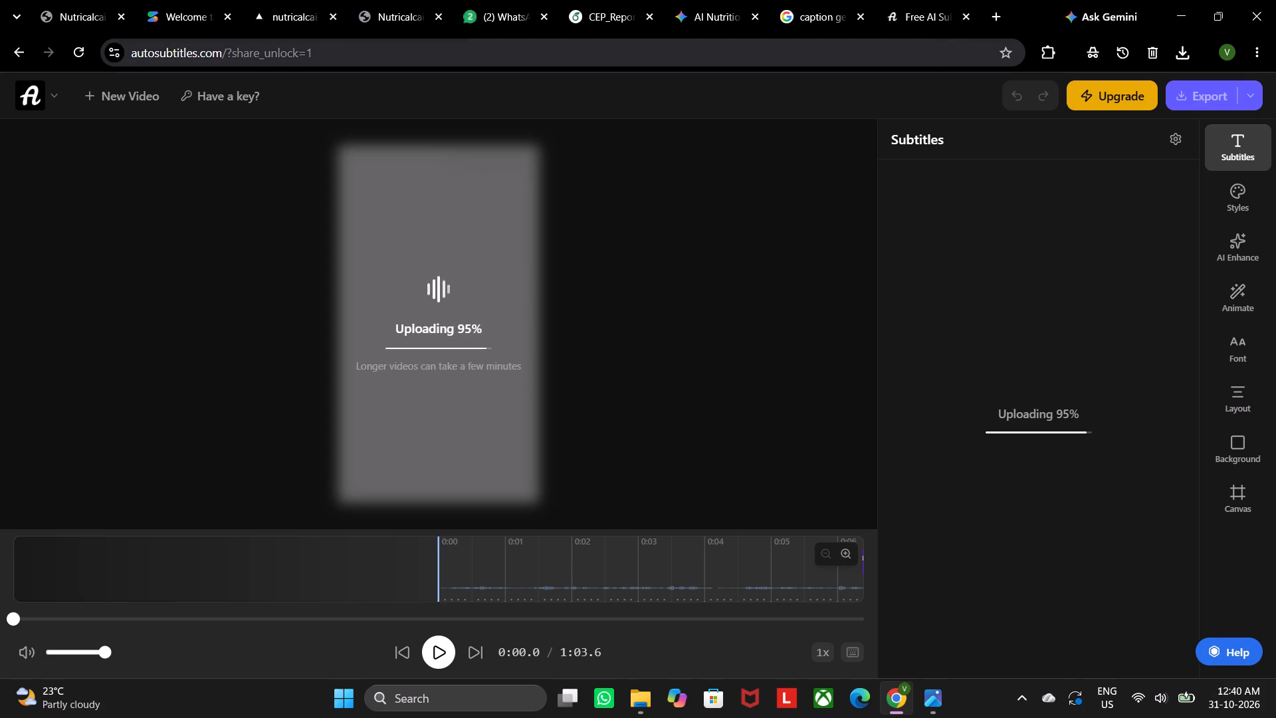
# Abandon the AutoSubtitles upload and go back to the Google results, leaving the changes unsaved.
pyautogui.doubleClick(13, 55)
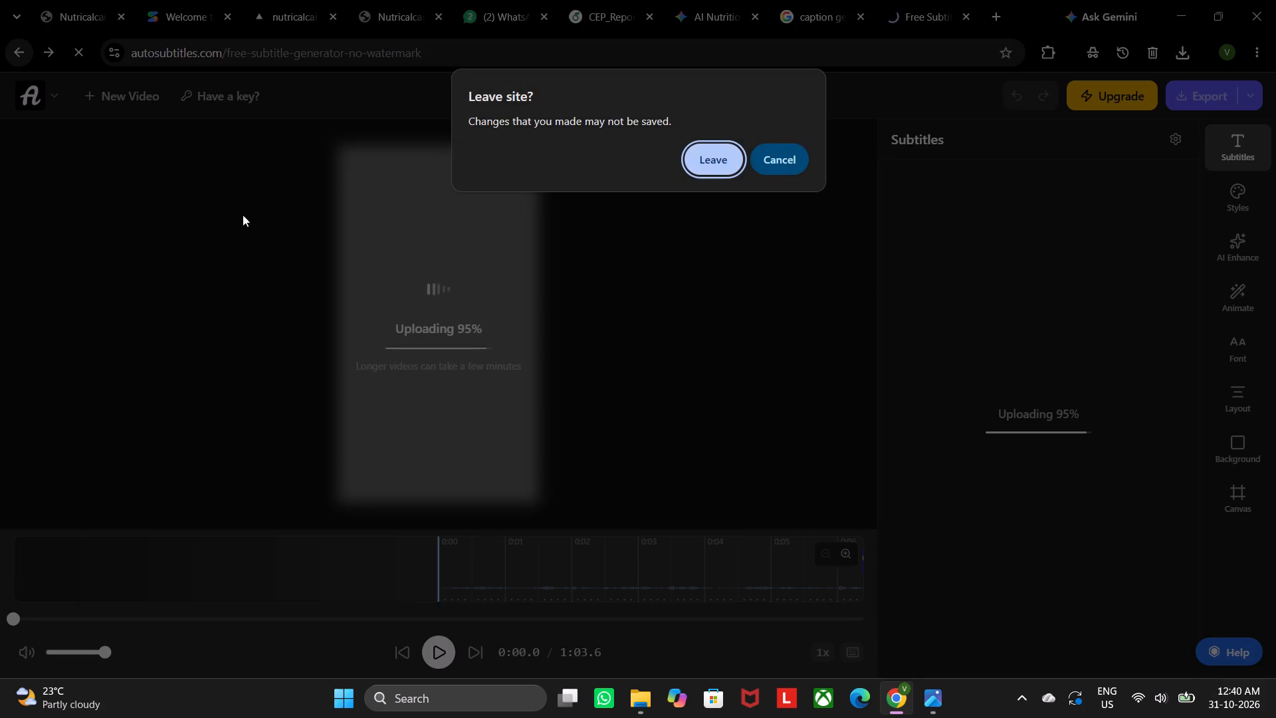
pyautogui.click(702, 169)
# Reopen the AutoSubtitles result "Free Subtitle & Caption Generator, No Watermark" and upload the same video again with Auto Detect language.
pyautogui.click(447, 349)
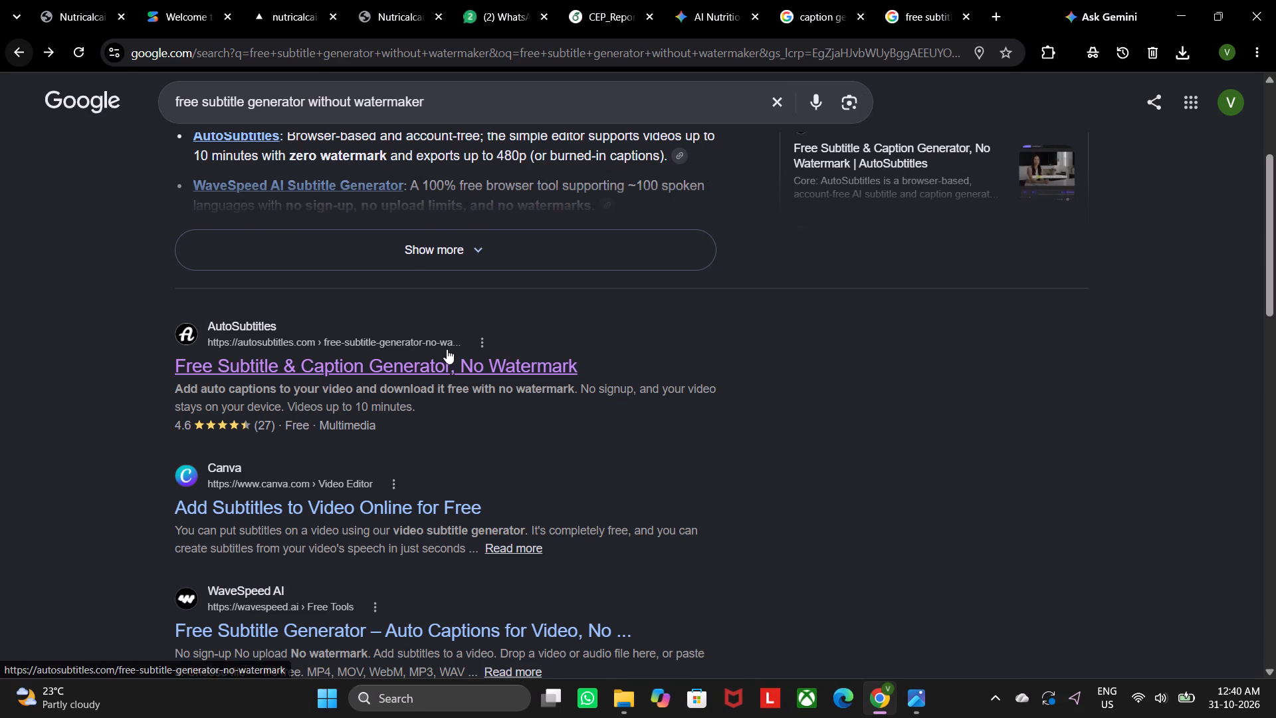
pyautogui.click(304, 584)
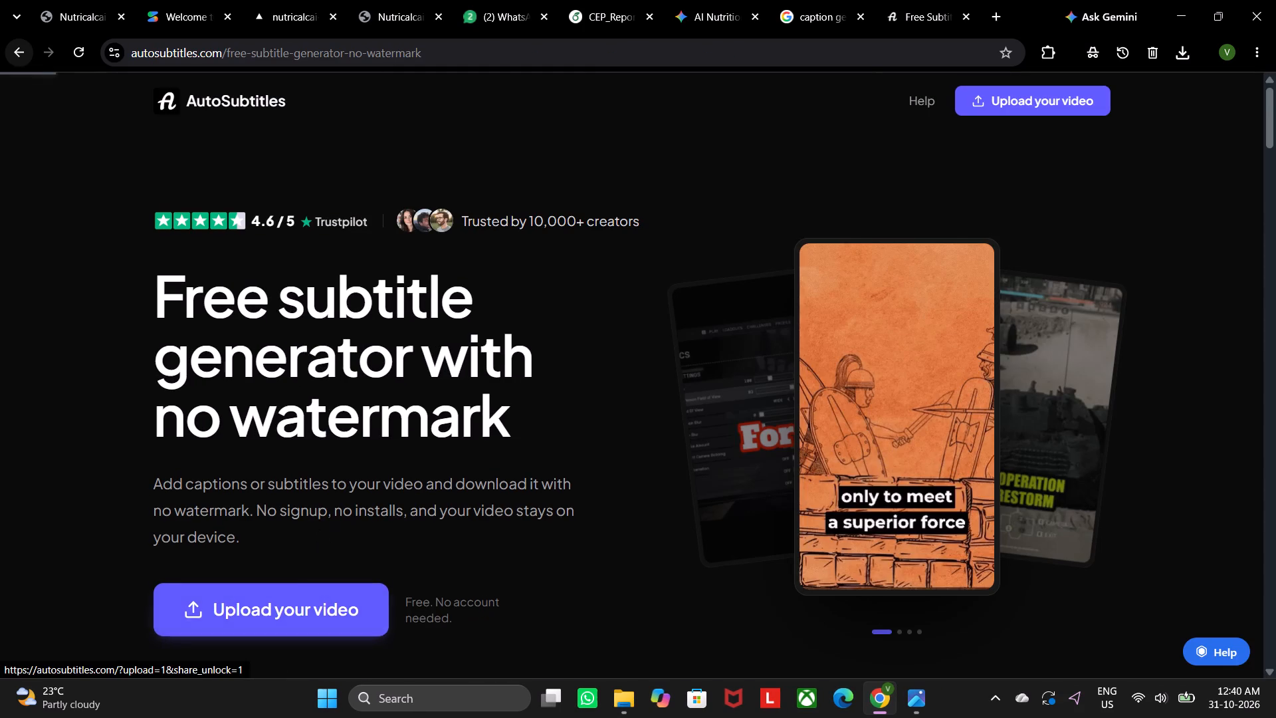
pyautogui.click(597, 404)
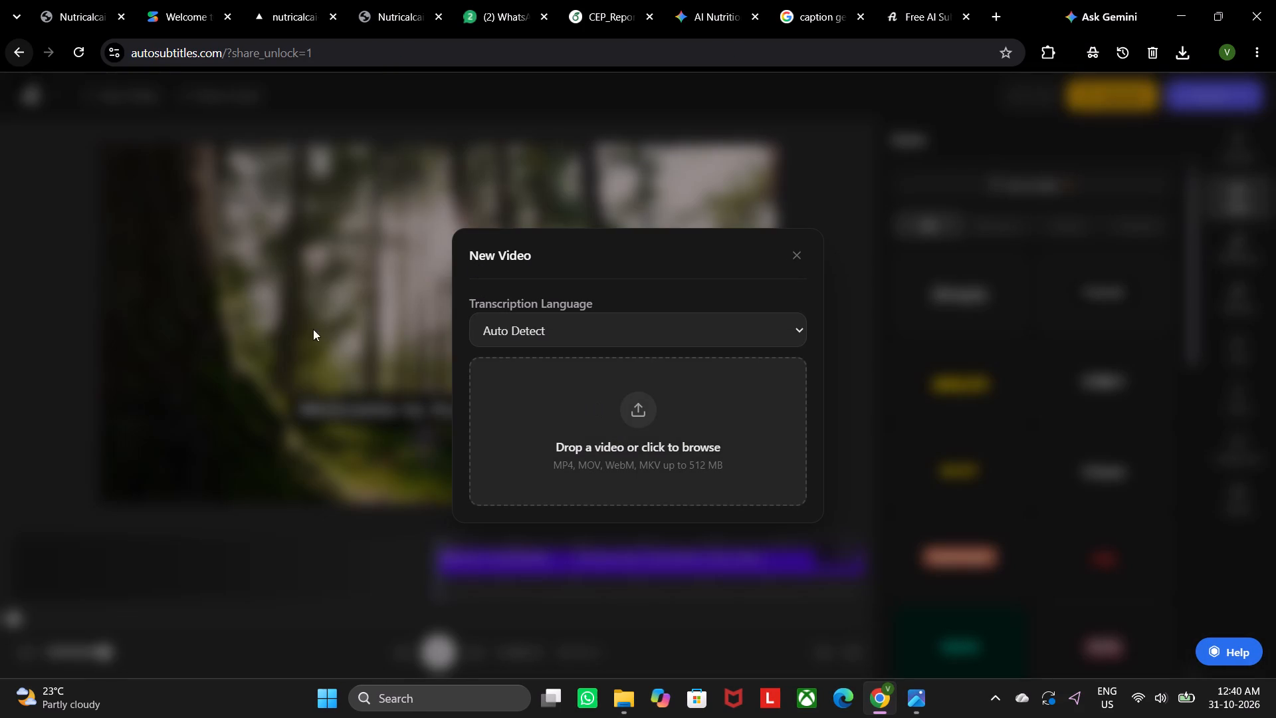
pyautogui.doubleClick(201, 265)
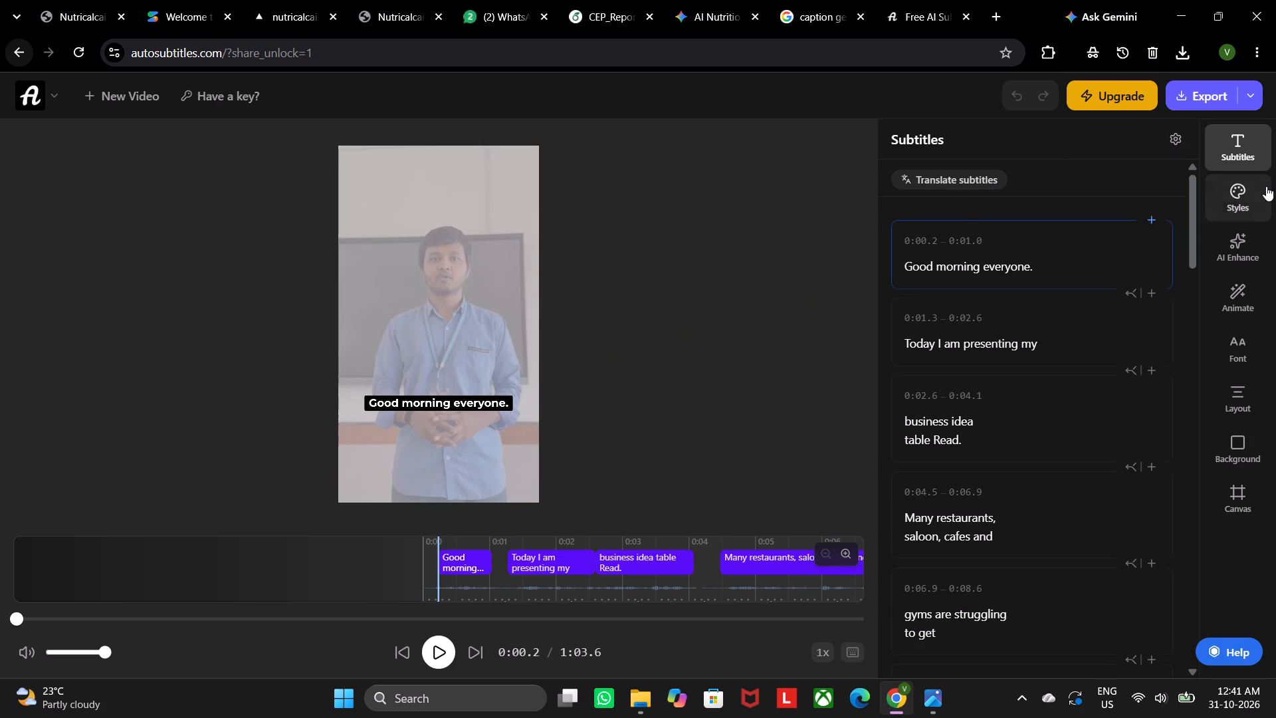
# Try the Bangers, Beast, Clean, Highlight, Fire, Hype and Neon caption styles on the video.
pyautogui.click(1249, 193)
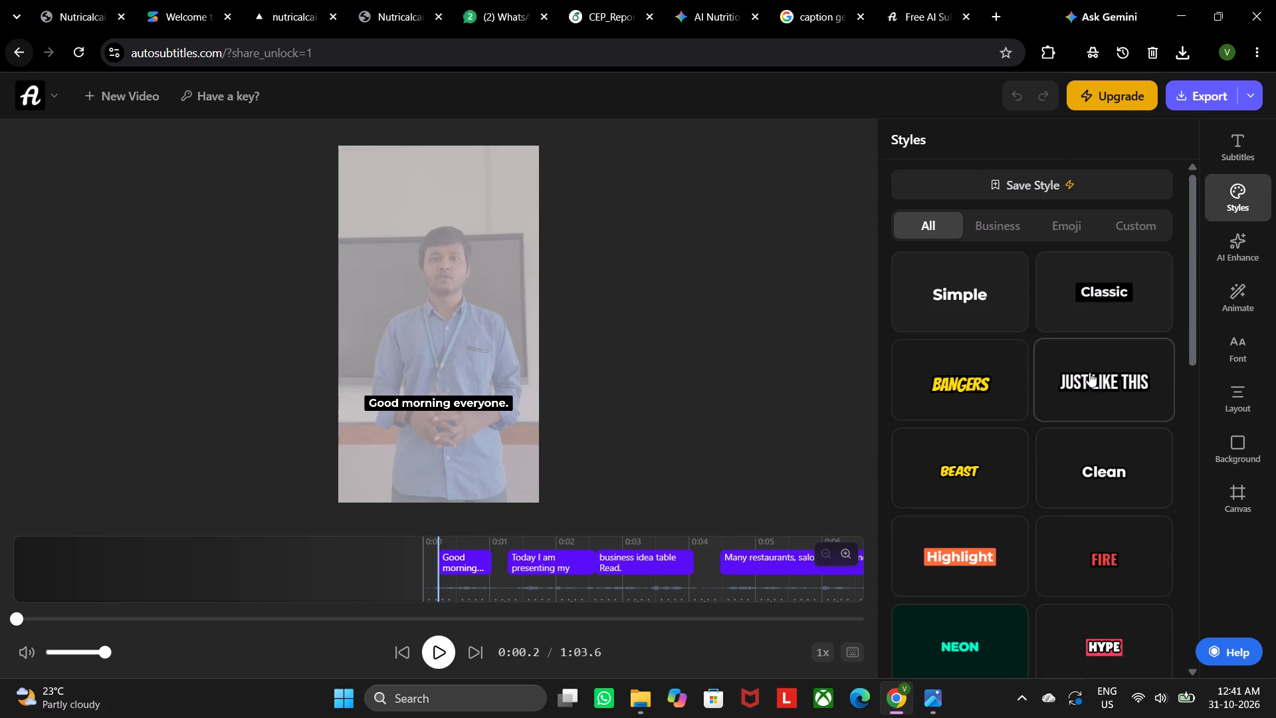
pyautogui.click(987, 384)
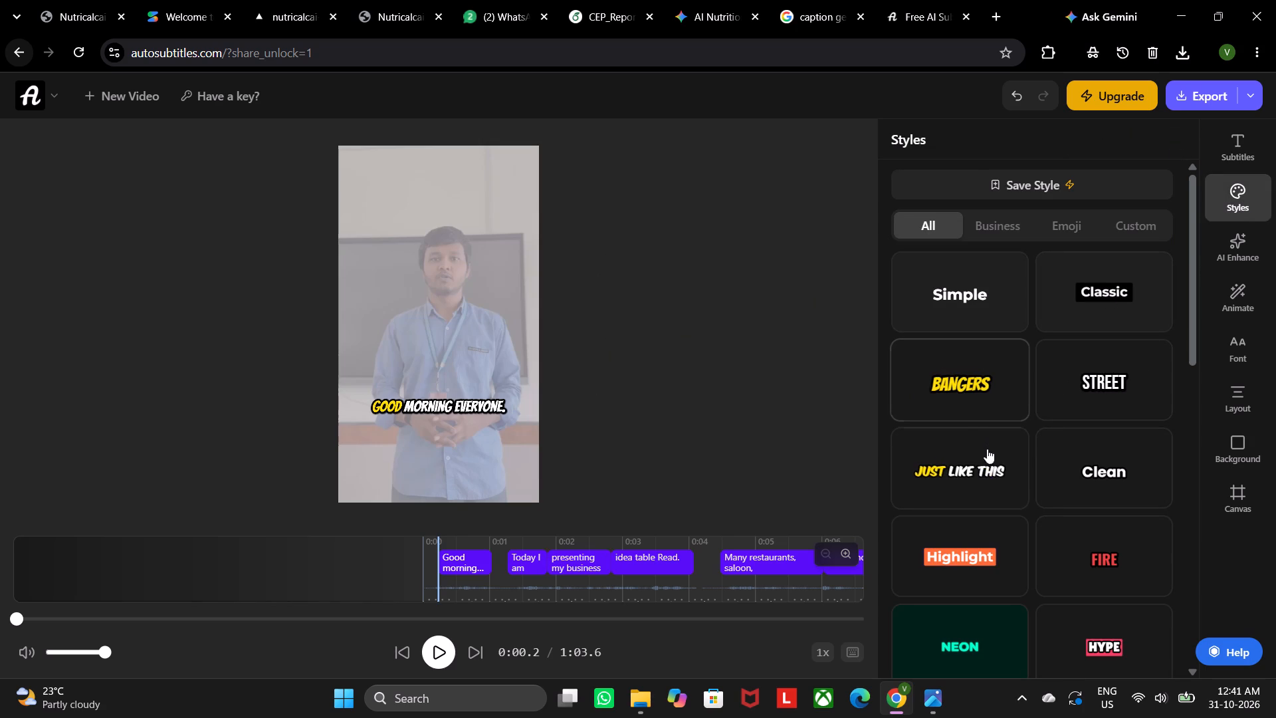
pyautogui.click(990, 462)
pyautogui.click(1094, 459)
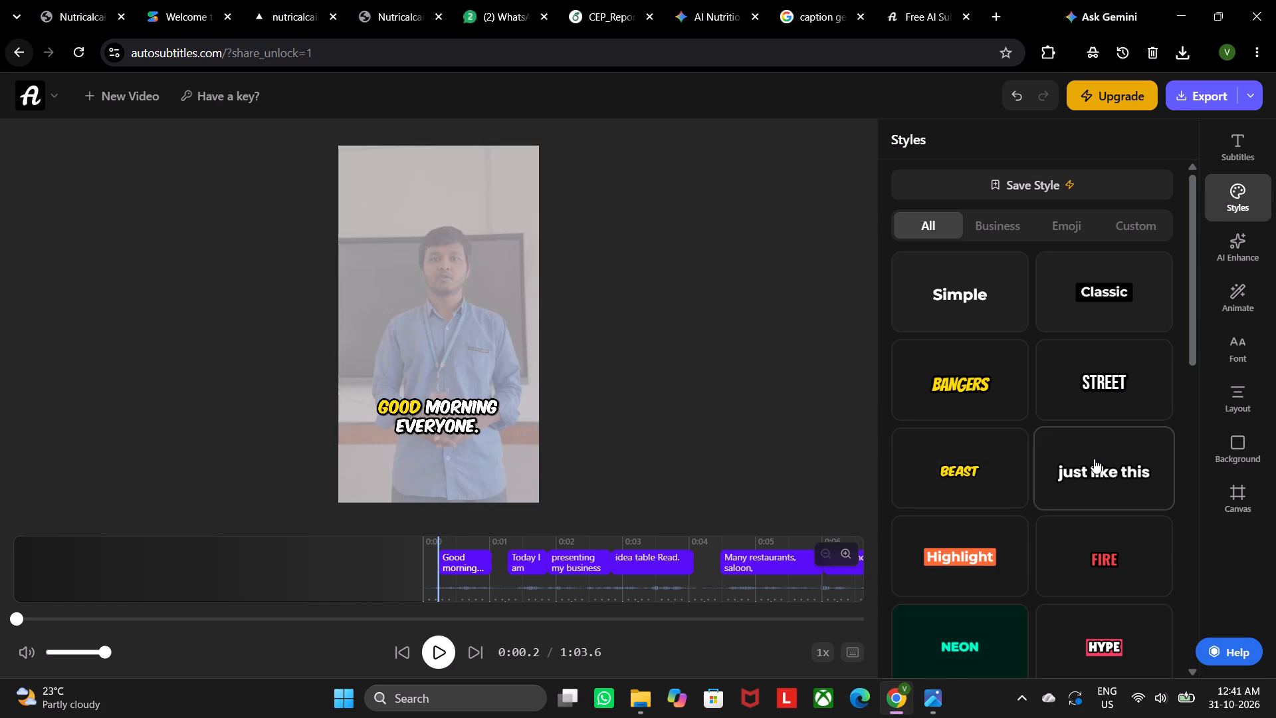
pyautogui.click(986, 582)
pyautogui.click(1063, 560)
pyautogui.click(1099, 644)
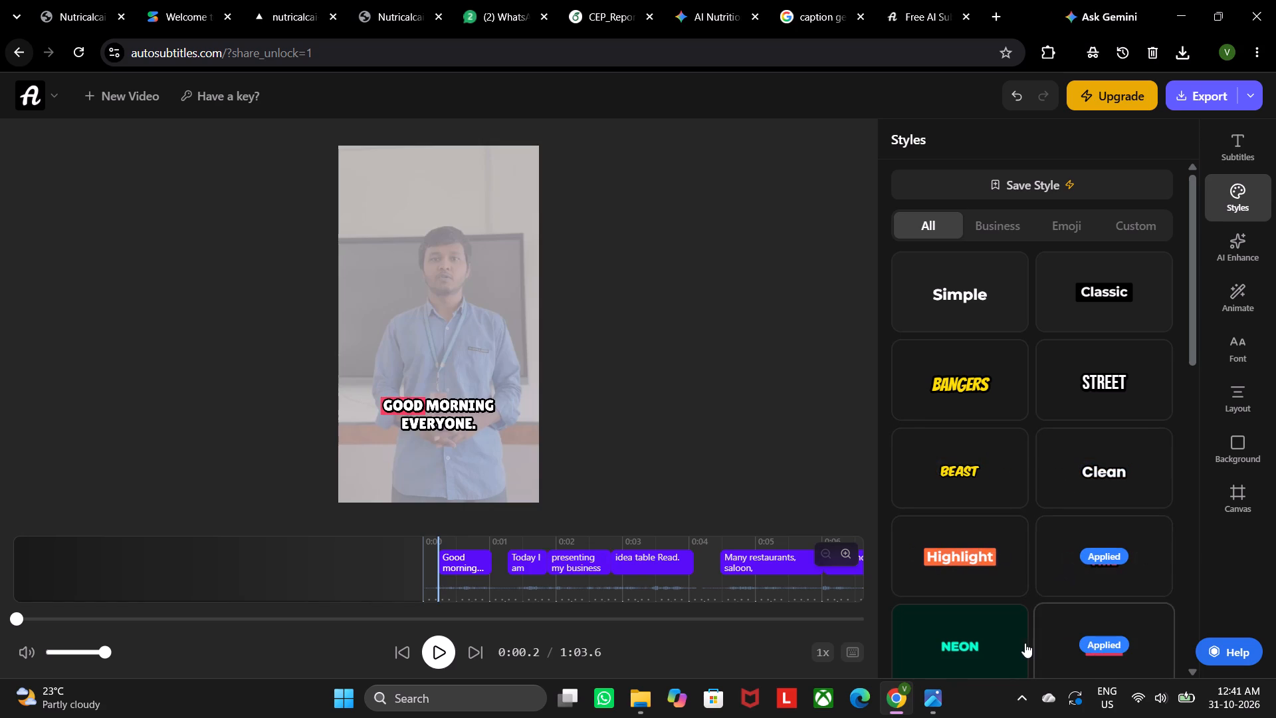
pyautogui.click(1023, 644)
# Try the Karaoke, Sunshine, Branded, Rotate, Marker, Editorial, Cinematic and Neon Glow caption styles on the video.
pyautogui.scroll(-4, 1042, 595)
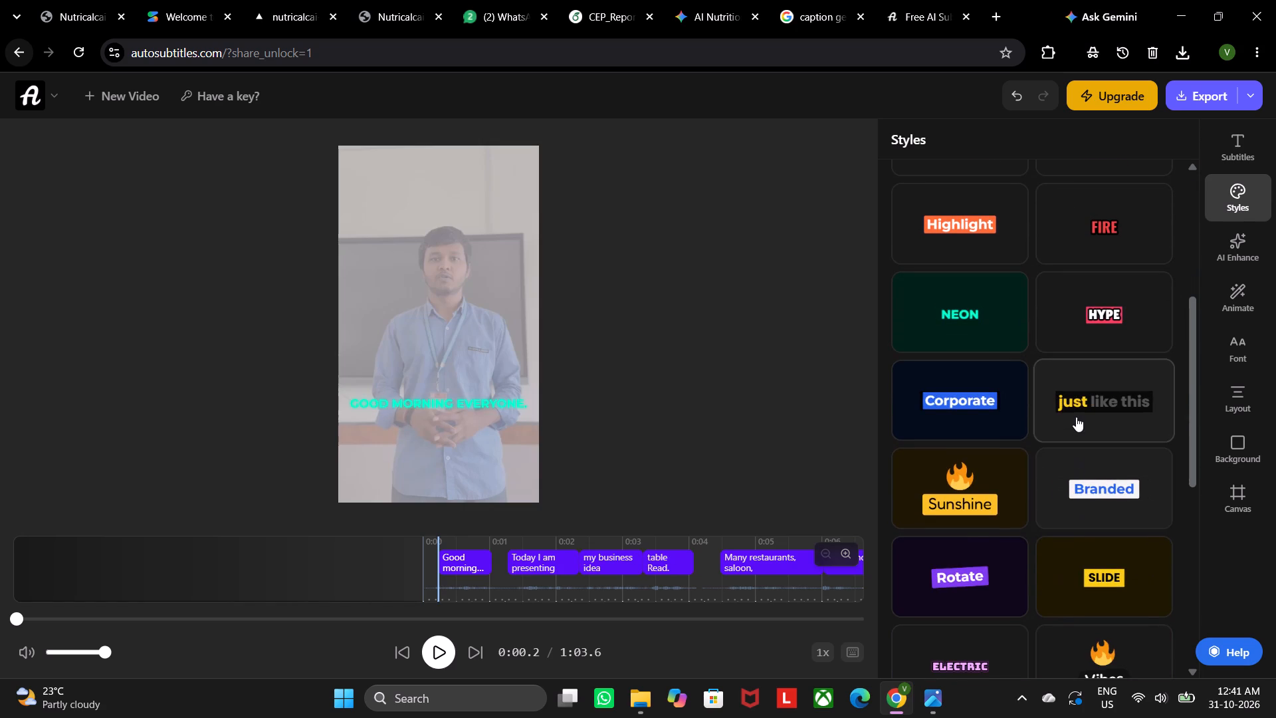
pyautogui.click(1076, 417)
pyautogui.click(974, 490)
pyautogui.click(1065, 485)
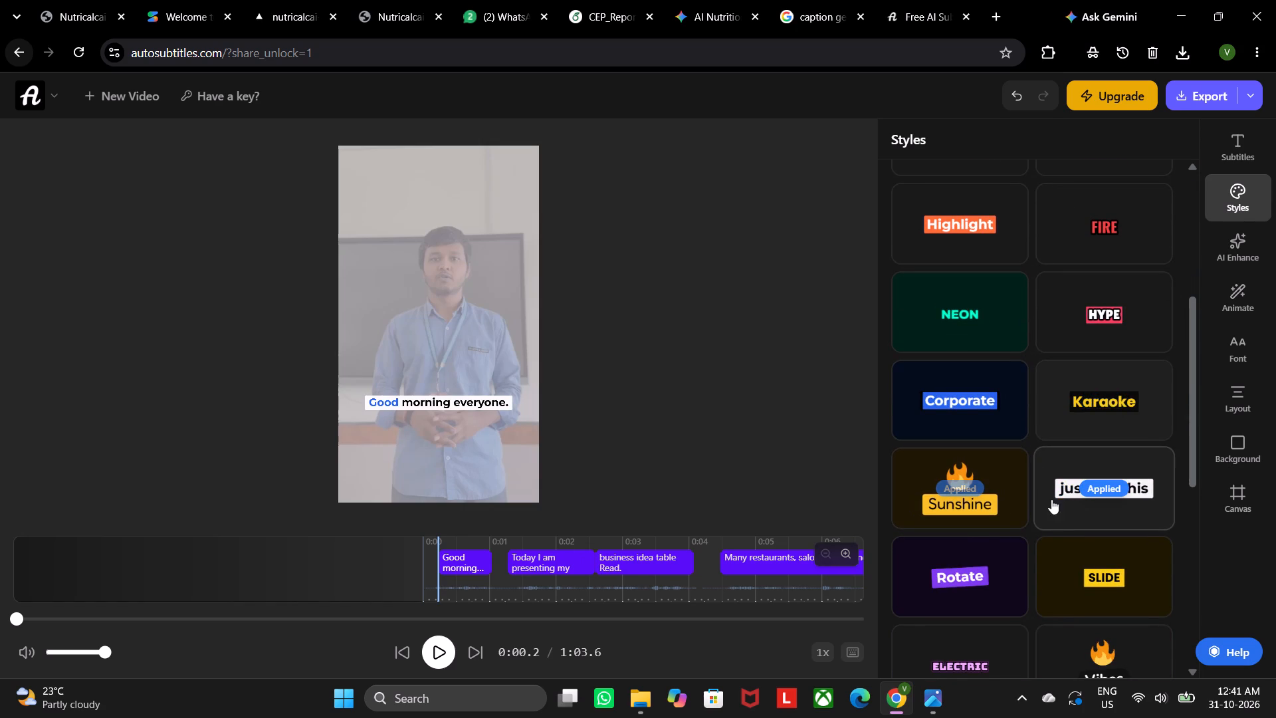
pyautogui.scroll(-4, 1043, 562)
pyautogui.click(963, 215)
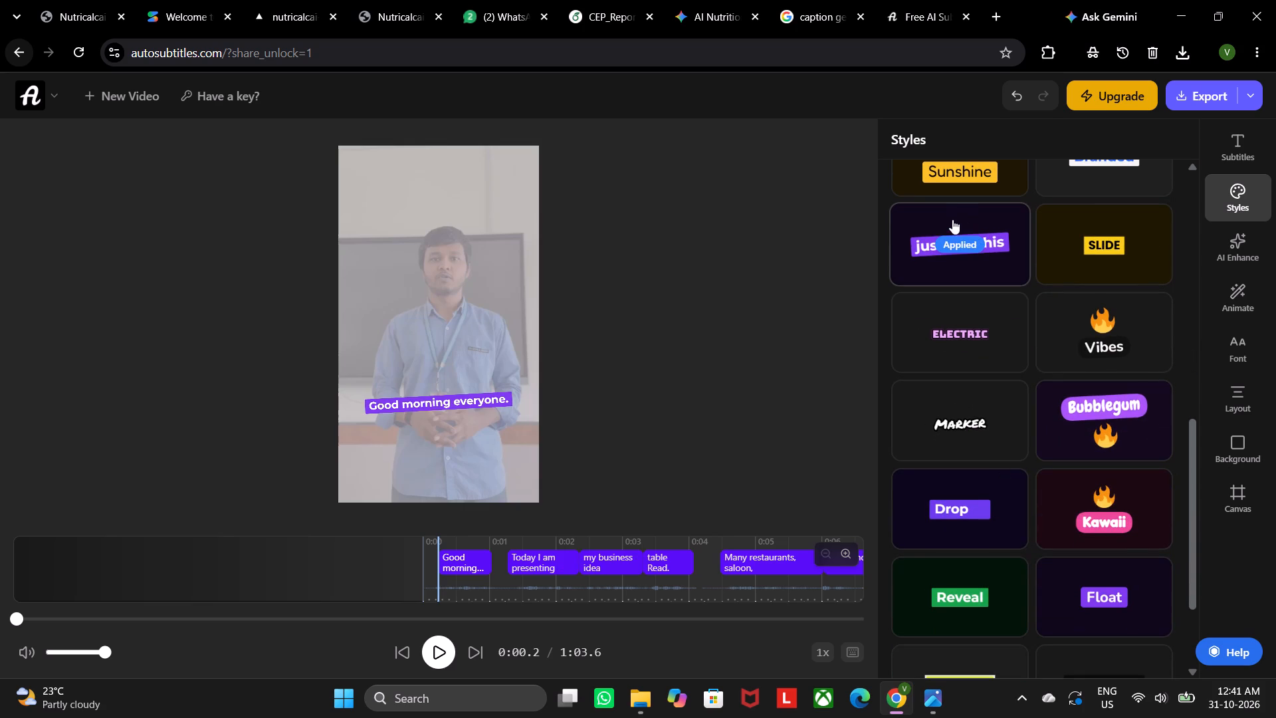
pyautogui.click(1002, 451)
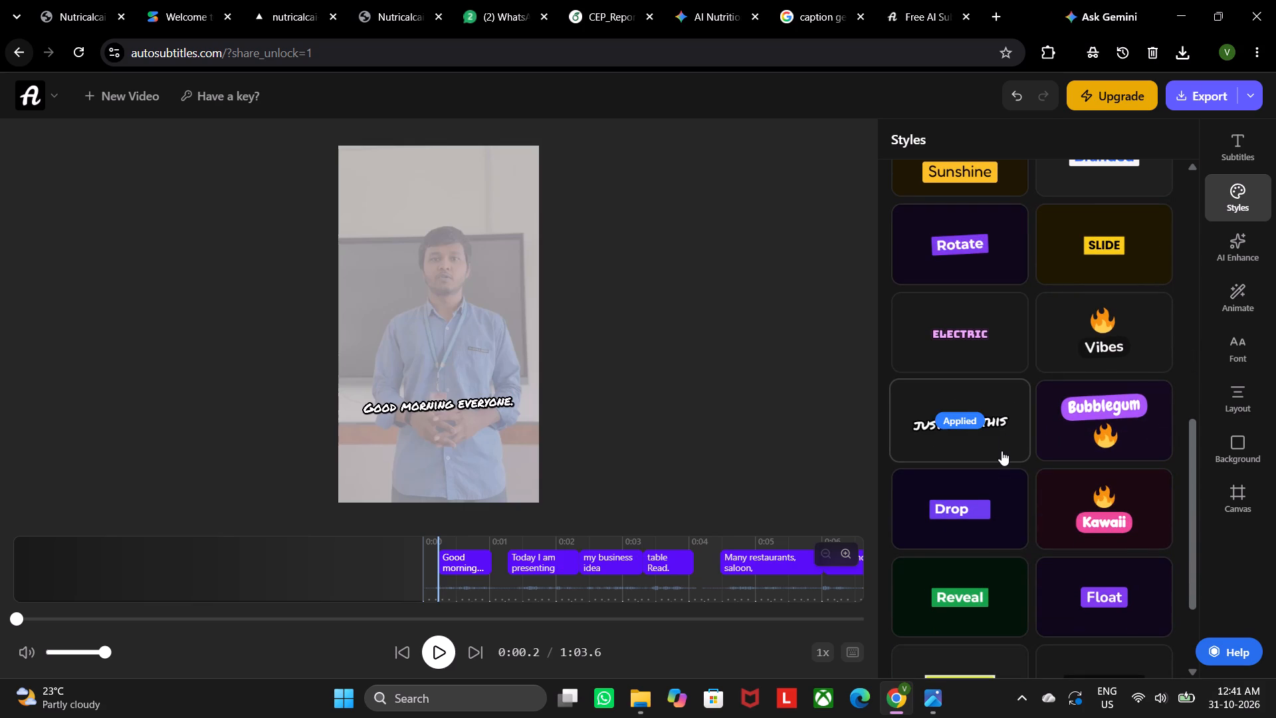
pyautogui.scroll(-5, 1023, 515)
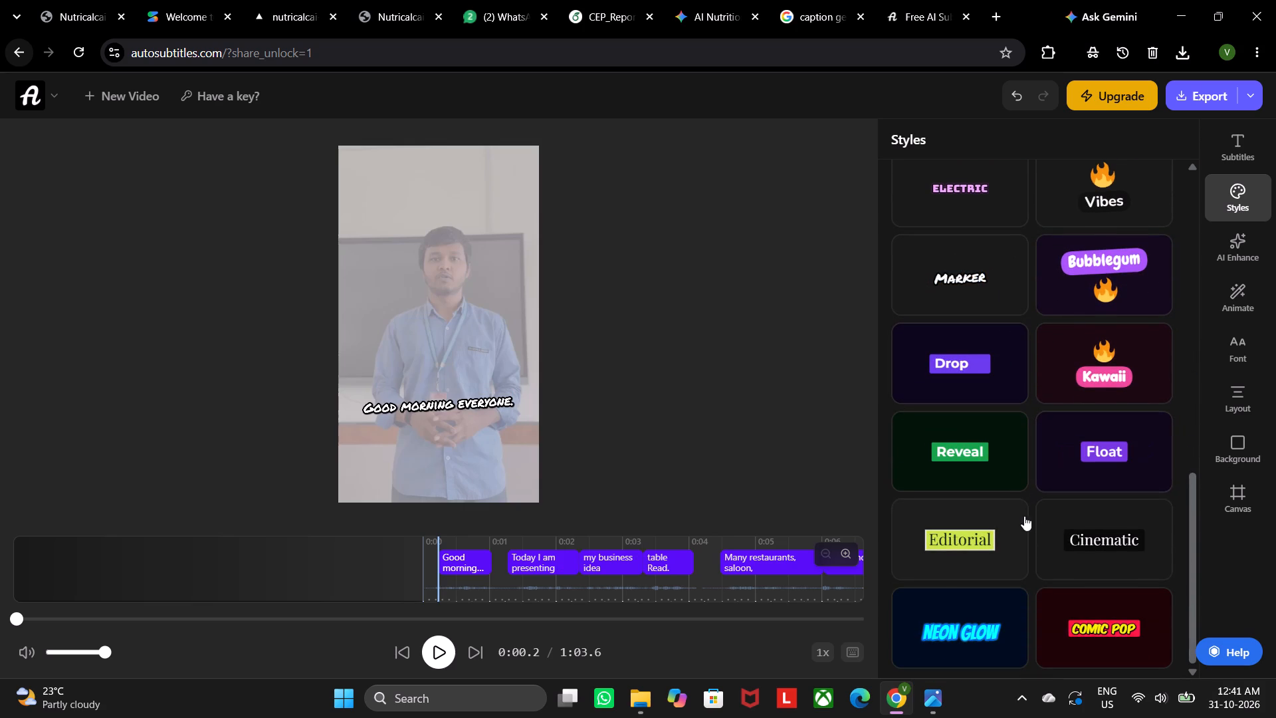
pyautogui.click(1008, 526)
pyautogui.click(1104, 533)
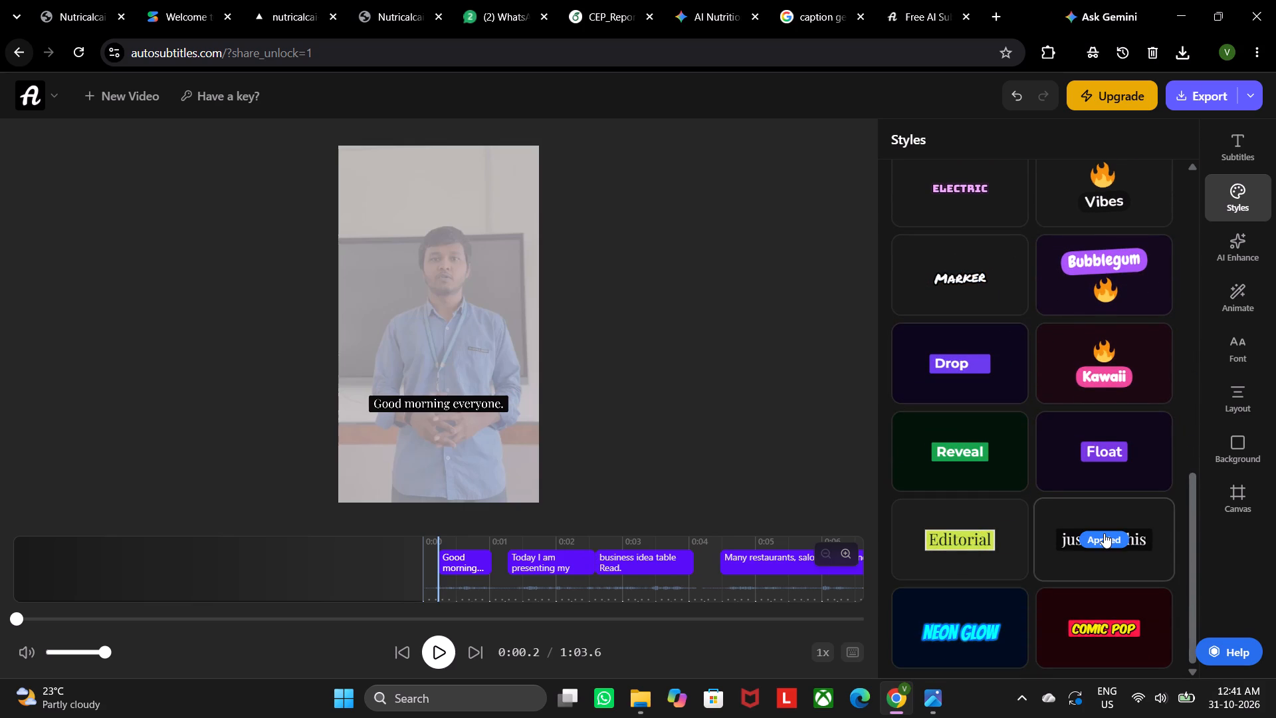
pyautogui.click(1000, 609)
# Apply the Beast style to the captions.
pyautogui.scroll(4, 1036, 500)
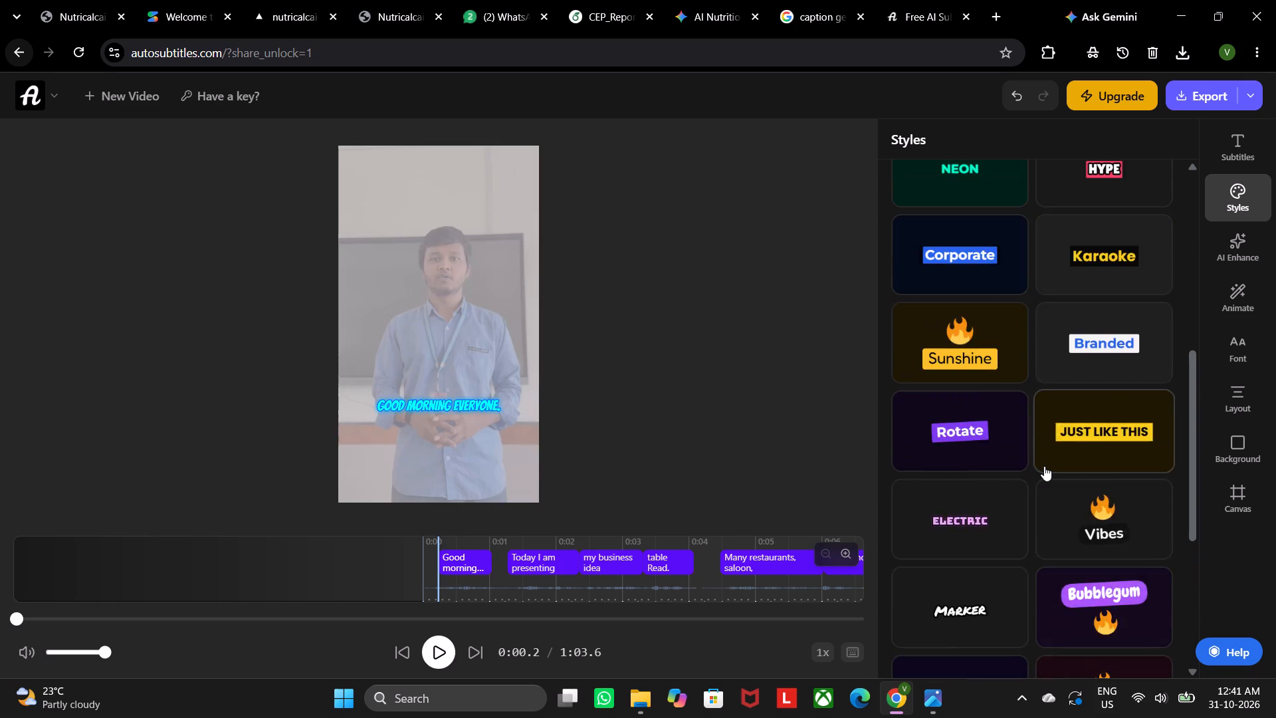
pyautogui.scroll(7, 1044, 466)
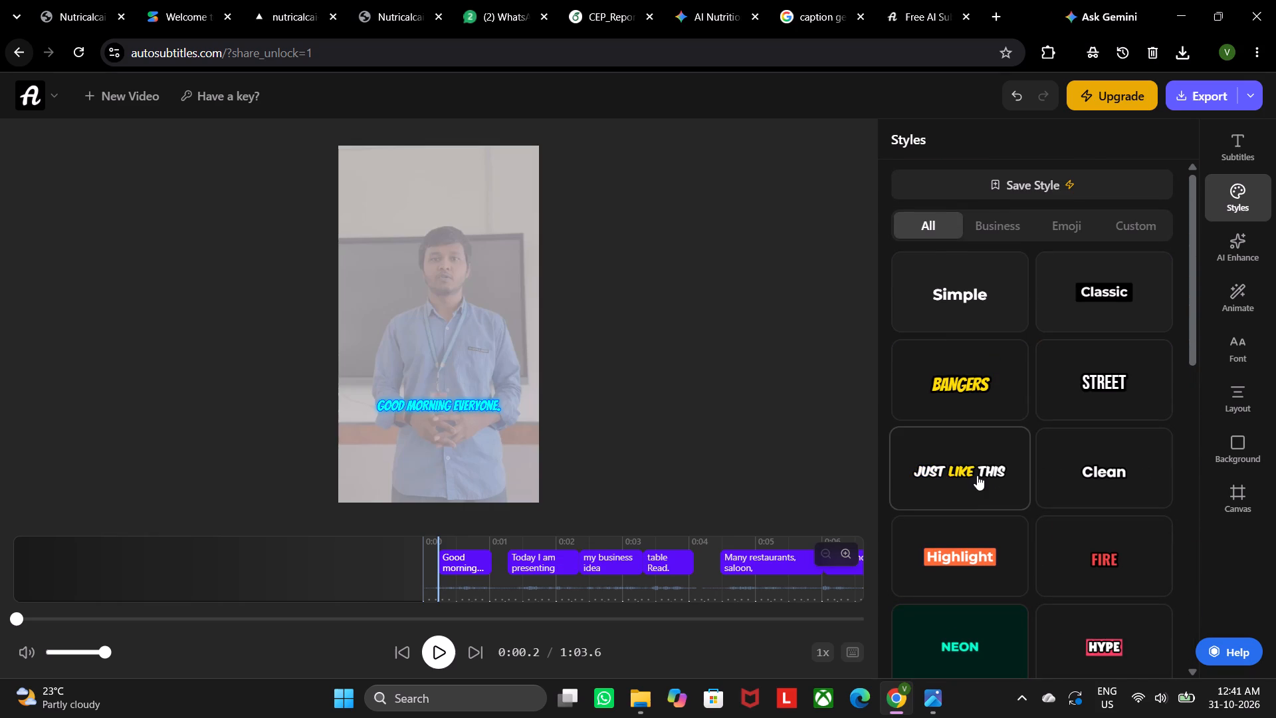
pyautogui.click(977, 475)
# Move the captions to the lower part of the video frame, centred horizontally, playing the video to check their placement.
pyautogui.moveTo(435, 412); pyautogui.dragTo(435, 428)
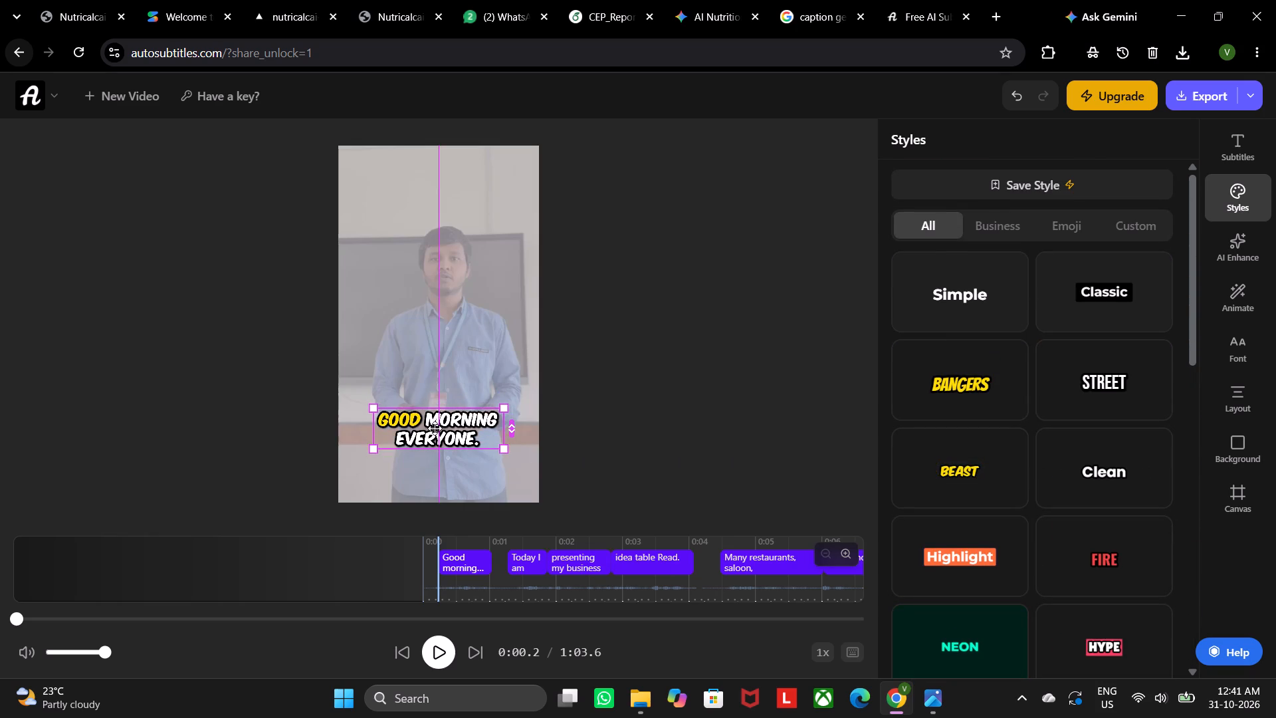
pyautogui.moveTo(435, 428); pyautogui.dragTo(457, 447)
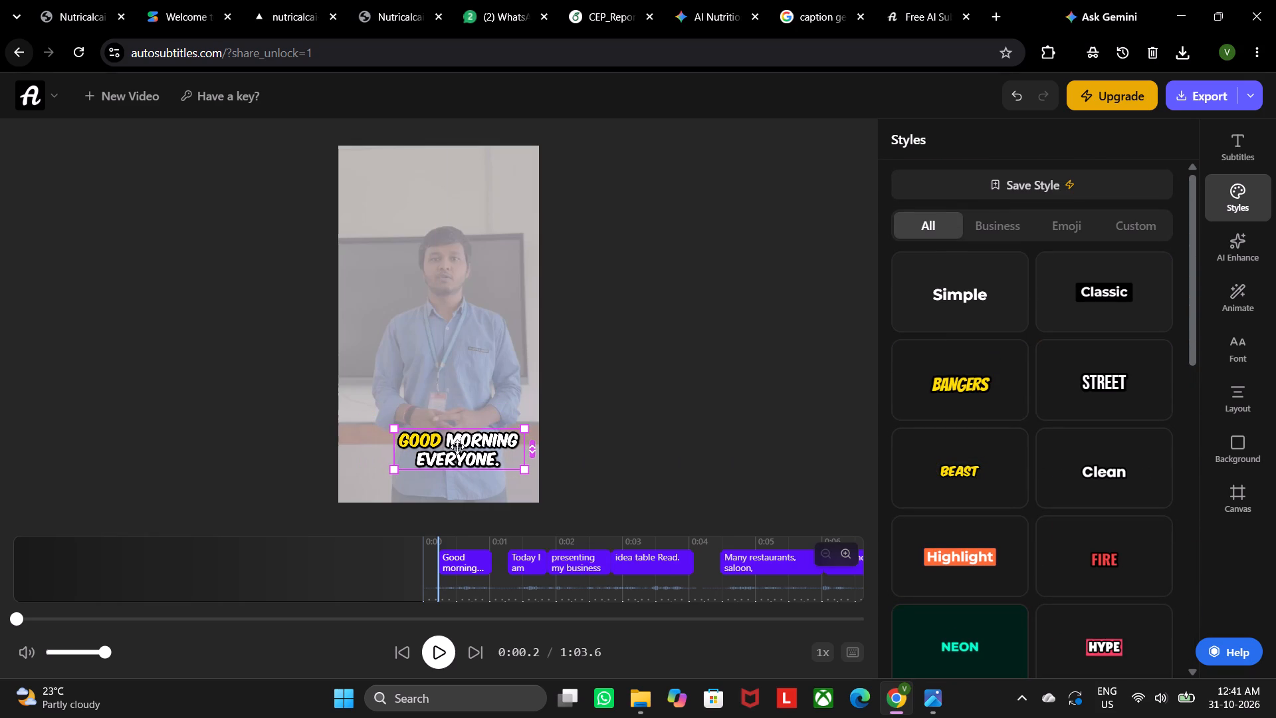
pyautogui.moveTo(457, 447); pyautogui.dragTo(449, 453)
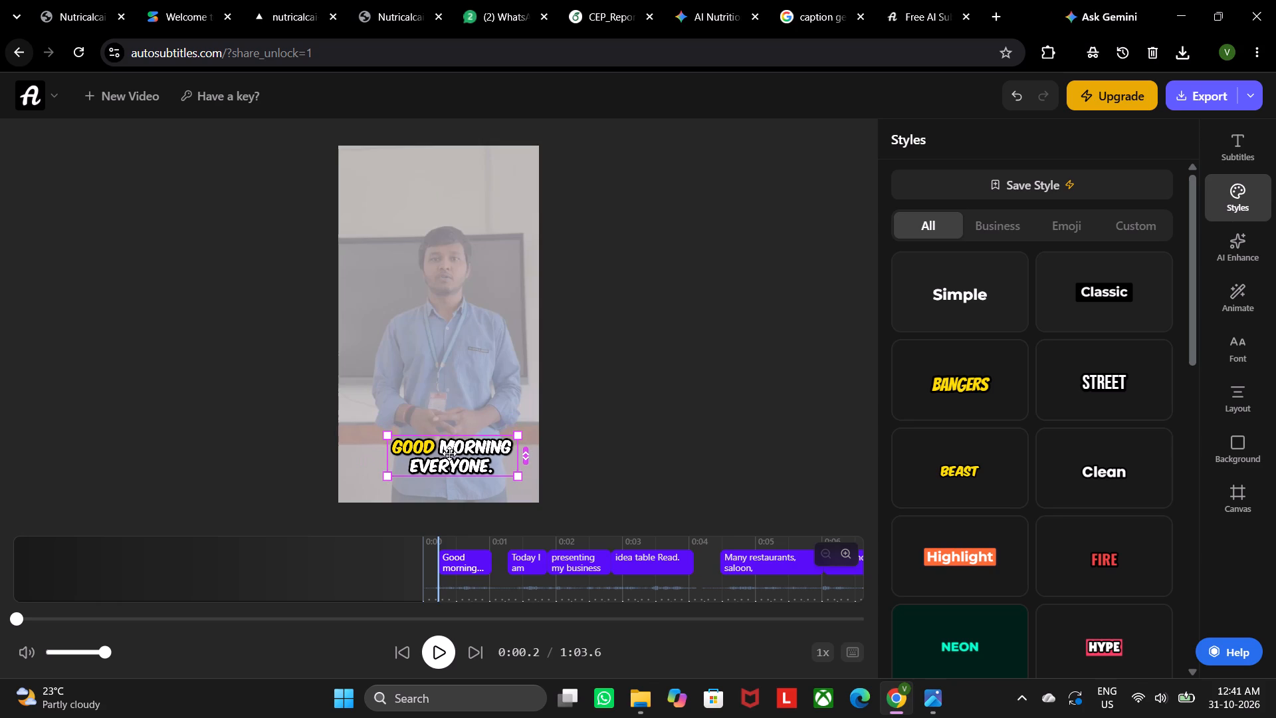
pyautogui.moveTo(449, 453); pyautogui.dragTo(454, 449)
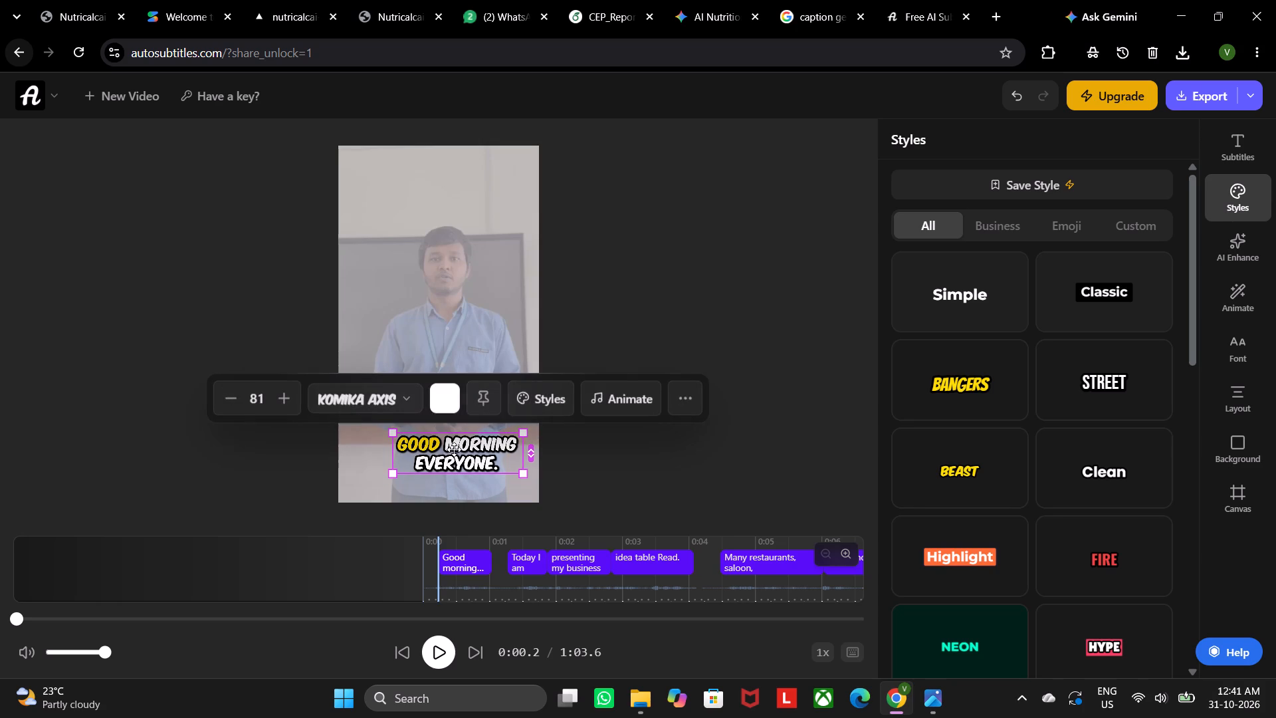
pyautogui.click(696, 463)
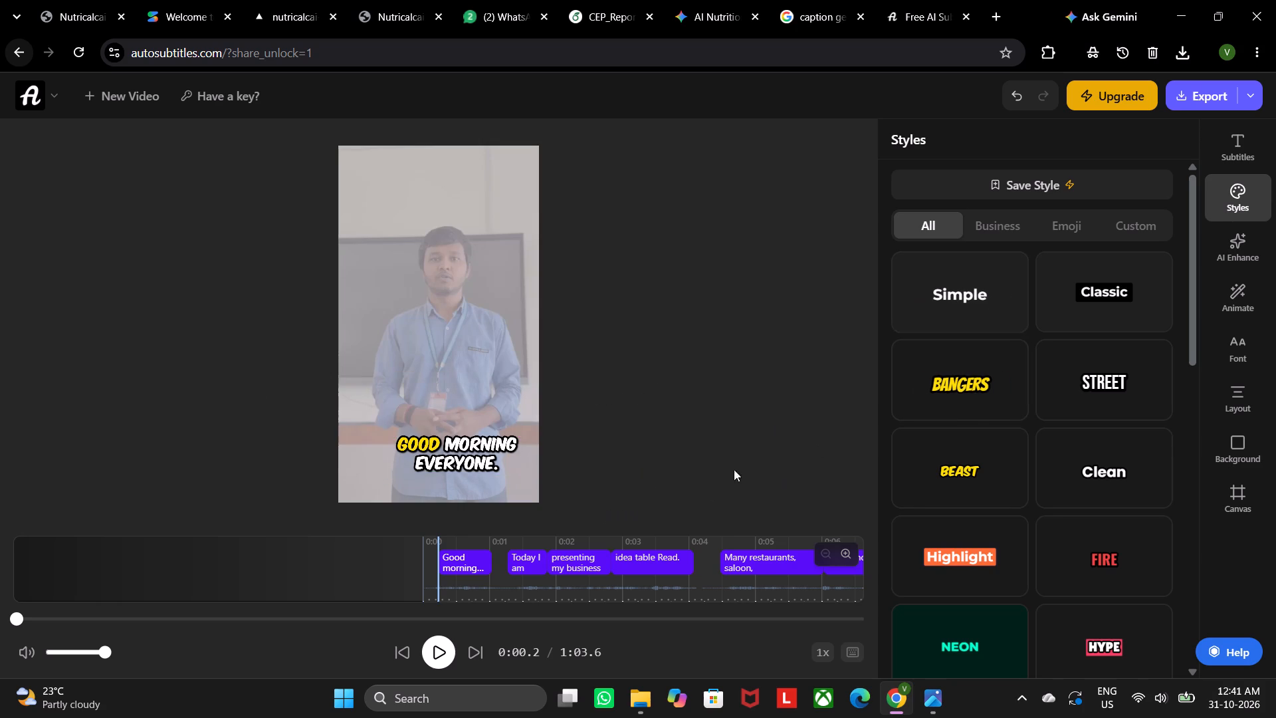
pyautogui.click(425, 331)
pyautogui.click(445, 652)
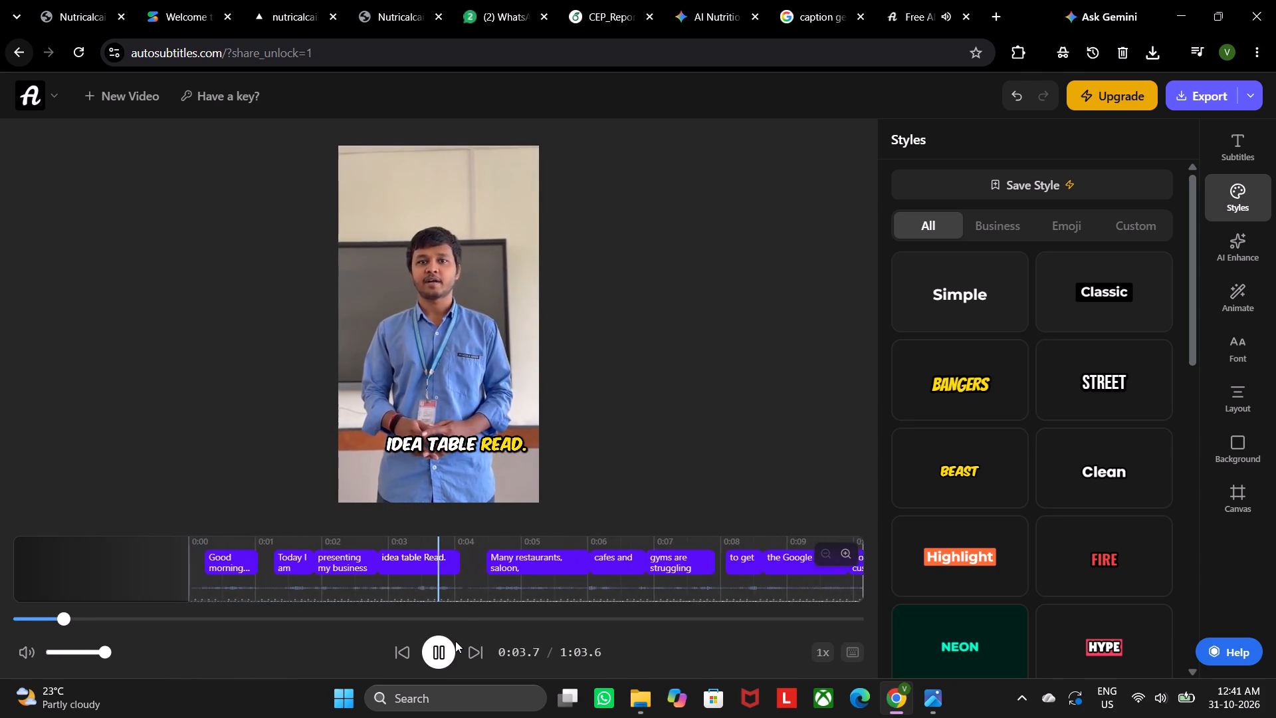
pyautogui.moveTo(463, 447); pyautogui.dragTo(437, 418)
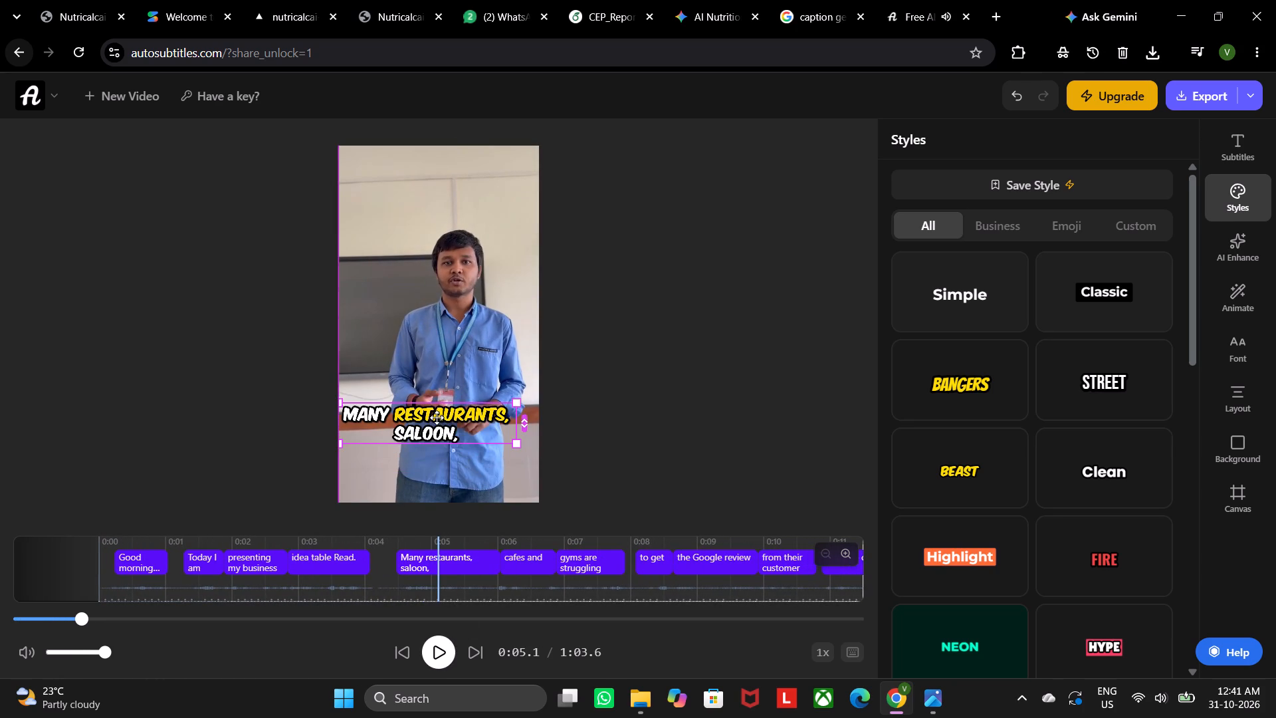
pyautogui.moveTo(437, 418); pyautogui.dragTo(445, 414)
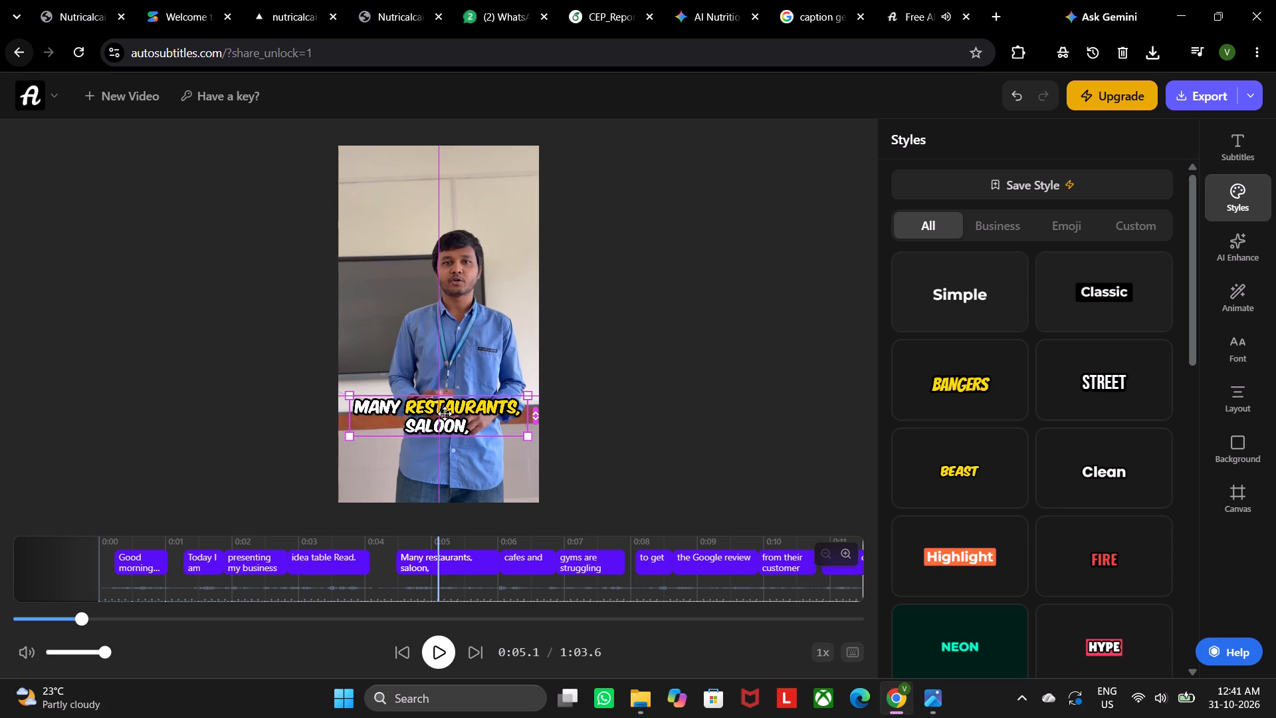
pyautogui.moveTo(445, 414); pyautogui.dragTo(442, 461)
pyautogui.click(525, 450)
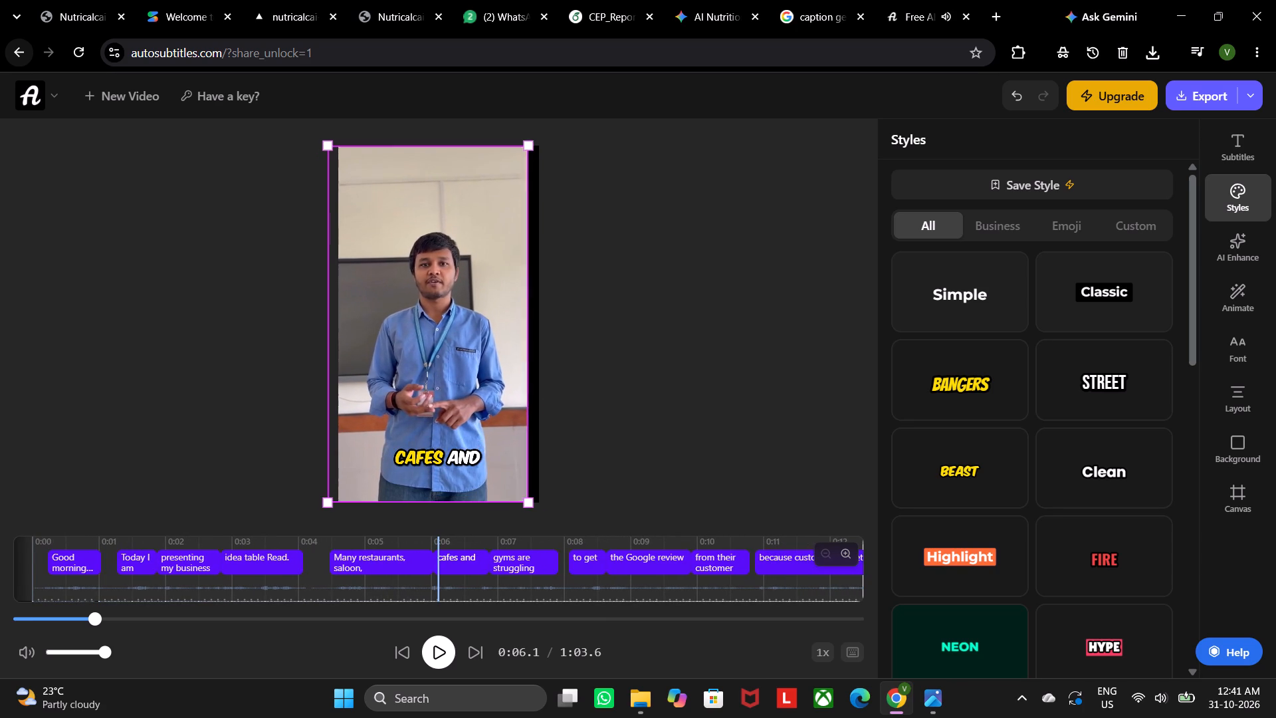
# Shrink the caption text on the video to a font size of about 58.
pyautogui.click(467, 463)
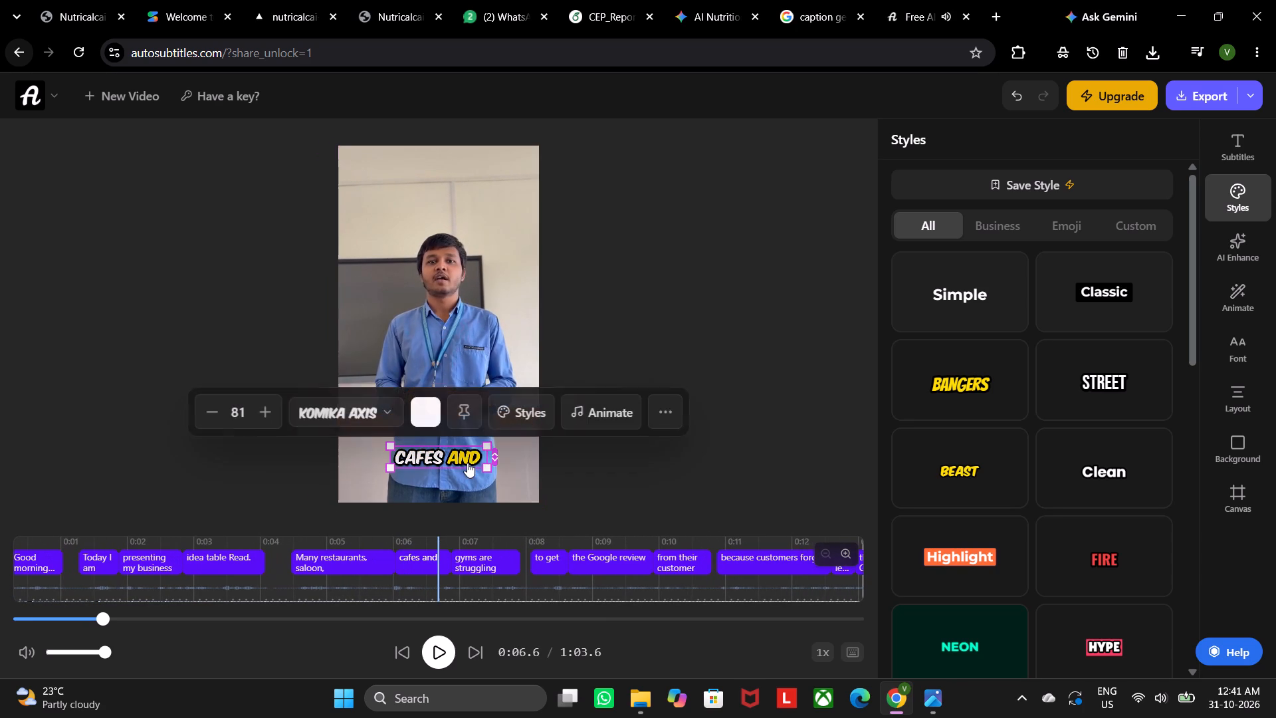
pyautogui.moveTo(486, 448); pyautogui.dragTo(473, 456)
pyautogui.click(454, 459)
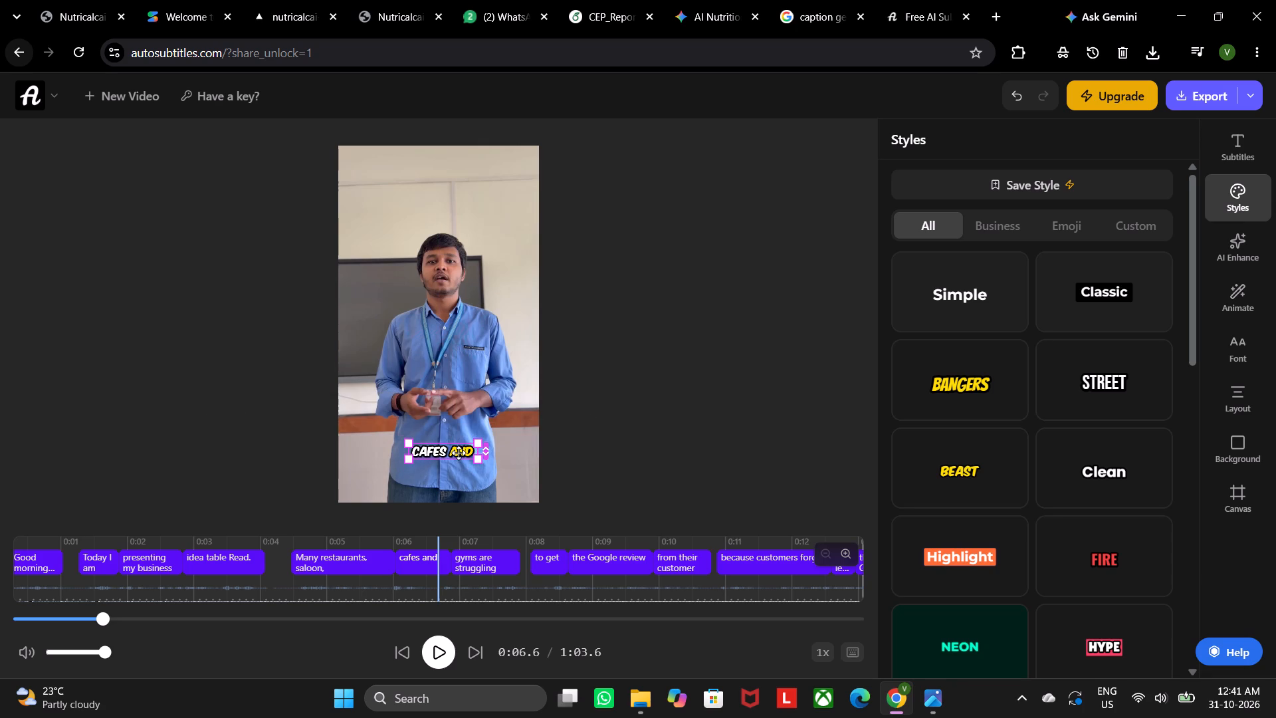
# Play the captioned video while looking through the style categories and the AI Enhance, Animate, Font and Layout settings.
pyautogui.click(434, 648)
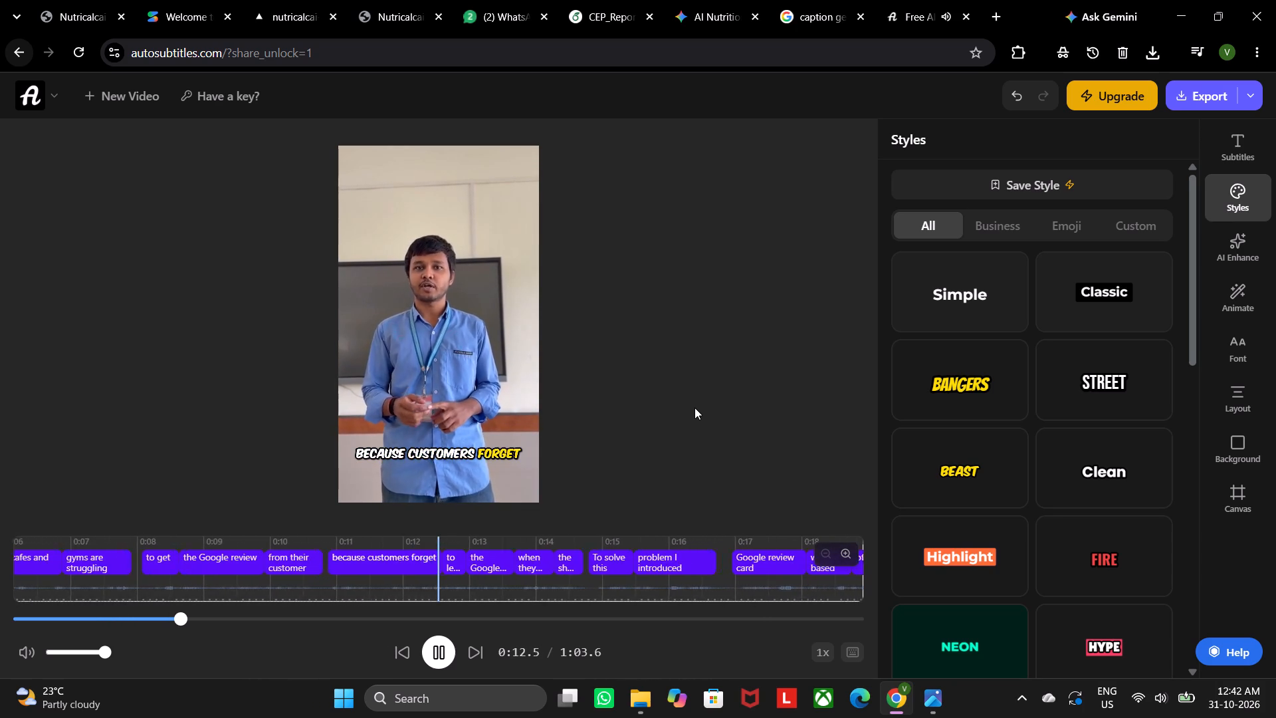
pyautogui.click(976, 224)
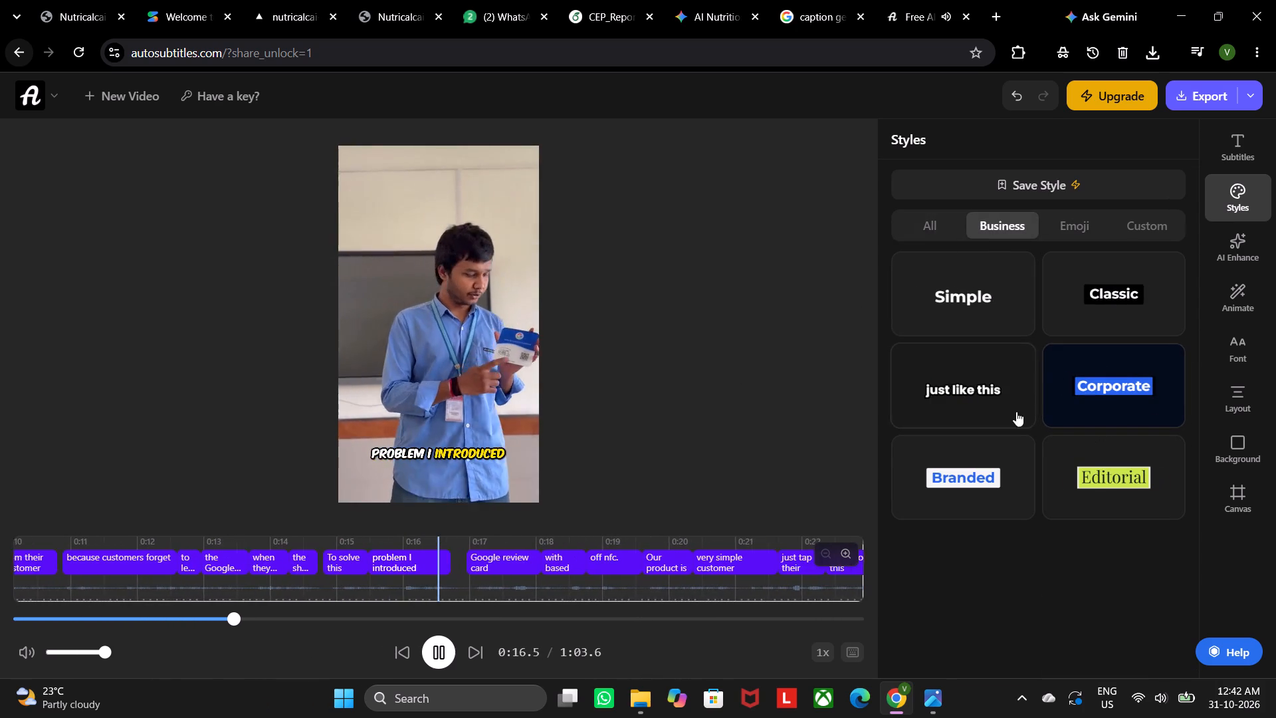
pyautogui.click(1088, 225)
pyautogui.click(1138, 224)
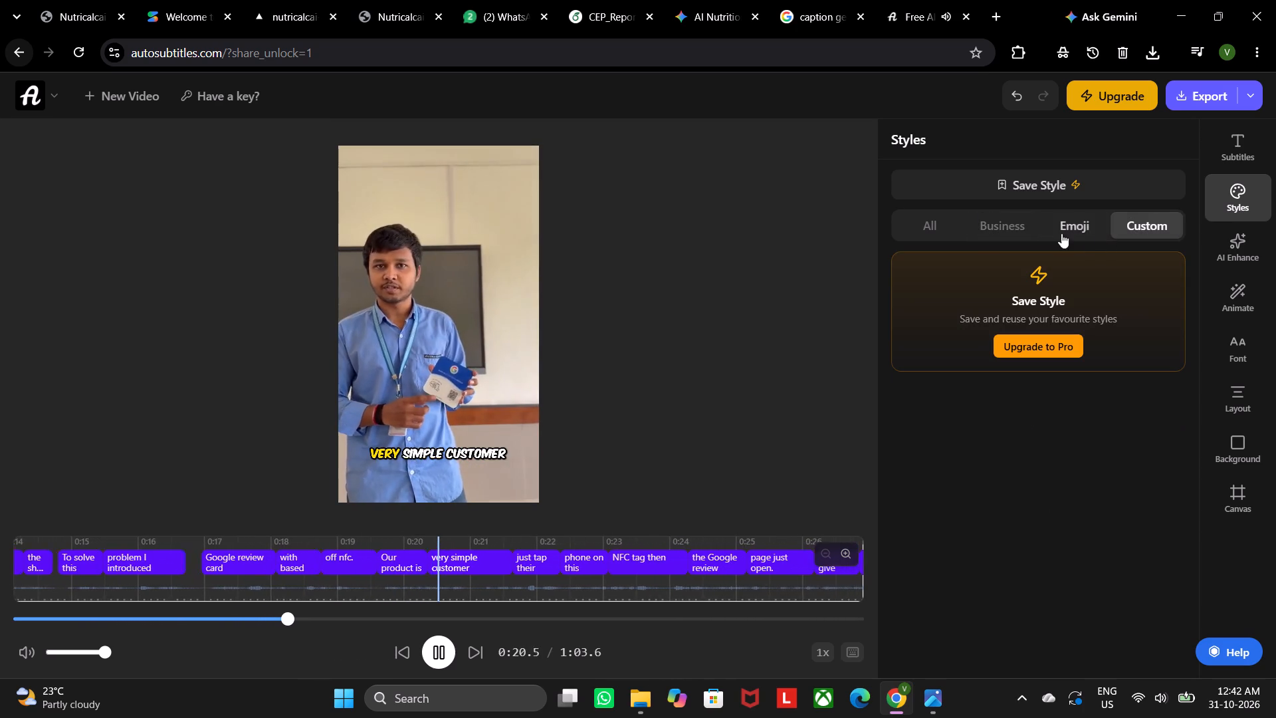
pyautogui.click(986, 228)
pyautogui.click(1236, 245)
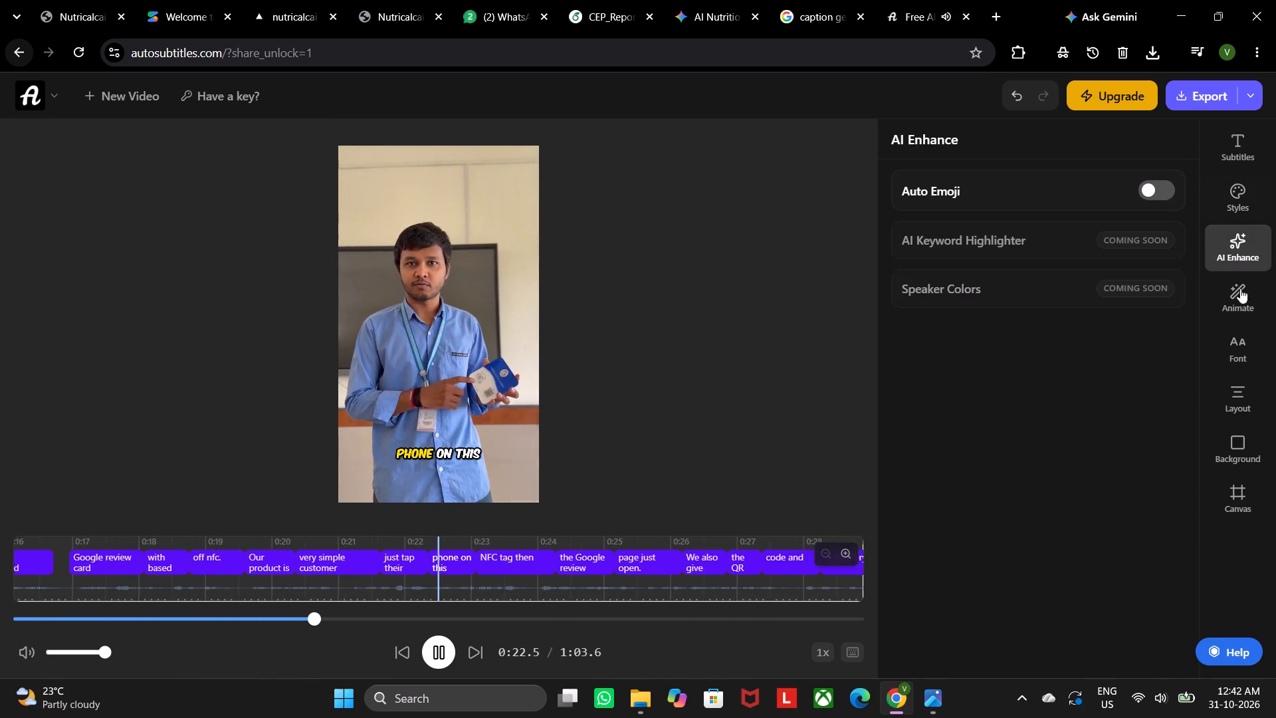
pyautogui.click(1245, 299)
pyautogui.click(1249, 343)
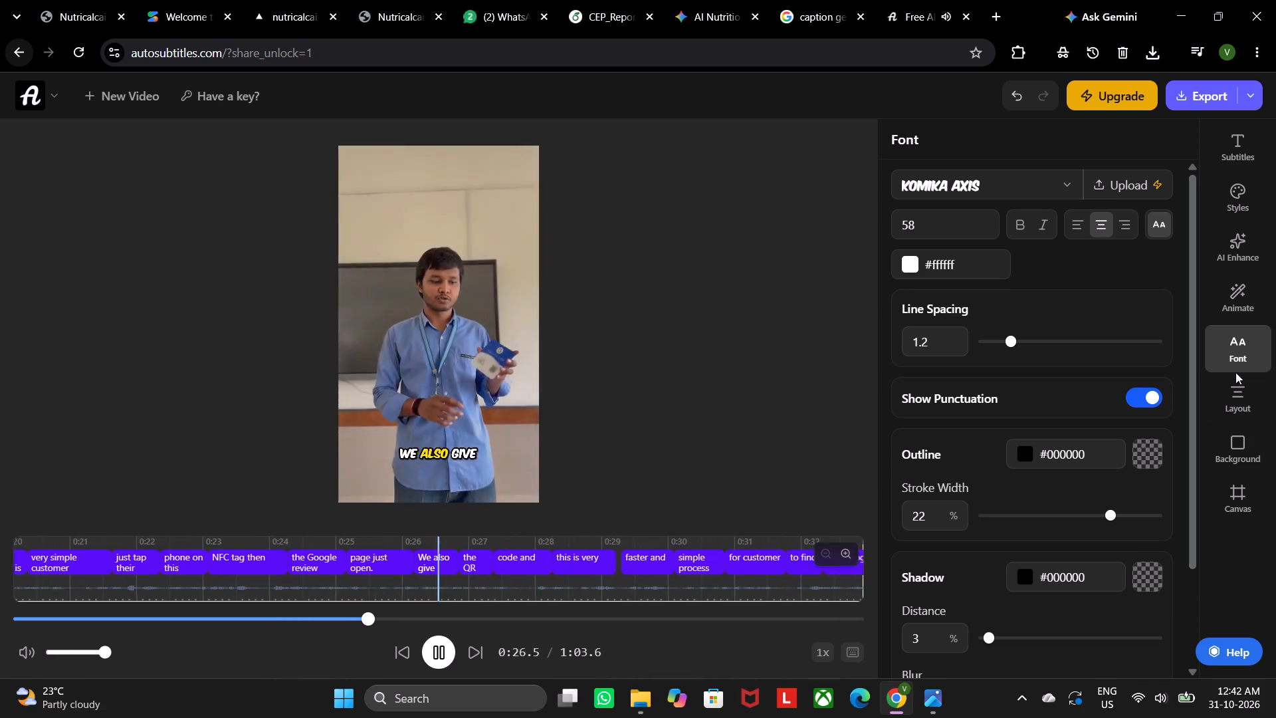
pyautogui.click(1241, 388)
pyautogui.click(1244, 411)
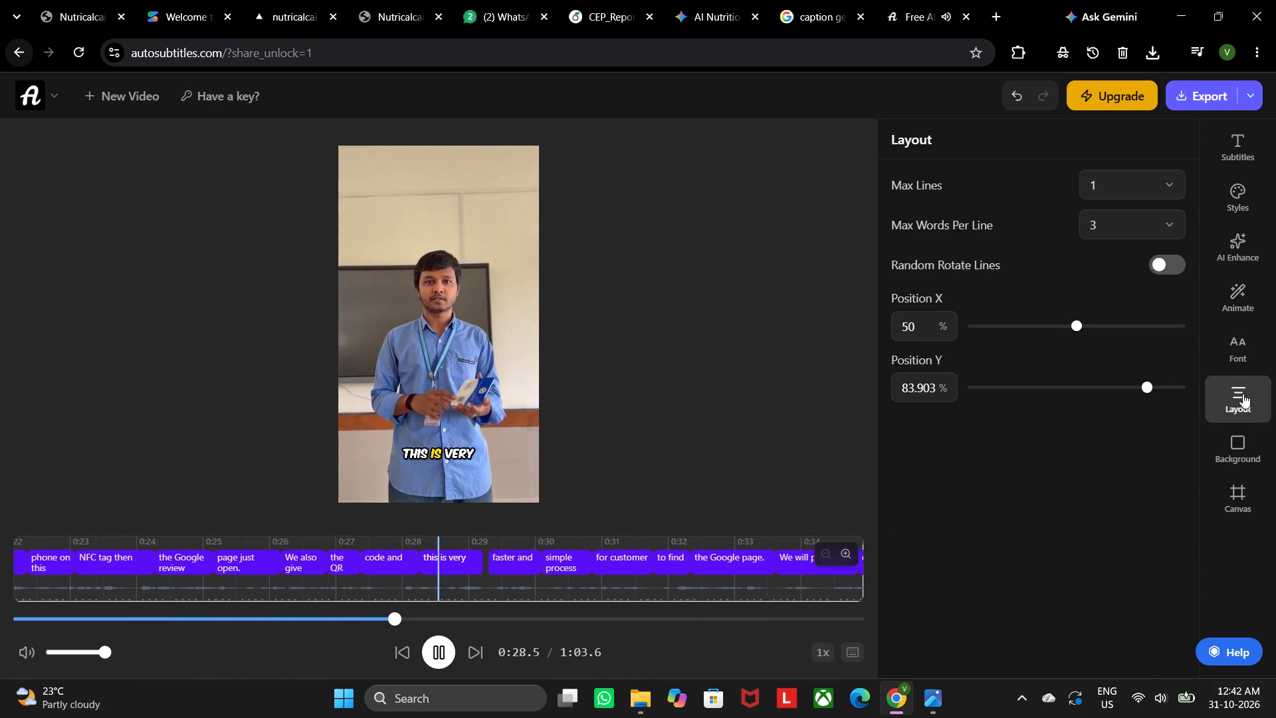
# Correct the caption starting at 0:34.9 in the subtitles list to read "our card tap".
pyautogui.click(1241, 157)
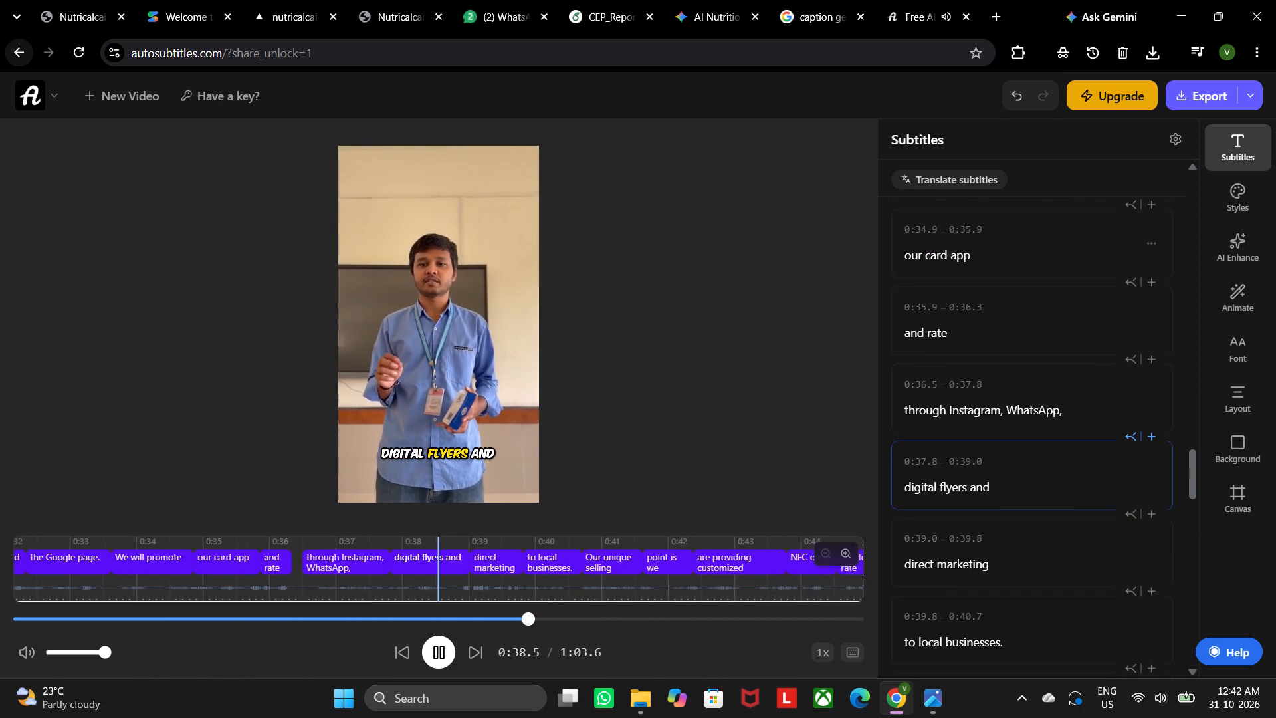
pyautogui.click(969, 245)
pyautogui.press('BackSpace')
pyautogui.press('BackSpace')
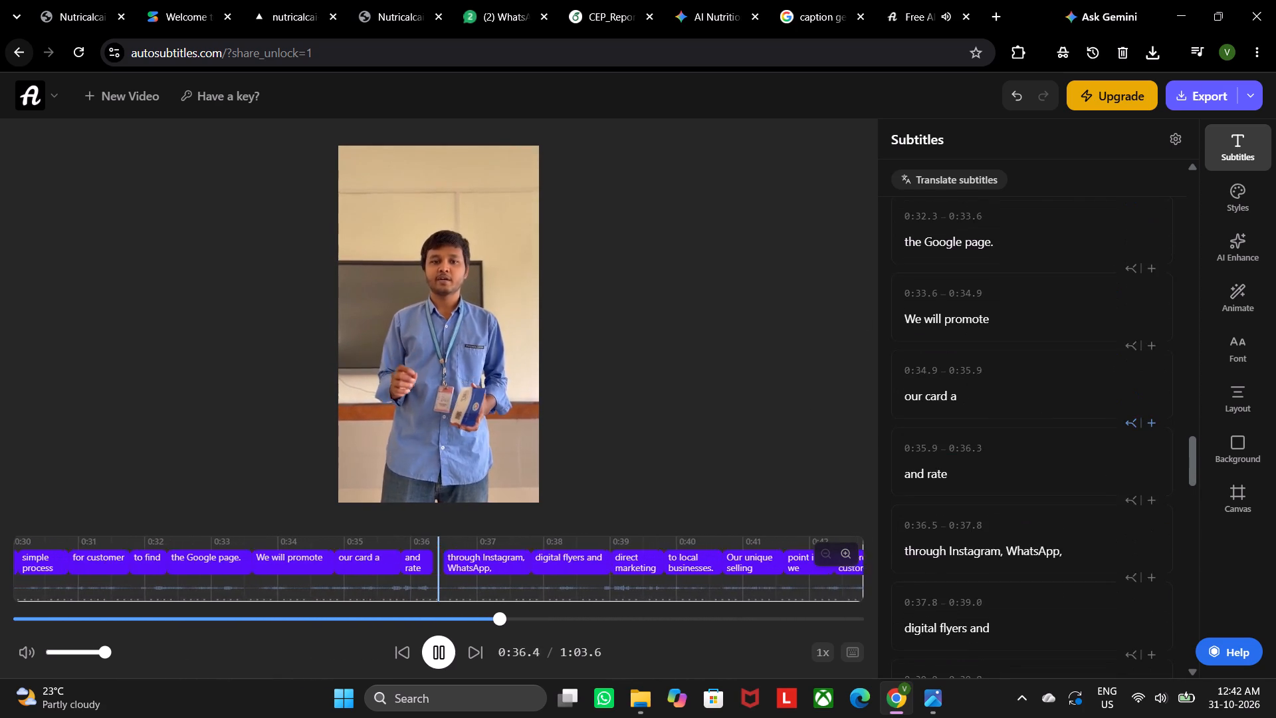
pyautogui.press('BackSpace')
pyautogui.write('ta')
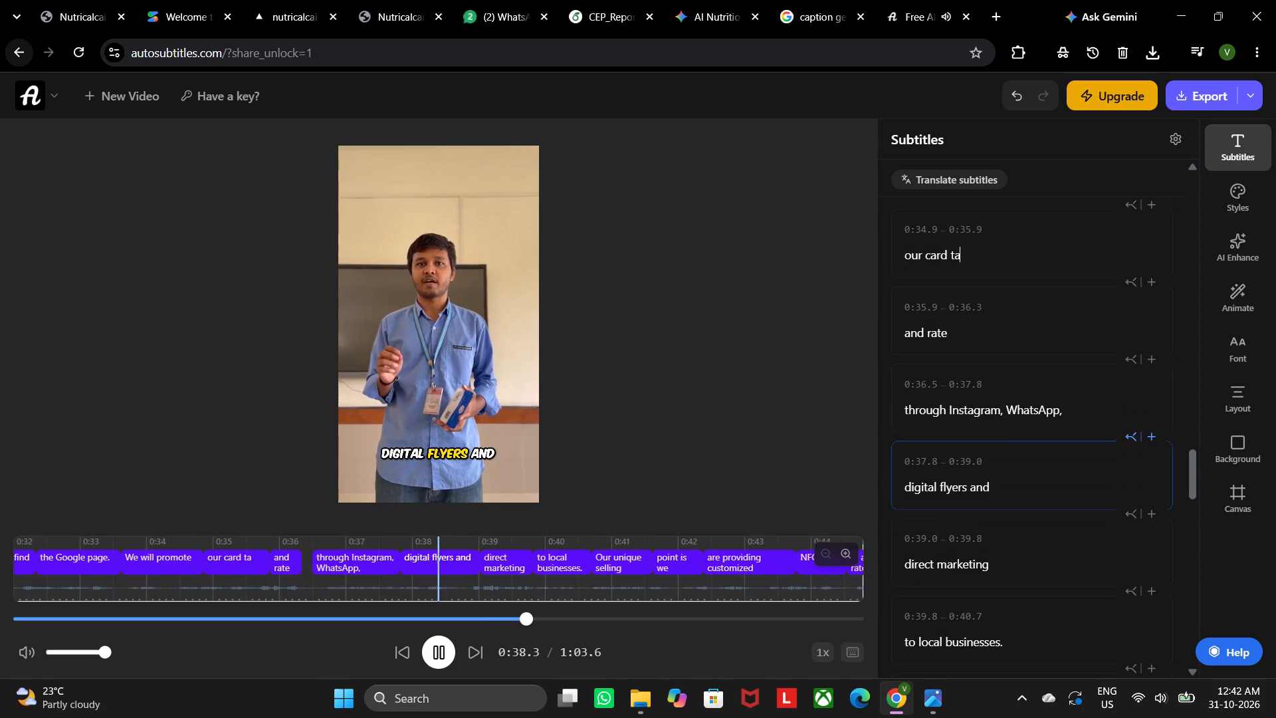
pyautogui.press('p')
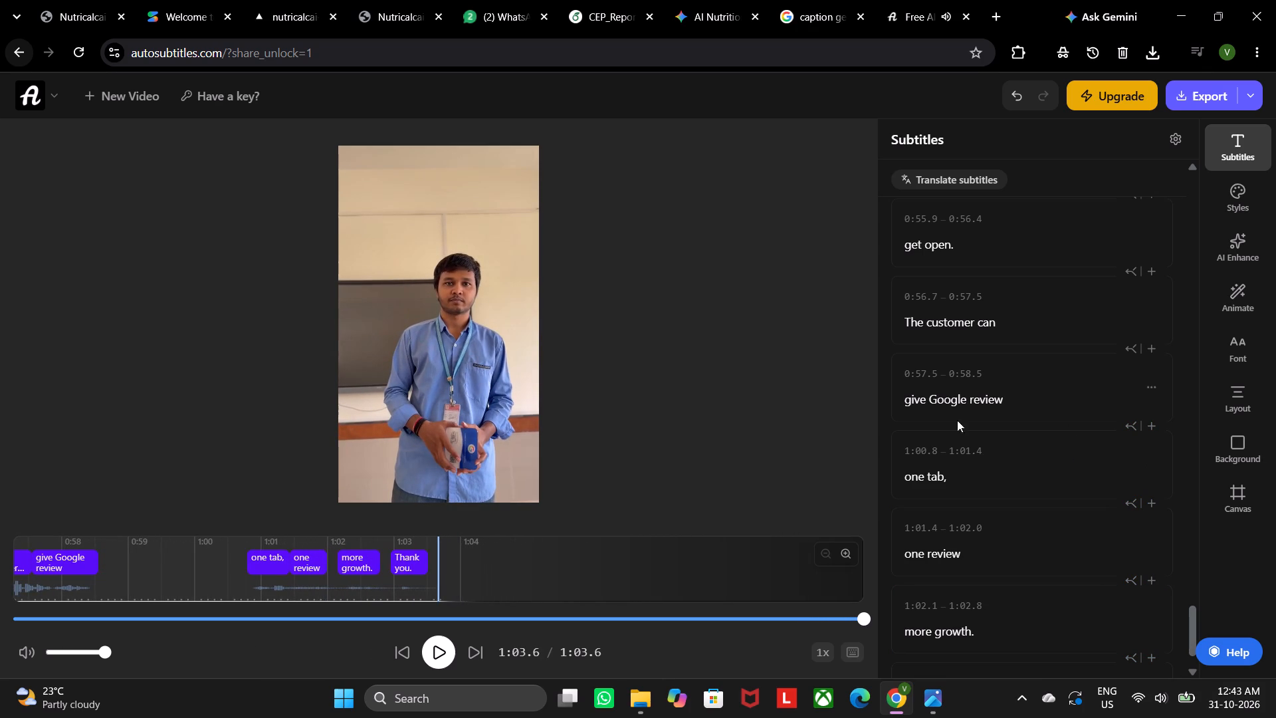
# Replay the video's opening and change the caption starting at 0:02.8 to "idea tap and rate".
pyautogui.click(442, 653)
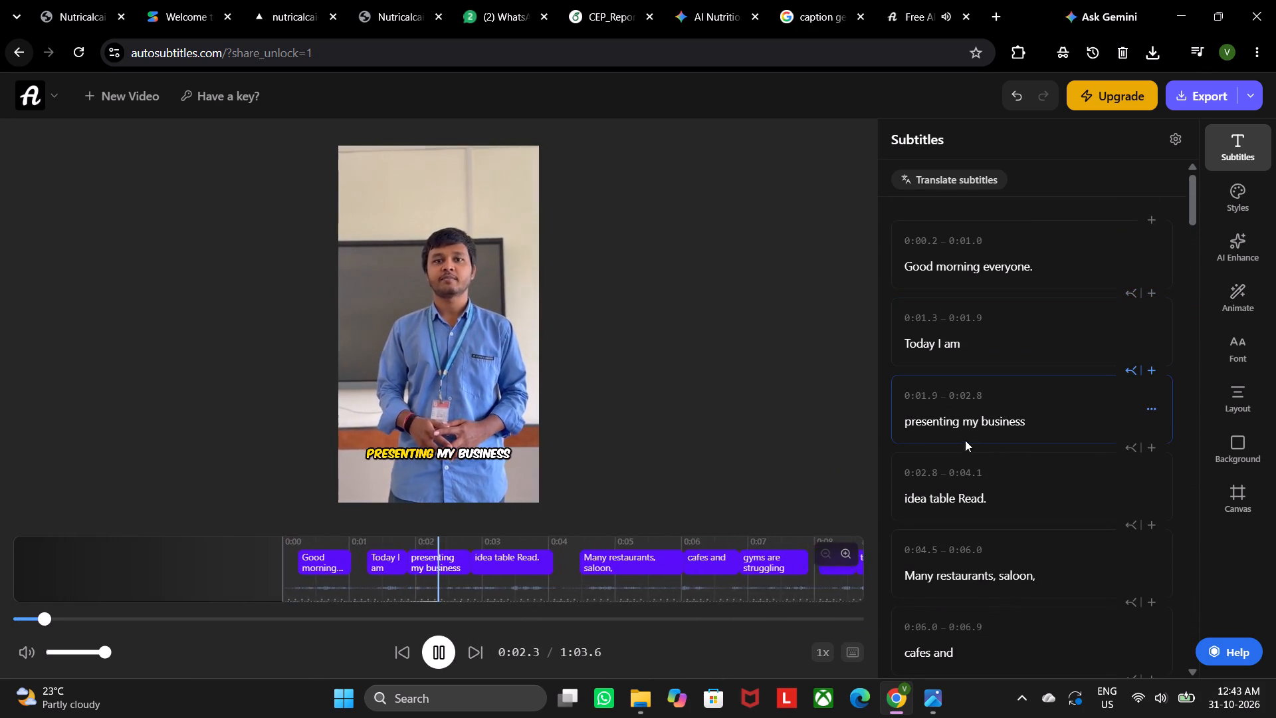
pyautogui.click(441, 655)
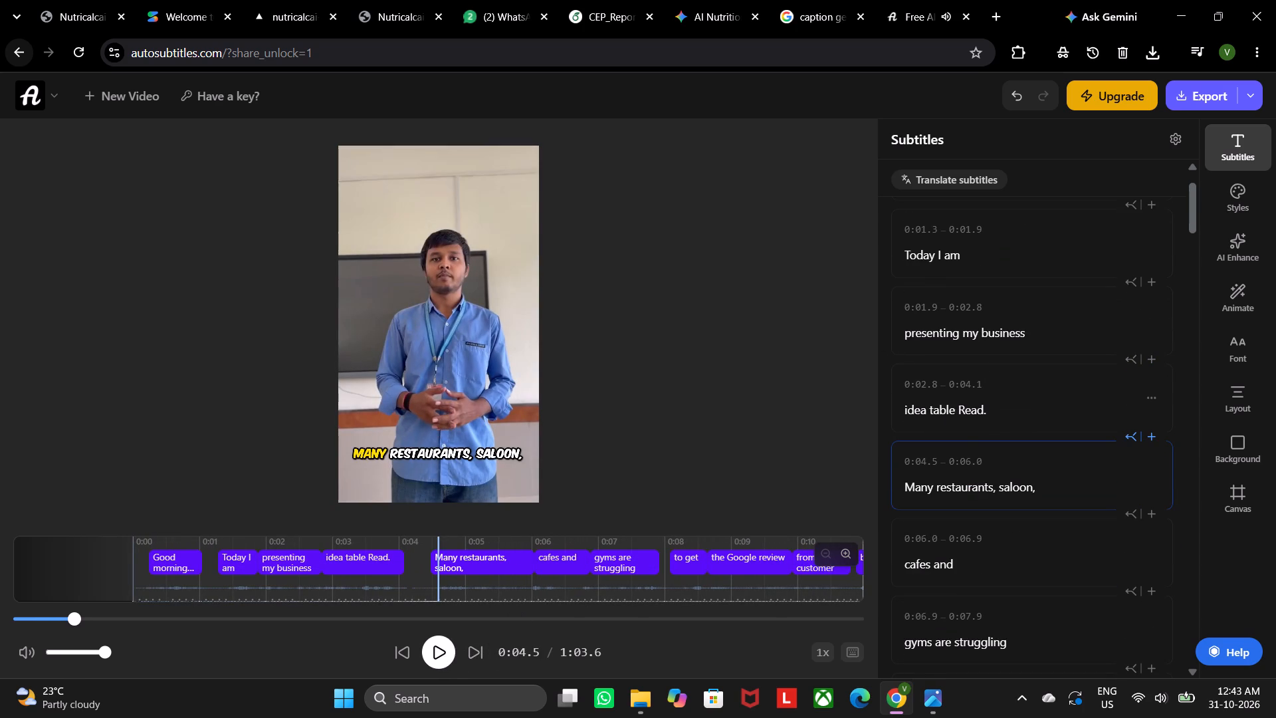
pyautogui.click(999, 409)
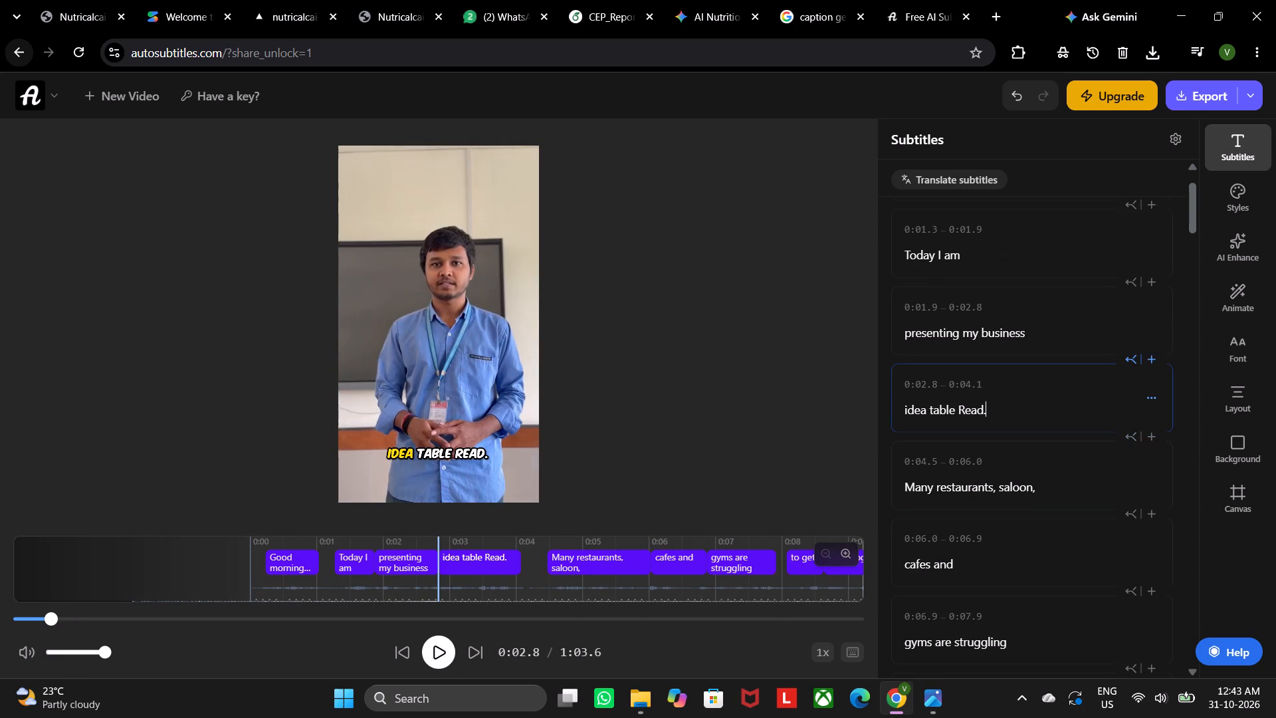
pyautogui.press('BackSpace')
pyautogui.press('BackSpace')
pyautogui.press('BackSpace')
pyautogui.press('BackSpace')
pyautogui.press('BackSpace')
pyautogui.press('BackSpace')
pyautogui.press('BackSpace')
pyautogui.press('BackSpace')
pyautogui.press('BackSpace')
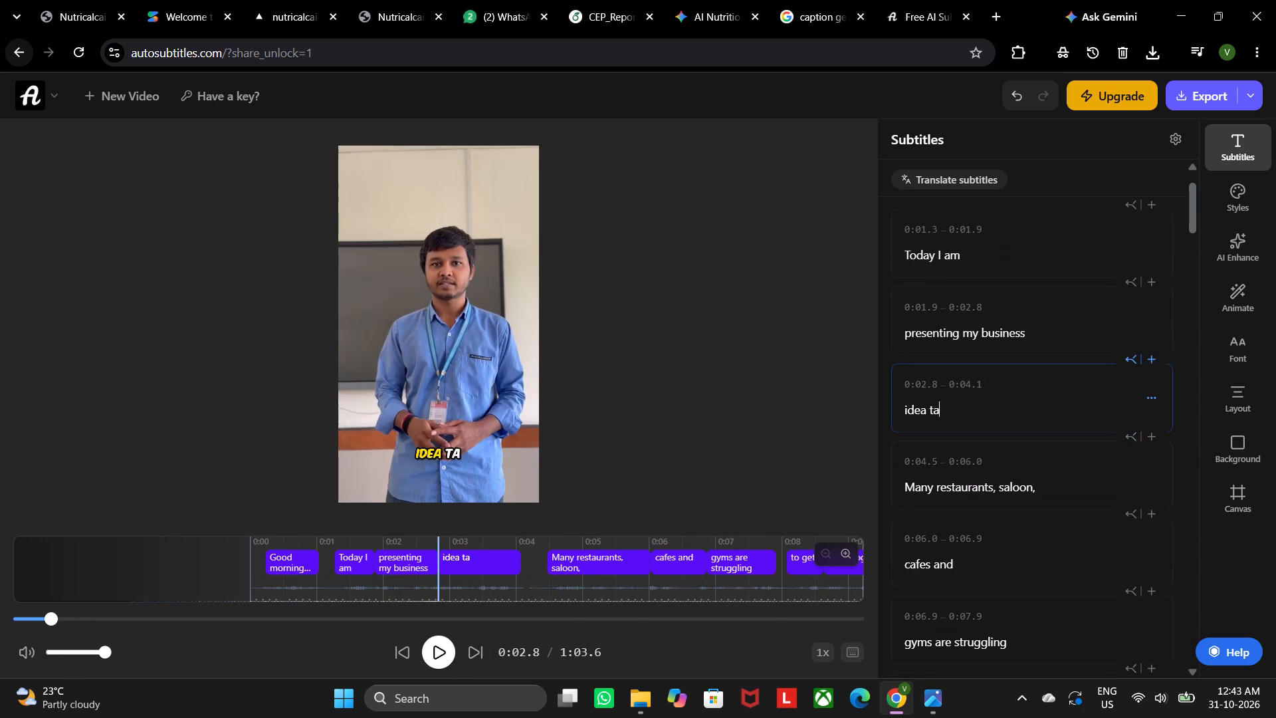
pyautogui.press('BackSpace')
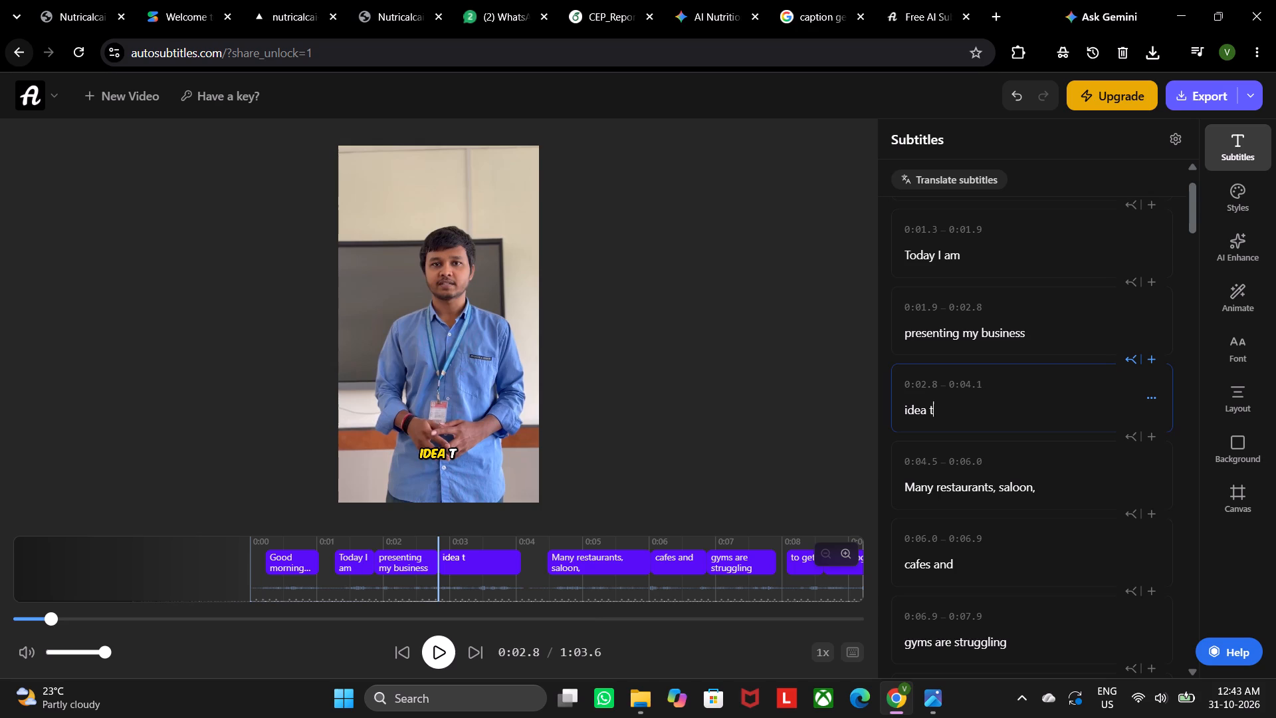
pyautogui.press('a')
pyautogui.press('o')
pyautogui.press('BackSpace')
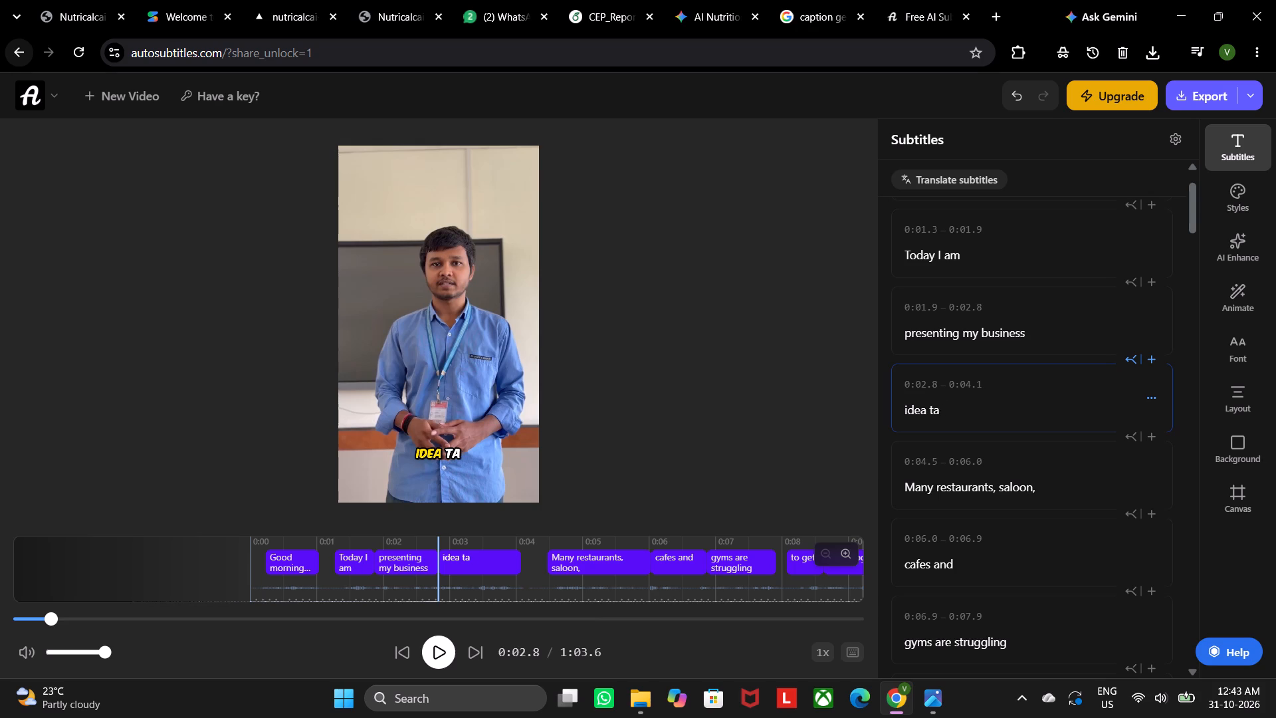
pyautogui.write('p')
pyautogui.press('space')
pyautogui.press('a')
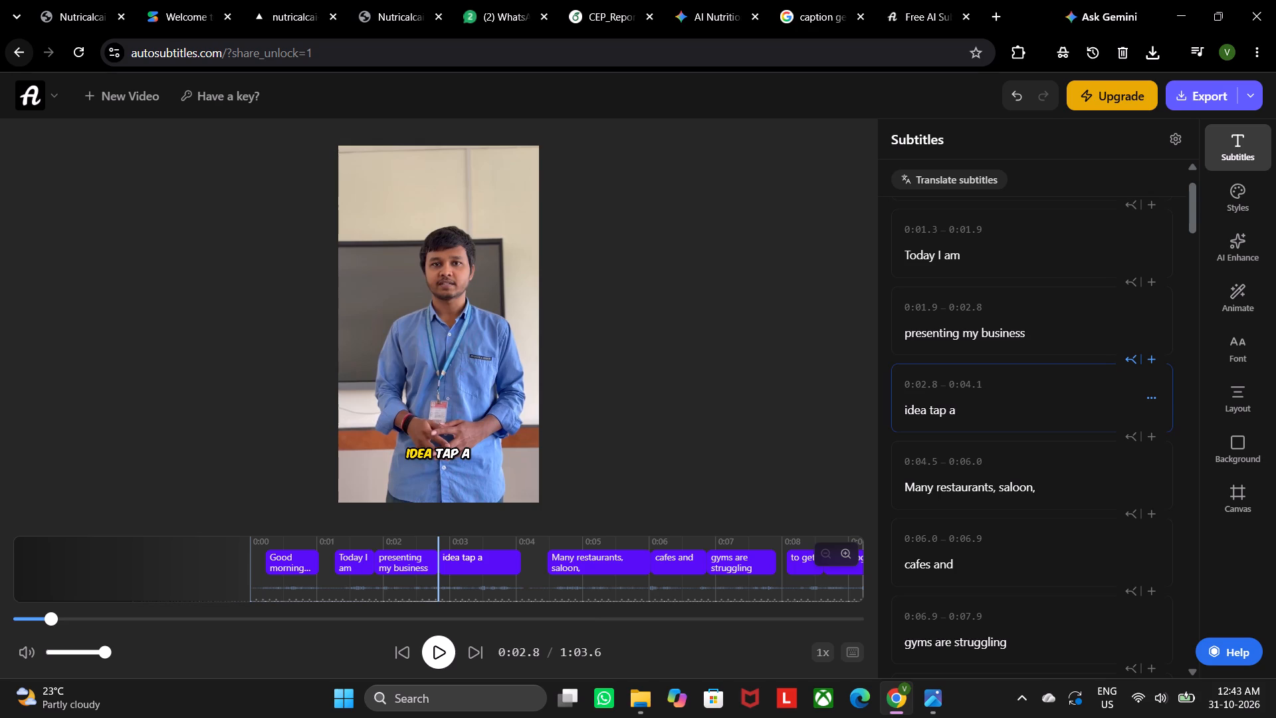
pyautogui.write('nd')
pyautogui.press('space')
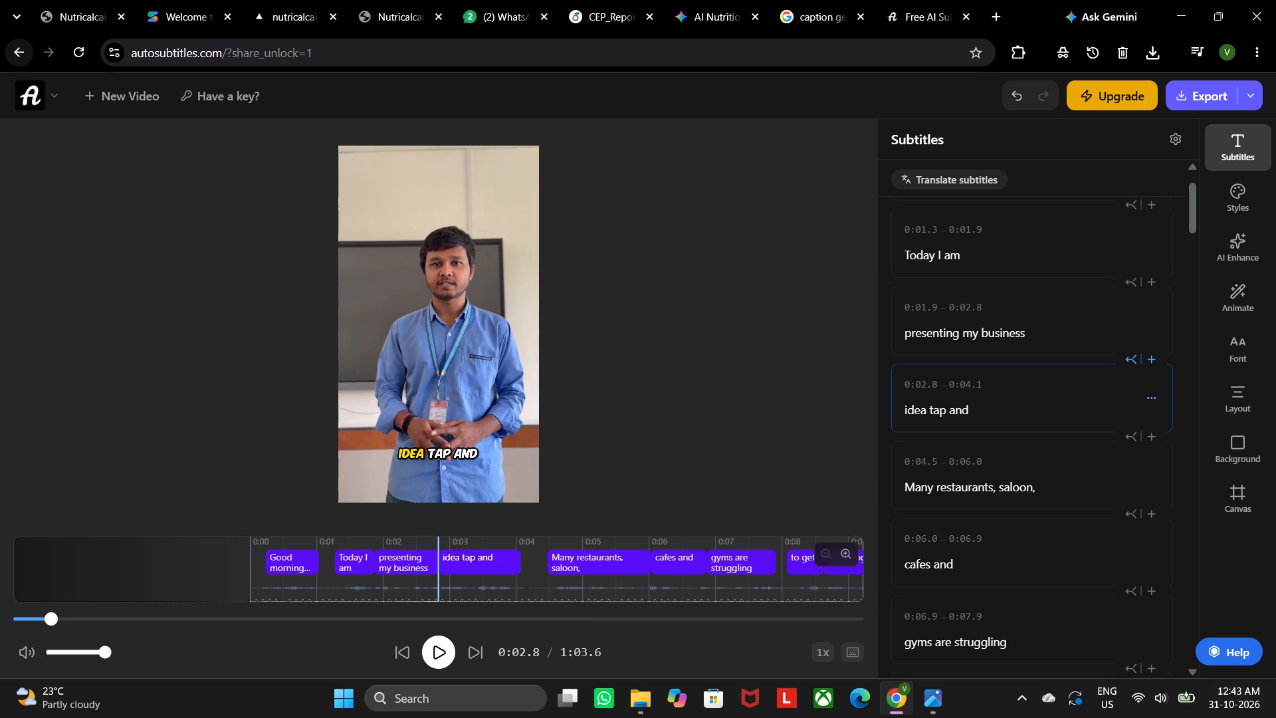
pyautogui.write('ra')
pyautogui.write('te')
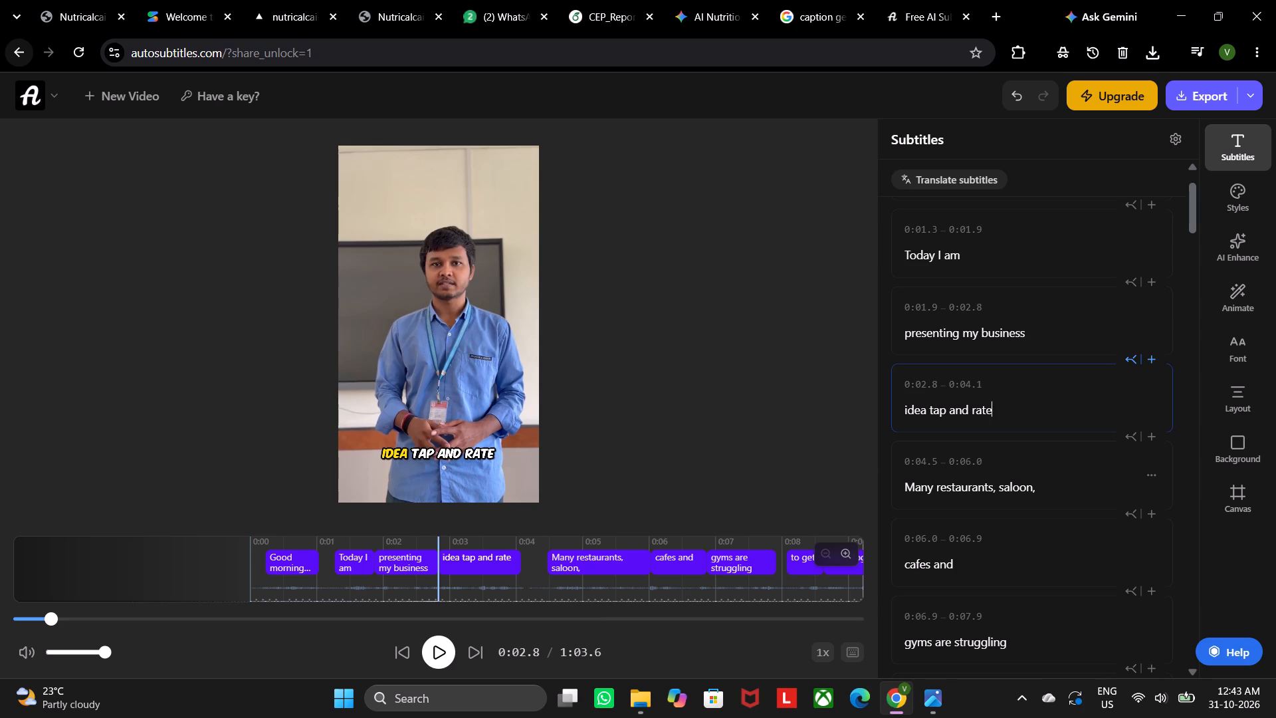
# Review the following captions, replay the part around 0:17, and correct the caption starting at 0:18.8 to "of nfc.".
pyautogui.scroll(-1, 951, 521)
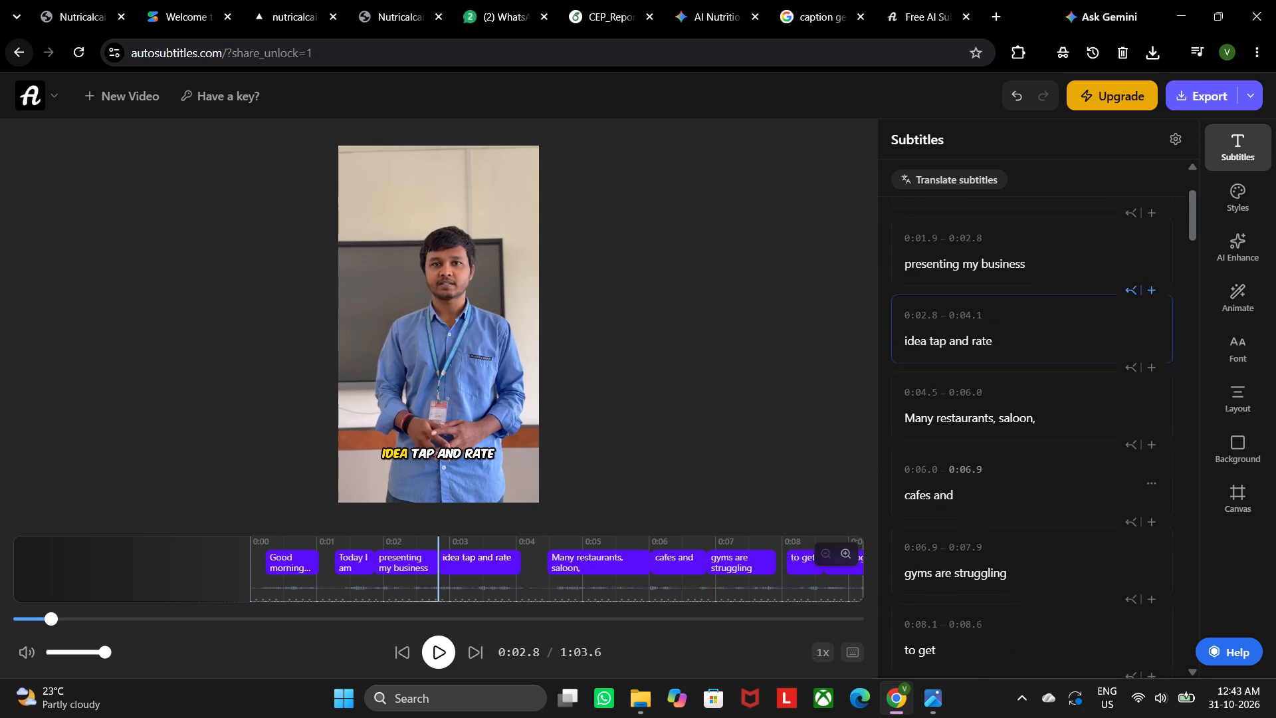
pyautogui.scroll(-4, 951, 521)
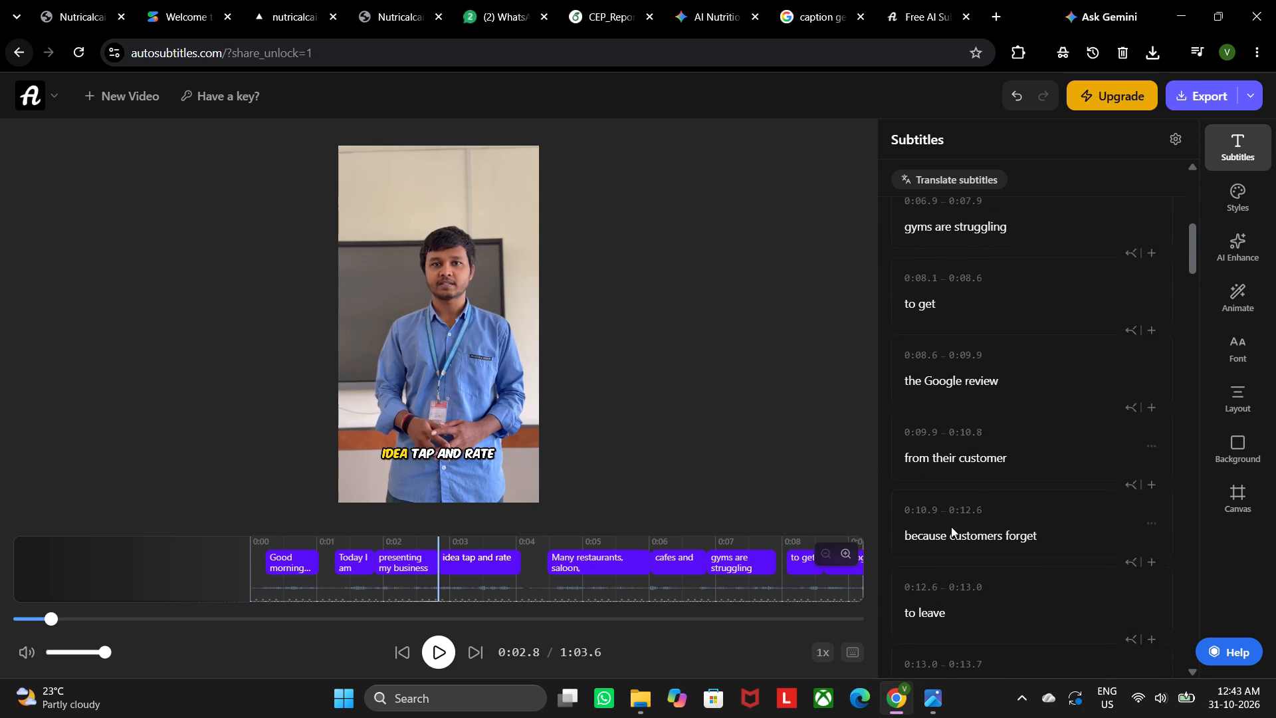
pyautogui.scroll(-9, 951, 530)
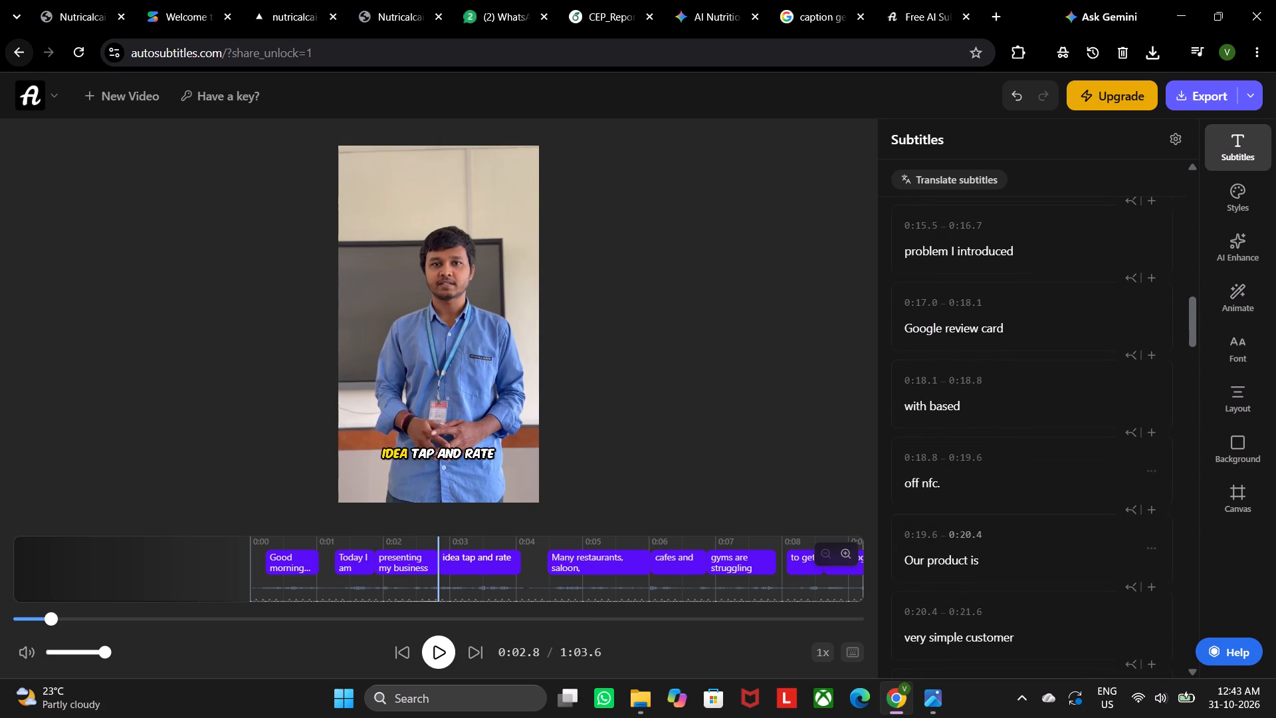
pyautogui.click(918, 479)
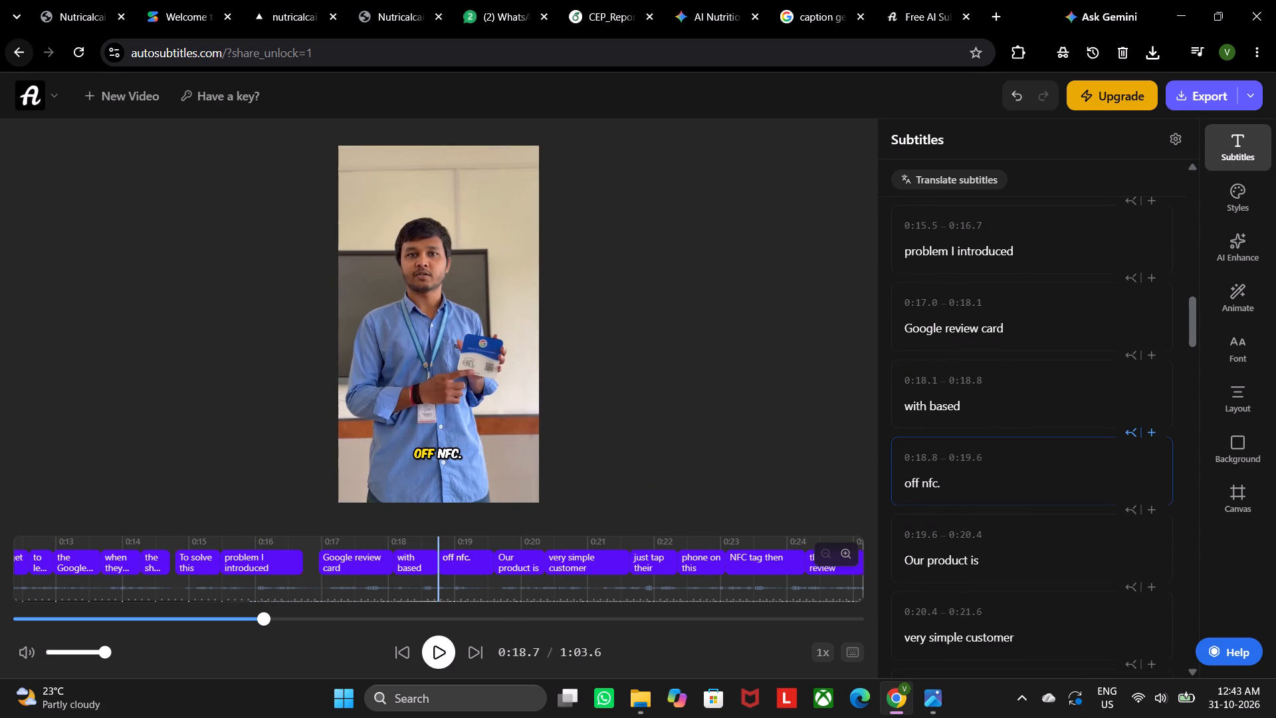
pyautogui.click(424, 536)
pyautogui.moveTo(440, 540); pyautogui.dragTo(418, 546)
pyautogui.moveTo(379, 599); pyautogui.dragTo(420, 594)
pyautogui.moveTo(368, 559); pyautogui.dragTo(443, 577)
pyautogui.click(314, 539)
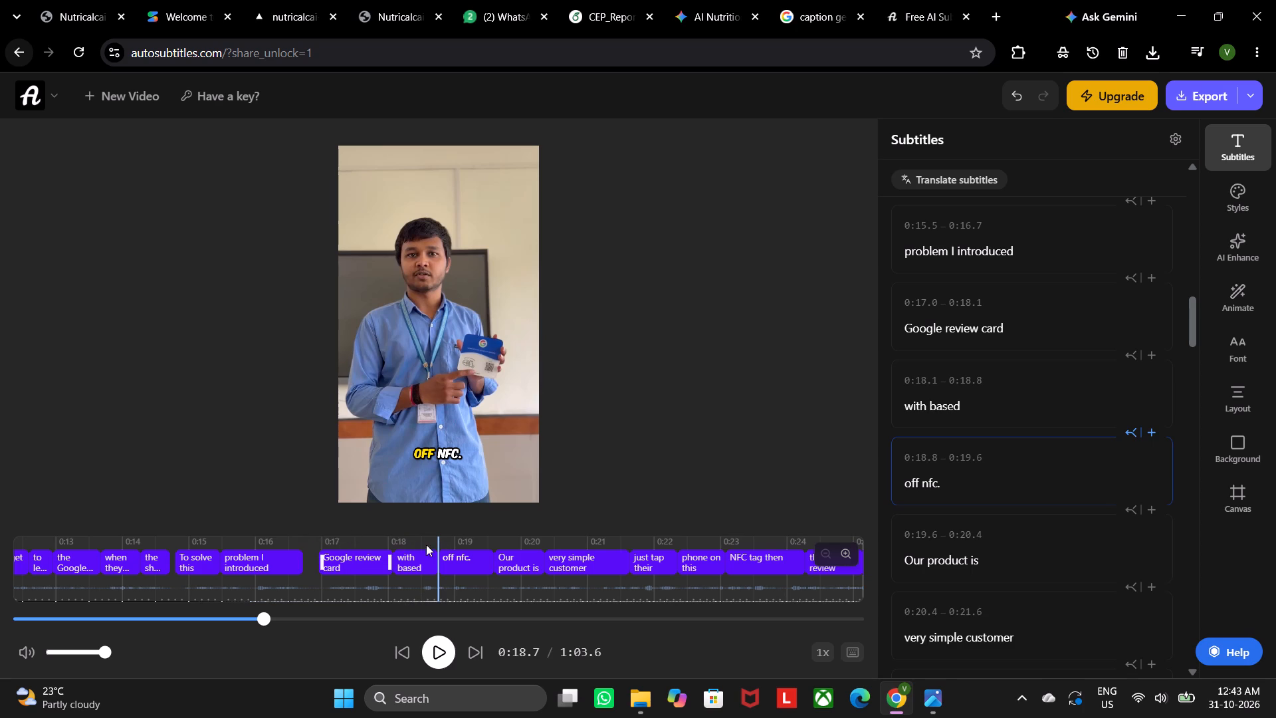
pyautogui.click(437, 538)
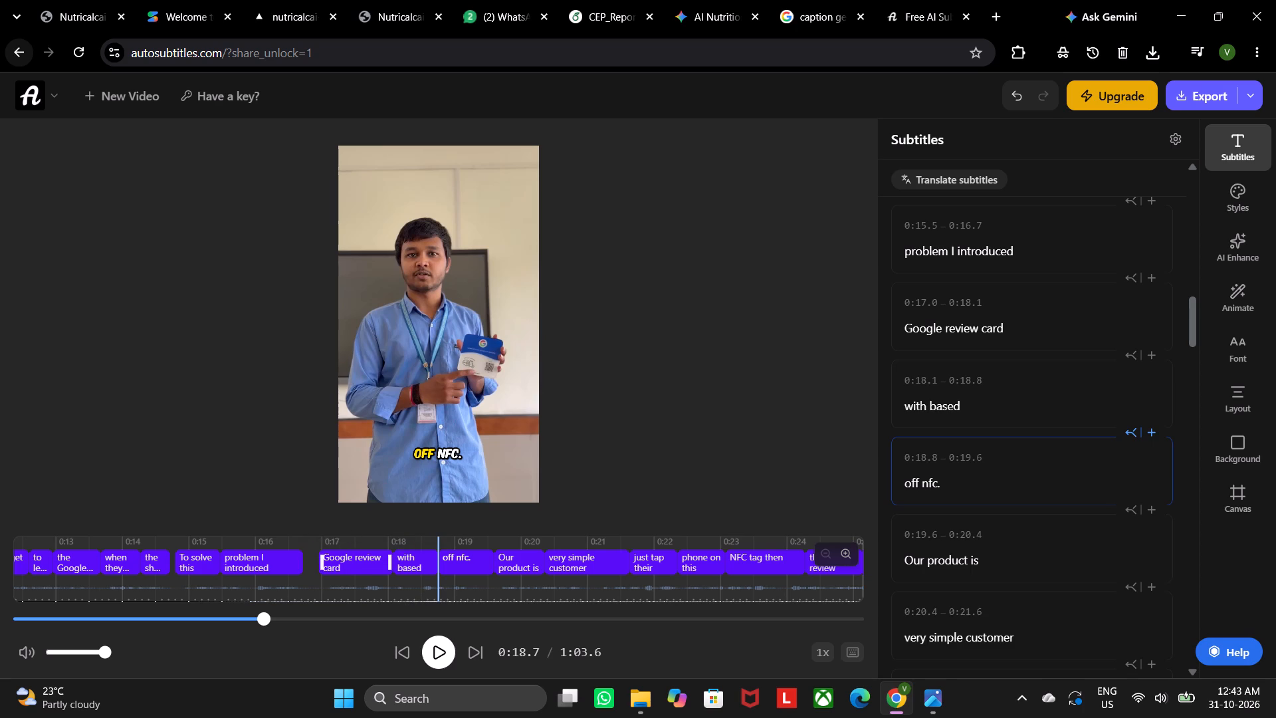
pyautogui.click(403, 561)
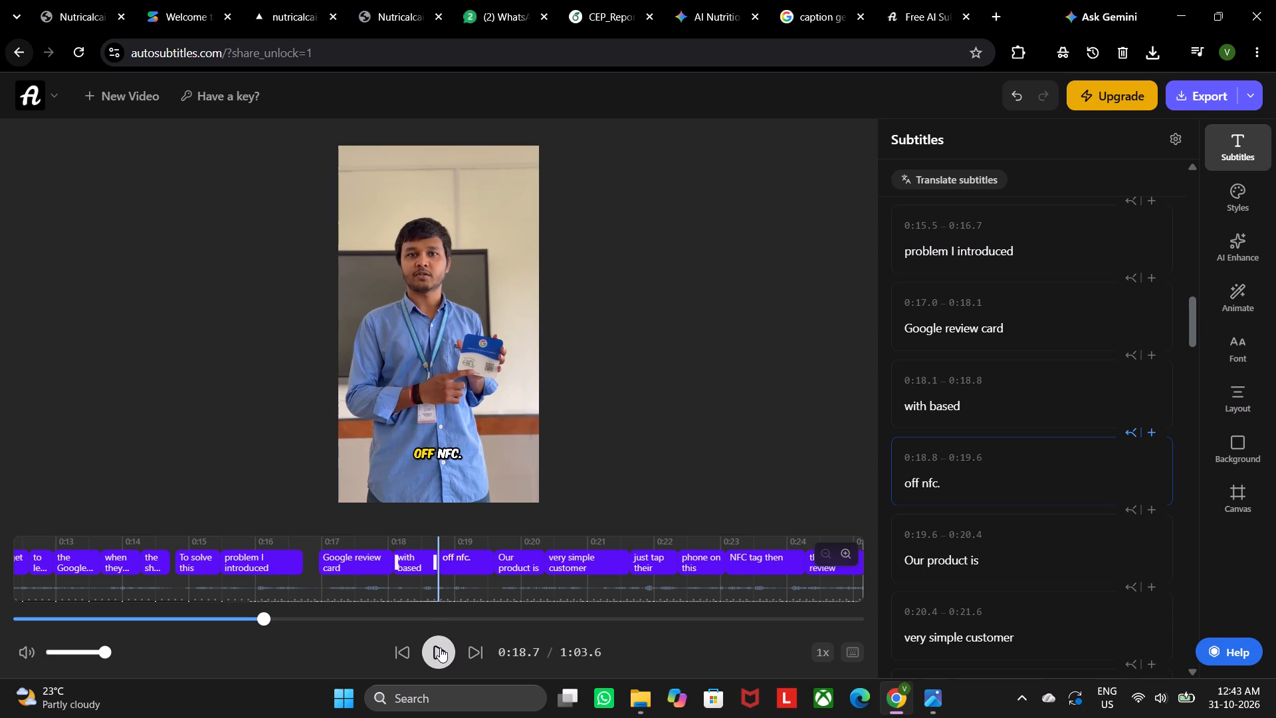
pyautogui.click(440, 648)
pyautogui.click(223, 615)
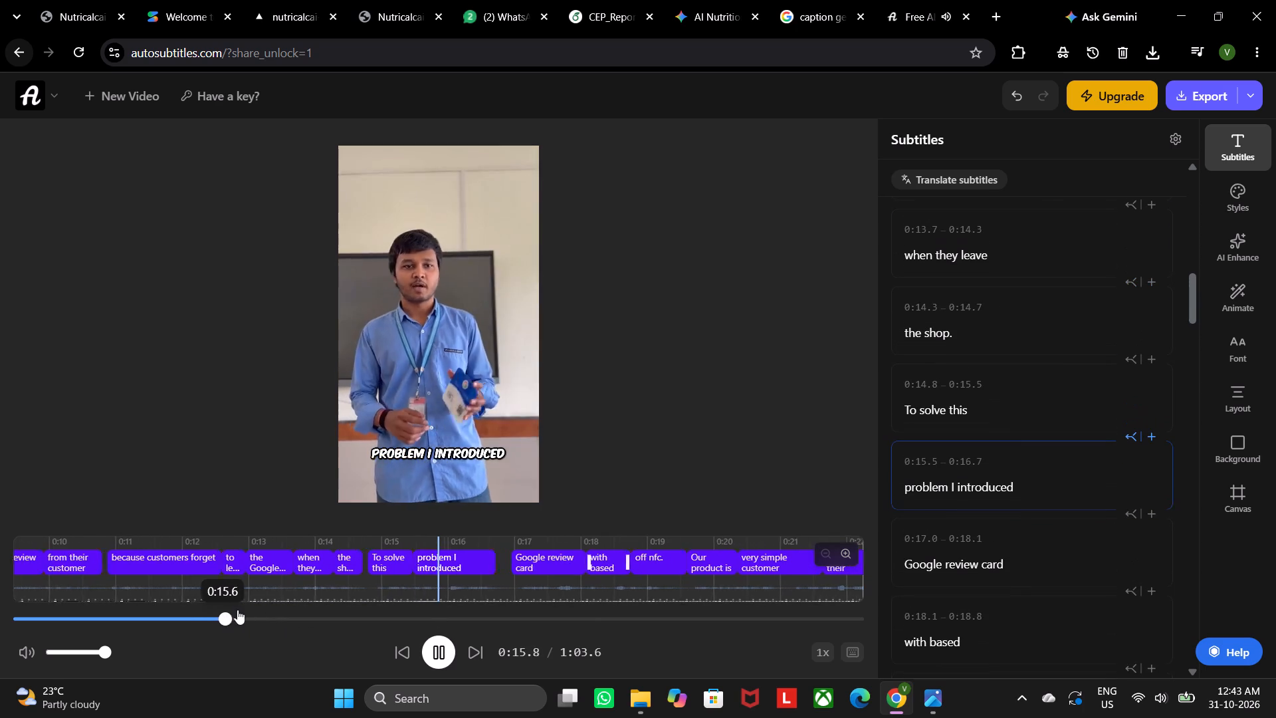
pyautogui.click(446, 652)
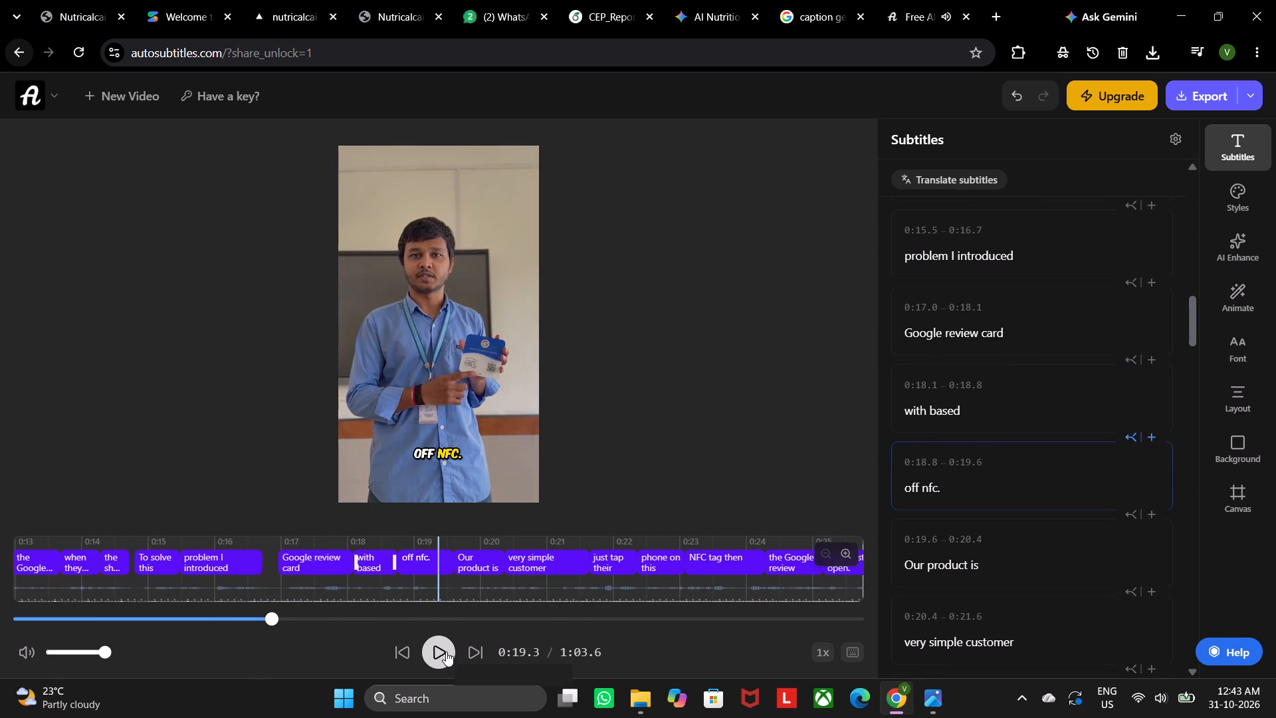
pyautogui.click(911, 486)
pyautogui.click(916, 486)
pyautogui.press('BackSpace')
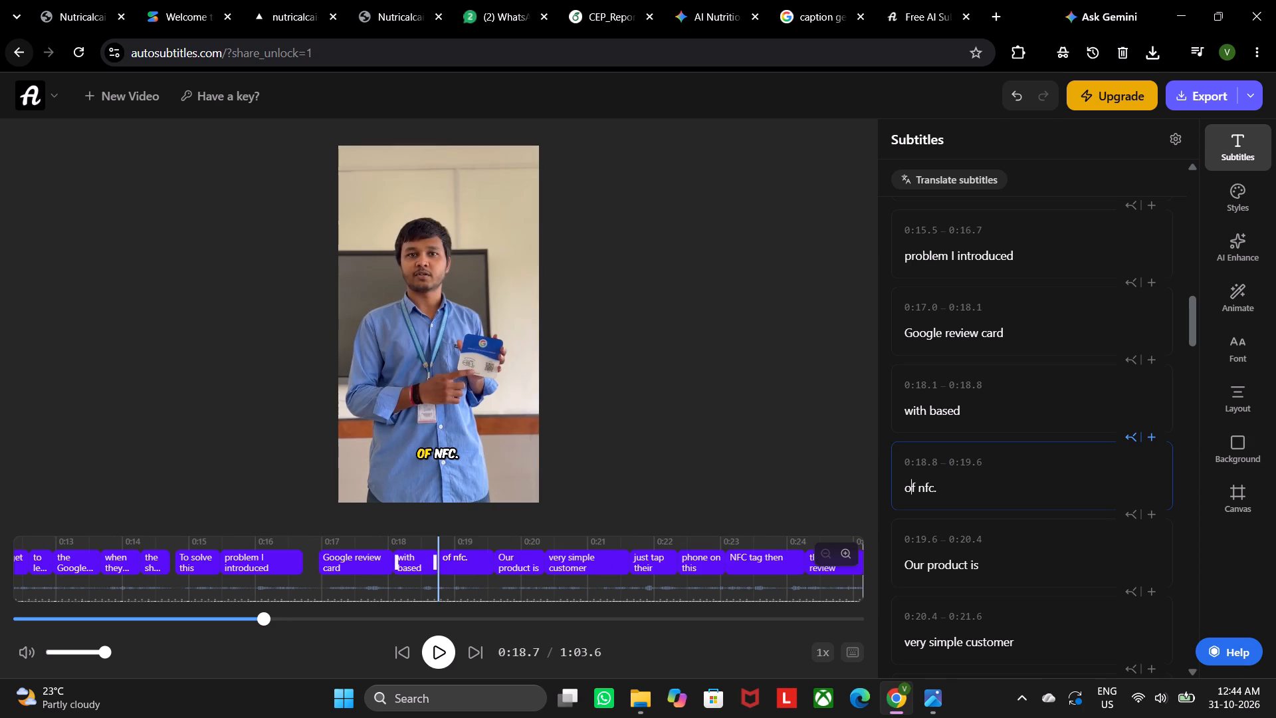
# Play the rest of the video to check its captions, looking at the timeline zoom and keyboard shortcut list along the way.
pyautogui.click(441, 648)
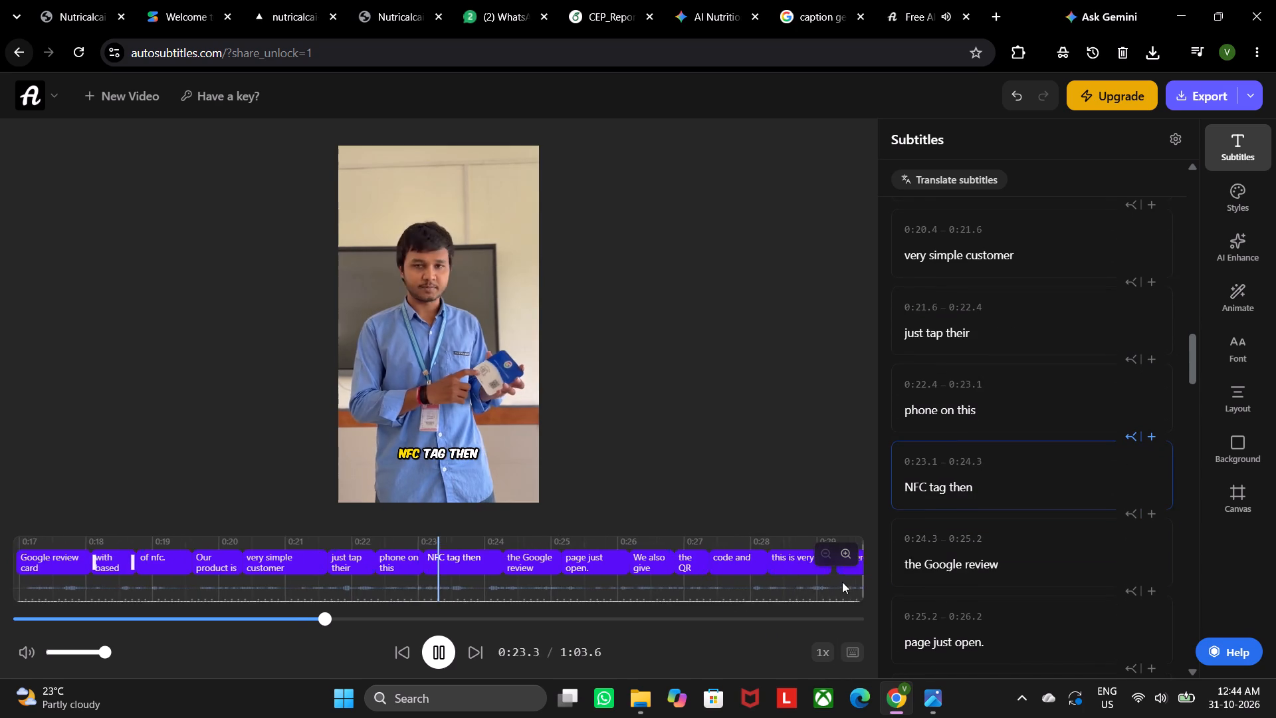
pyautogui.click(823, 659)
pyautogui.click(823, 659)
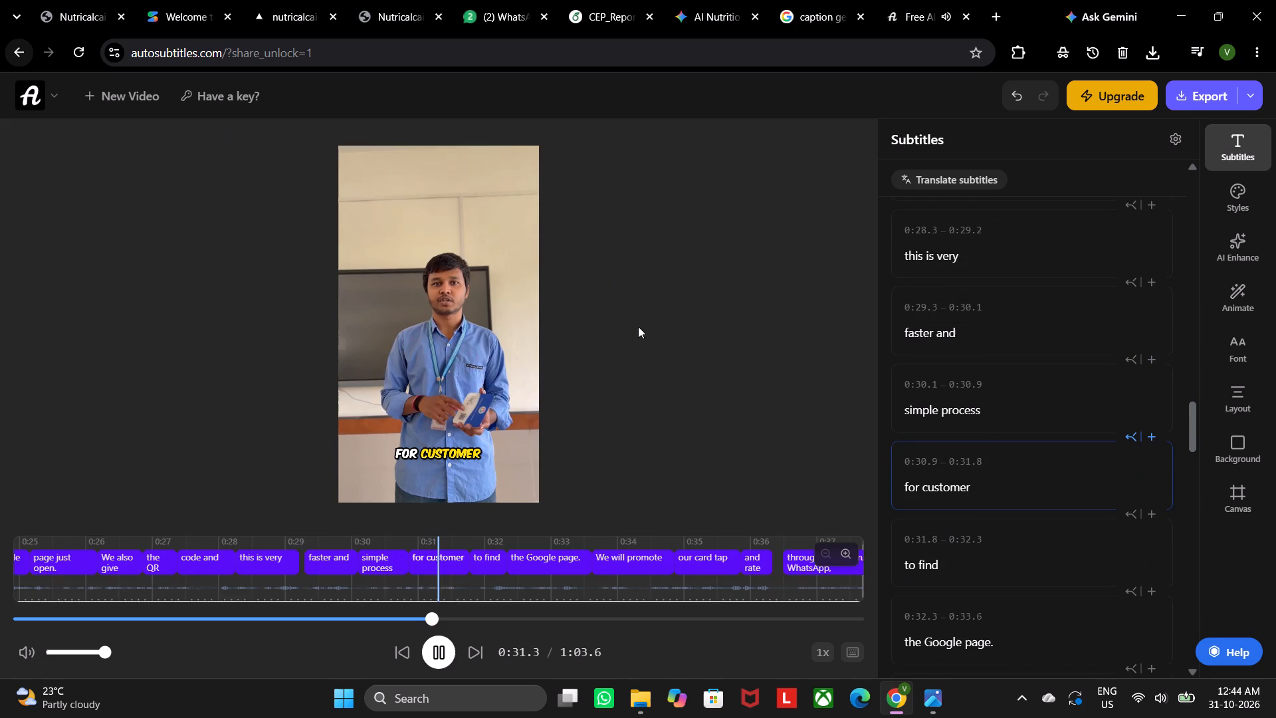
pyautogui.click(461, 326)
pyautogui.click(461, 326)
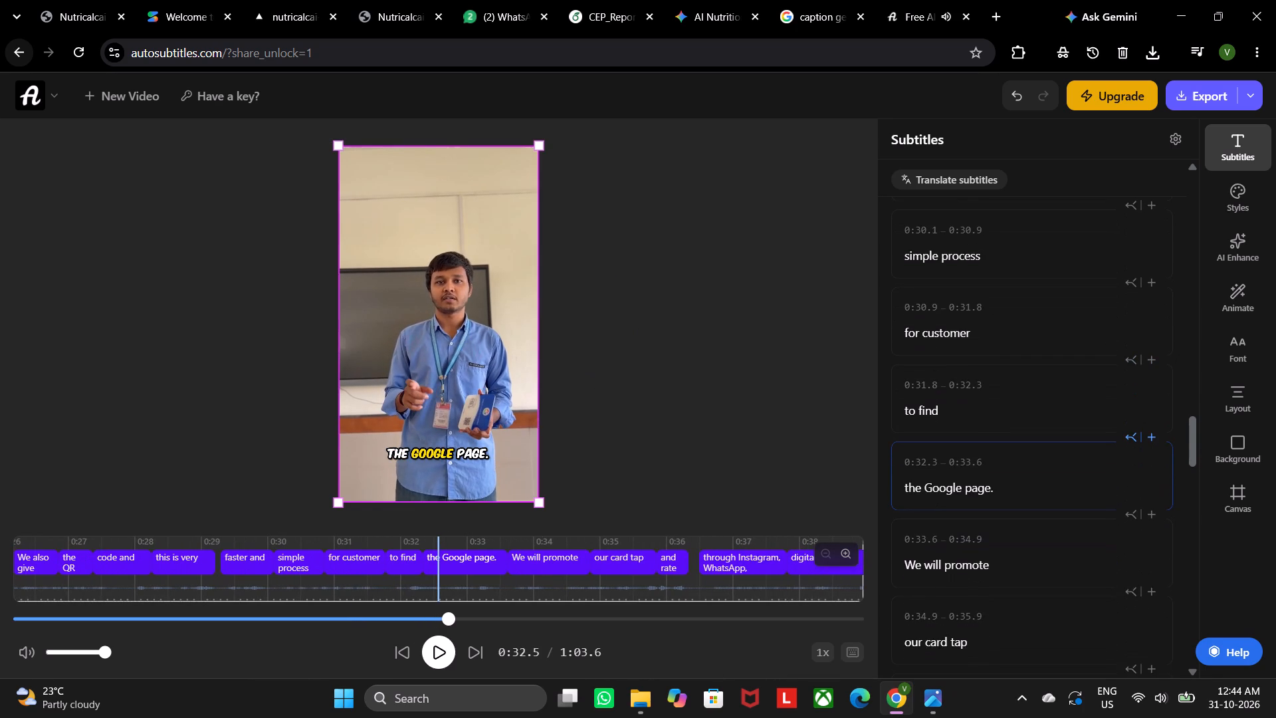
pyautogui.click(437, 640)
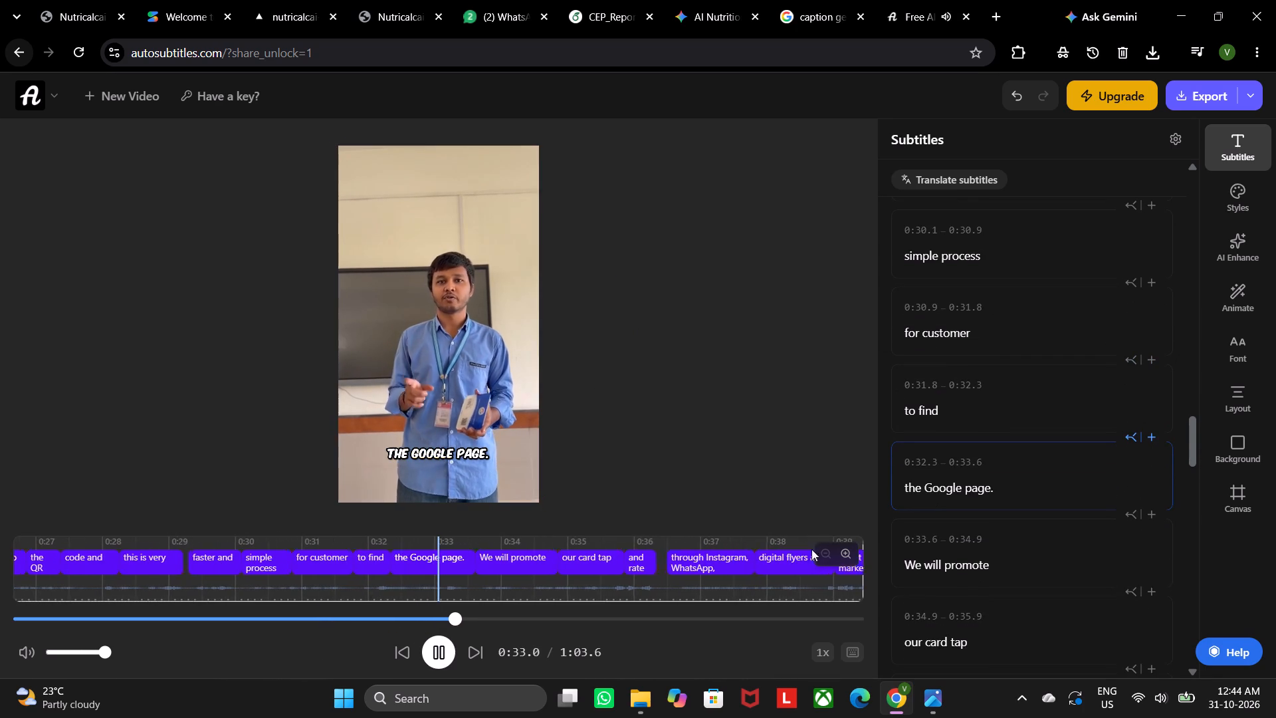
pyautogui.click(845, 552)
pyautogui.click(845, 552)
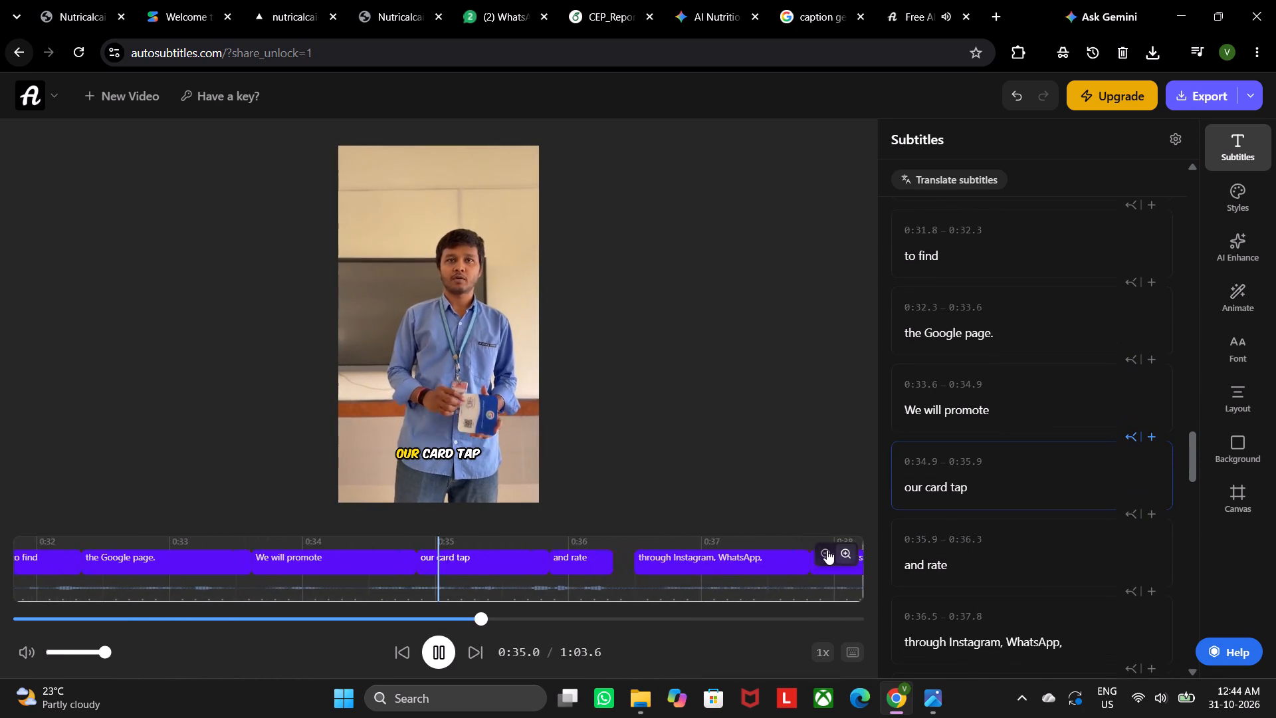
pyautogui.doubleClick(827, 550)
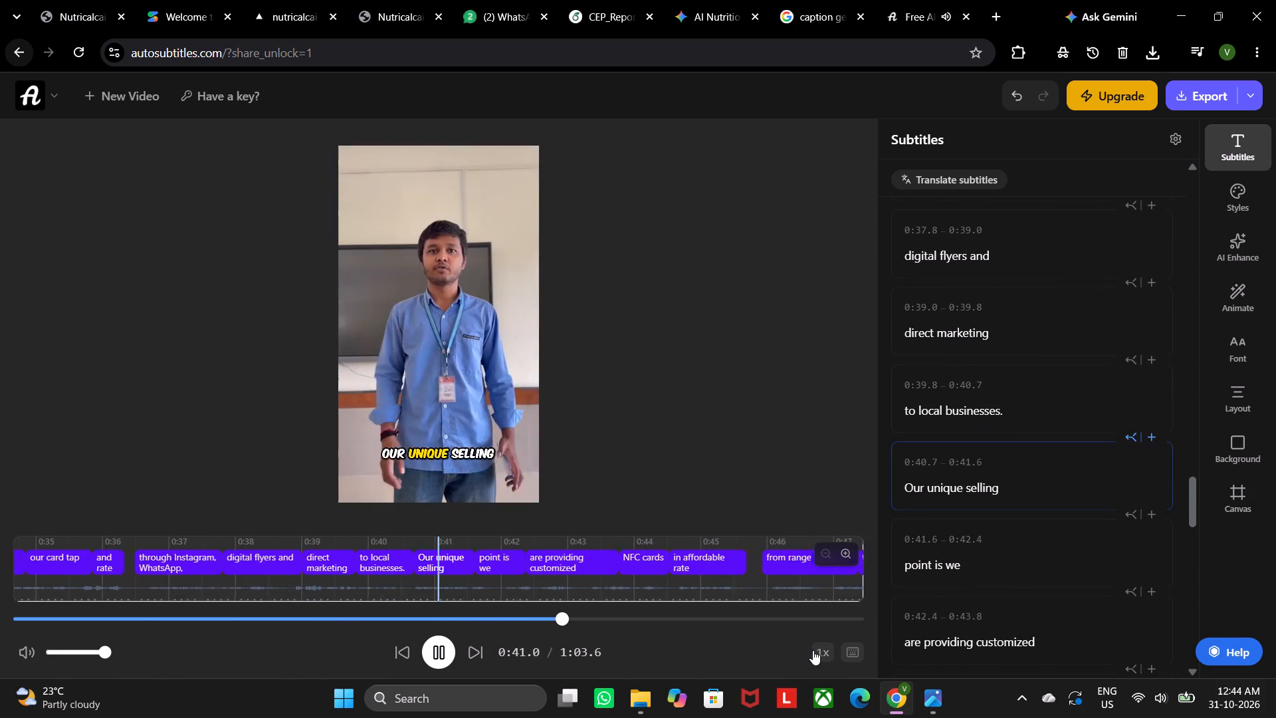
pyautogui.click(851, 656)
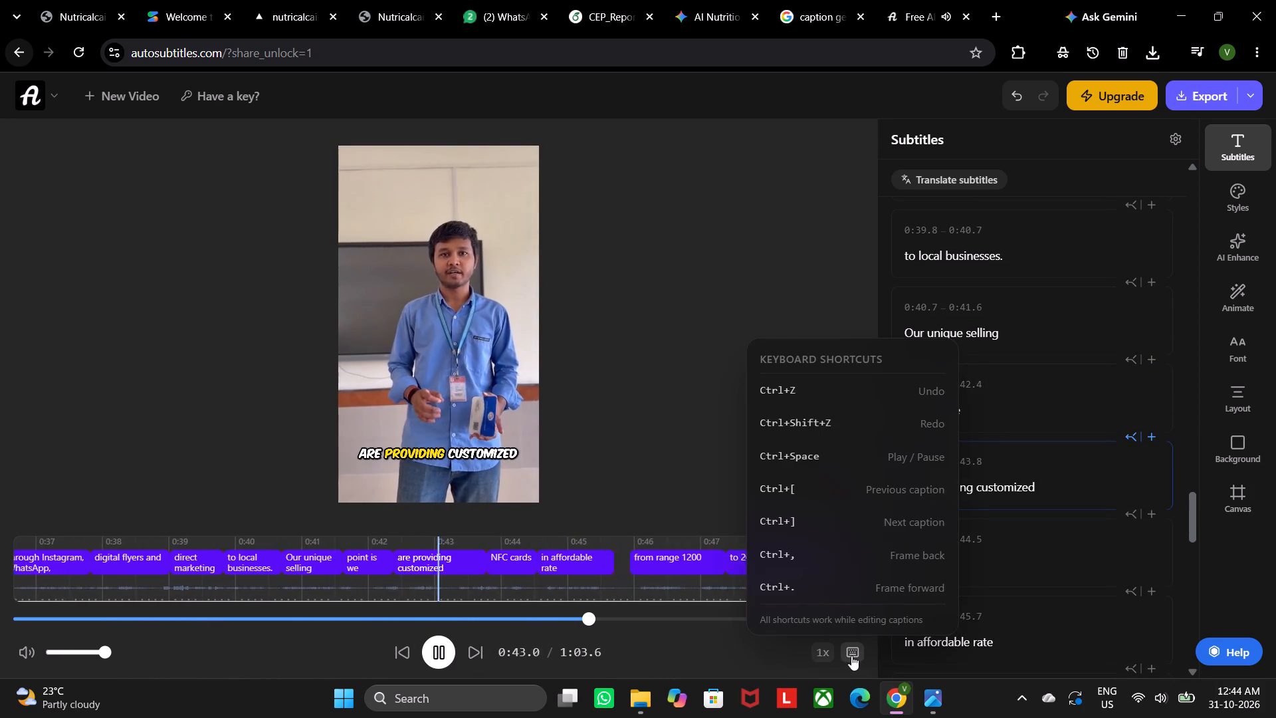
pyautogui.doubleClick(851, 656)
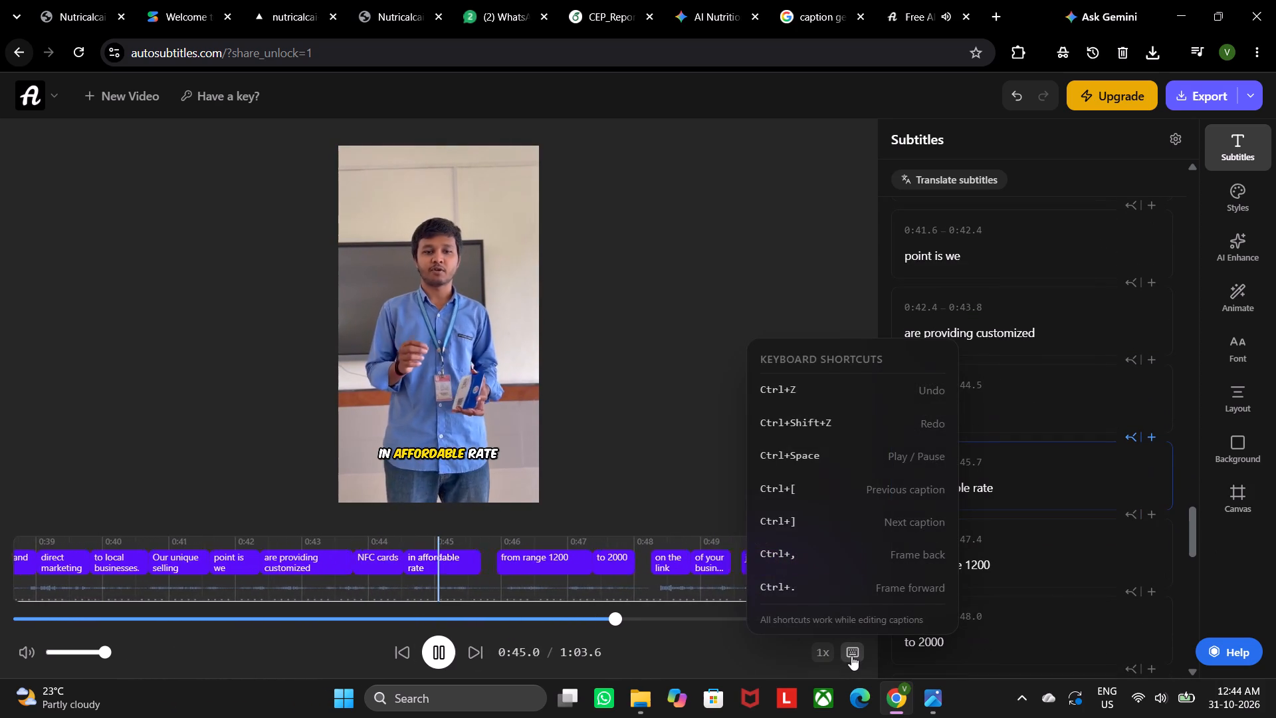
pyautogui.click(851, 656)
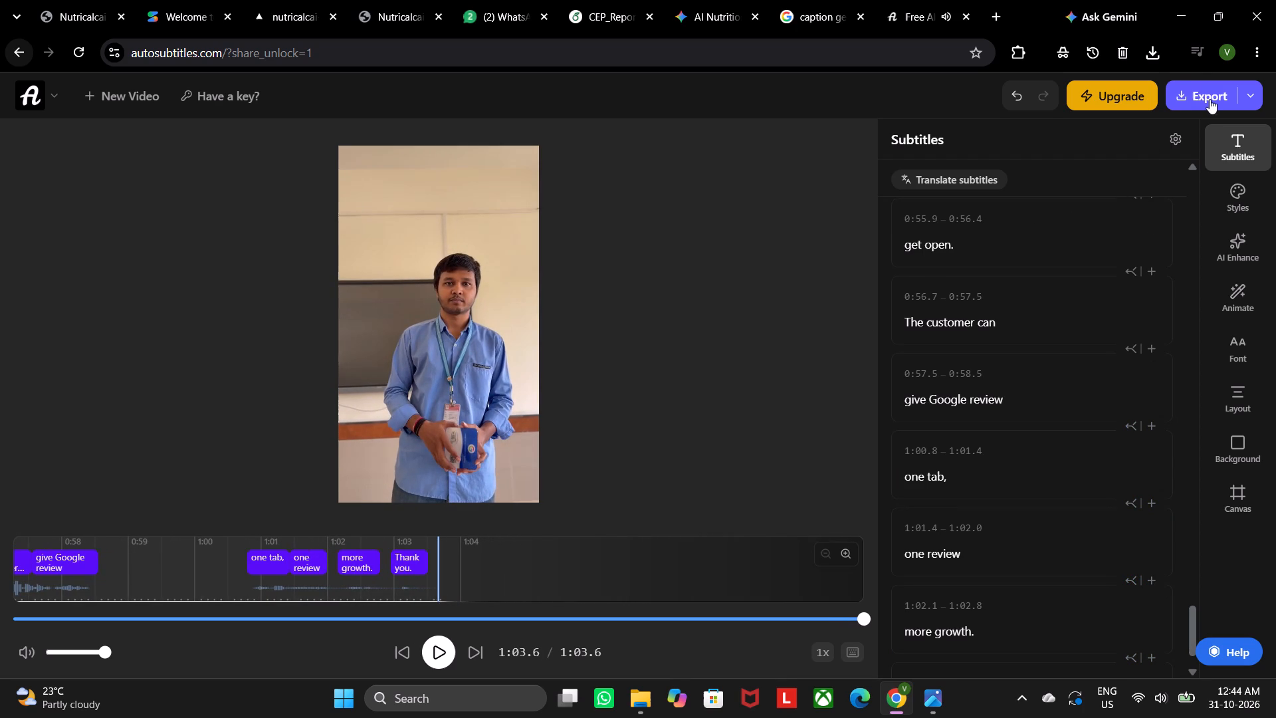
# Open the export settings for the captioned video and go to the form for removing the watermark for free.
pyautogui.click(1253, 99)
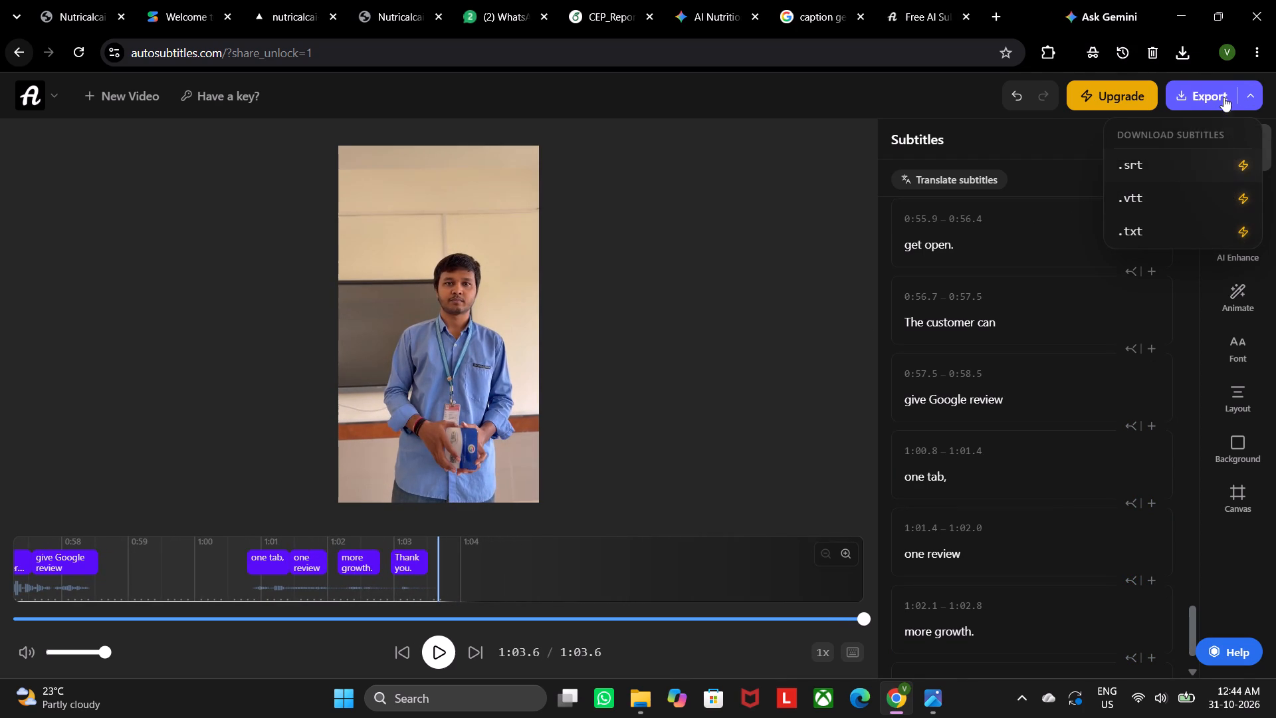
pyautogui.click(1223, 94)
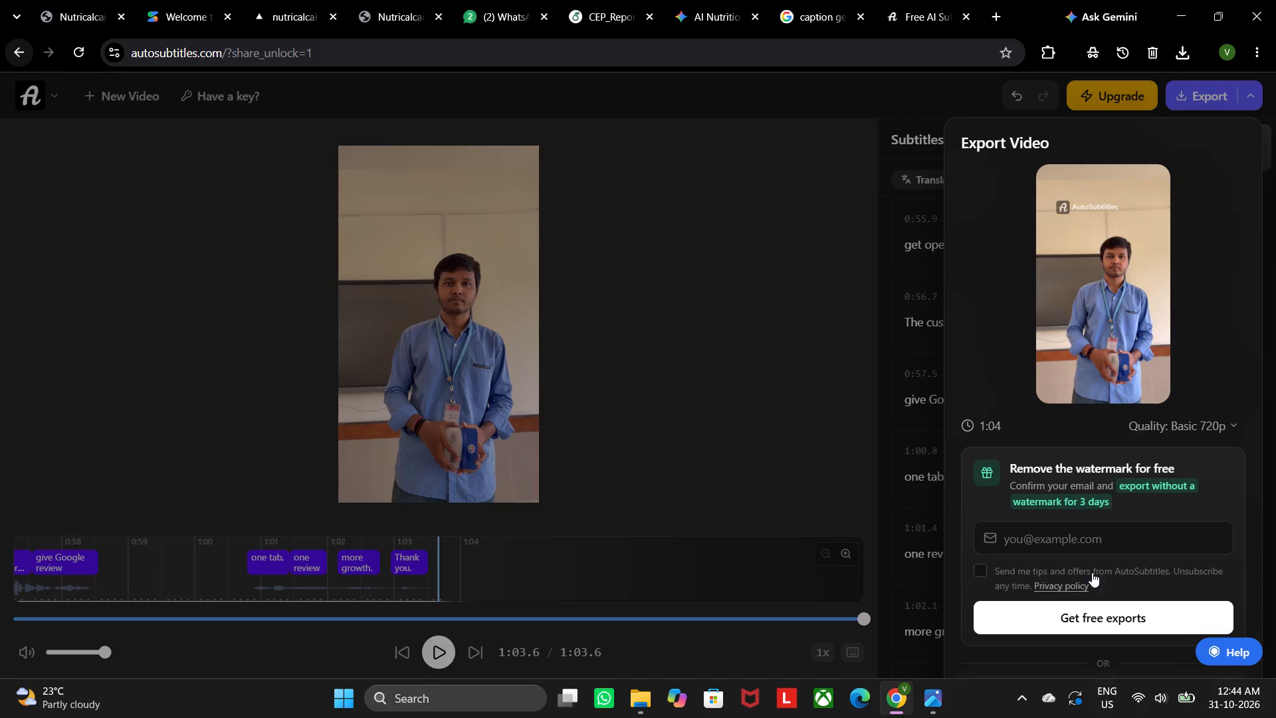
pyautogui.scroll(-3, 1079, 569)
pyautogui.click(985, 572)
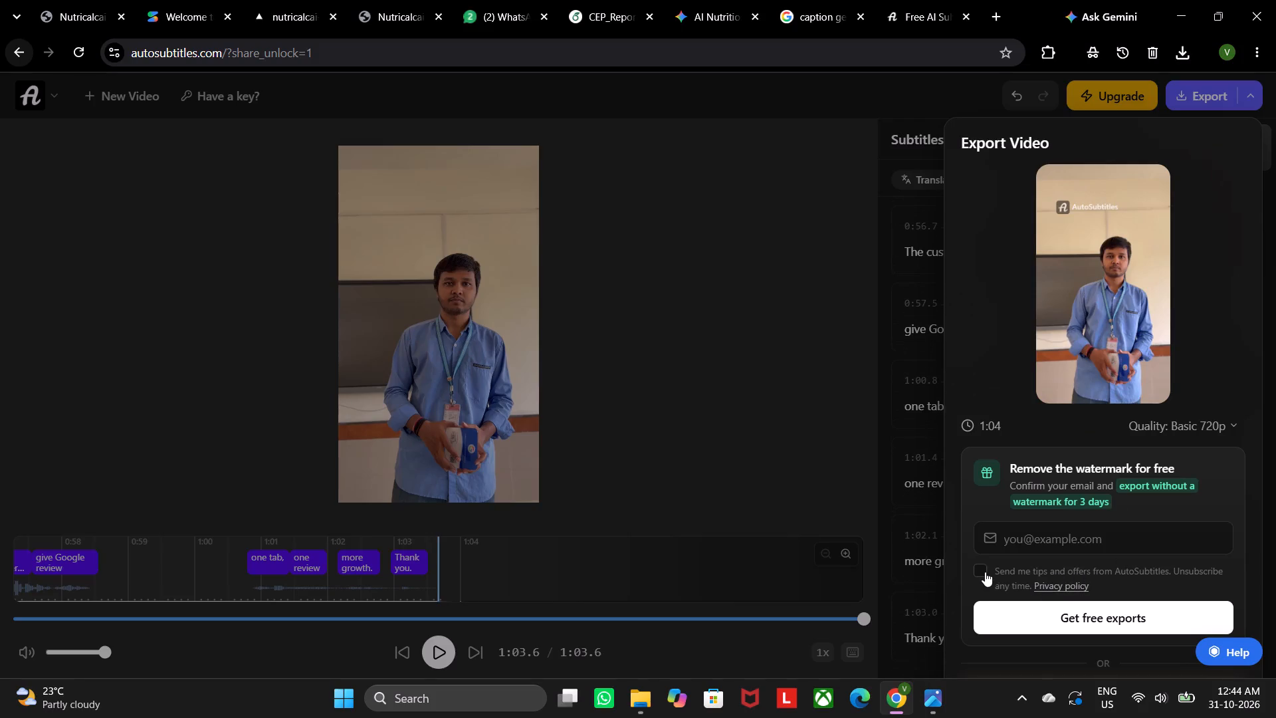
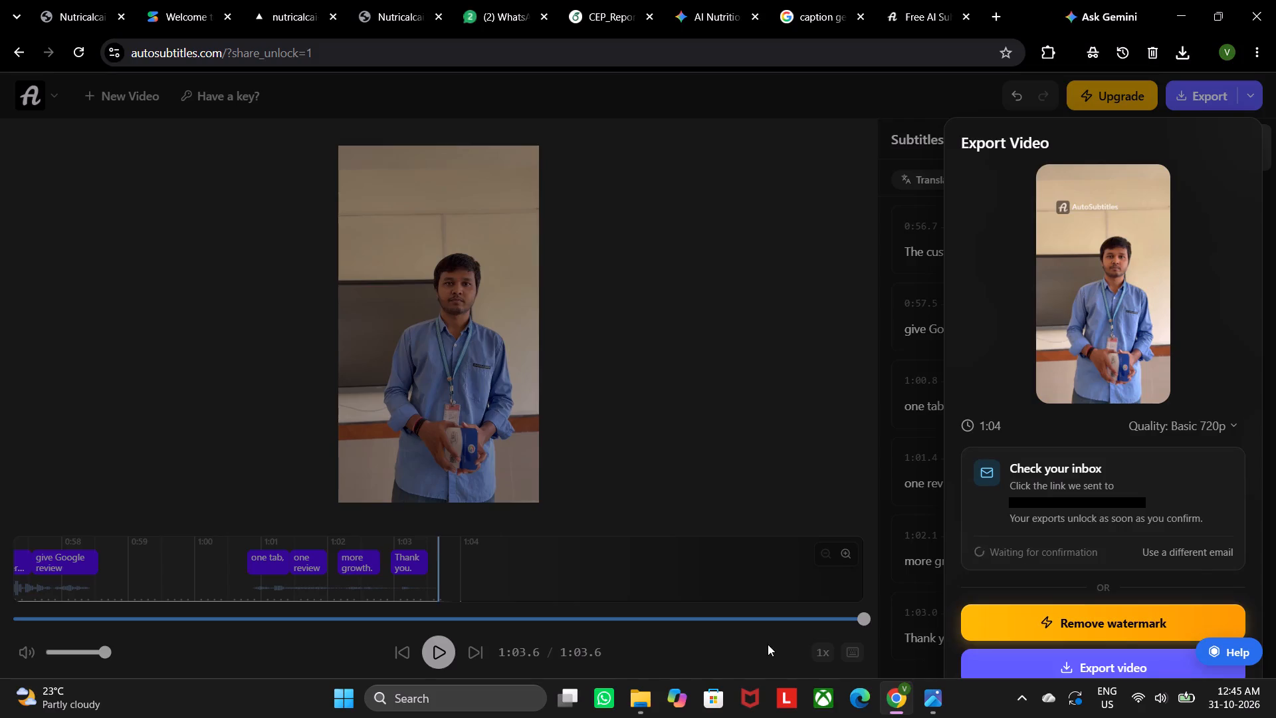
# Examine the Free, Pro and Max plan options for removing the watermark, and close the plan overview.
pyautogui.scroll(-2, 1179, 614)
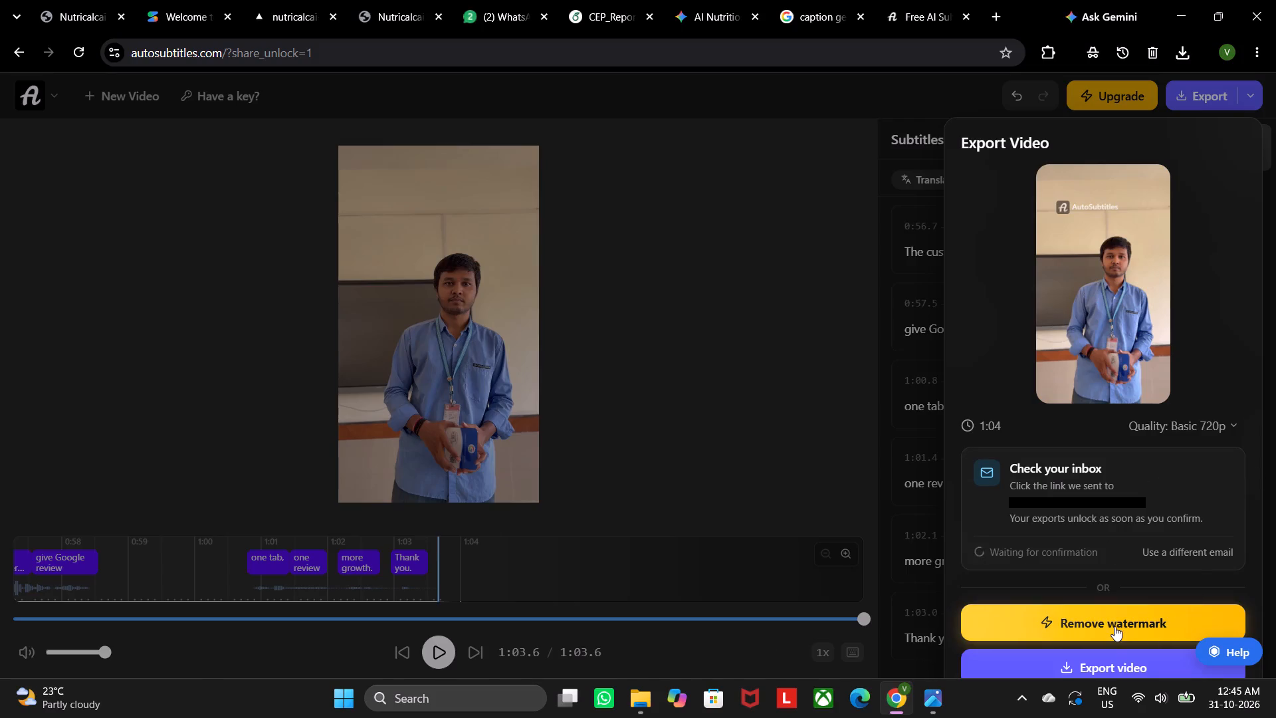
pyautogui.click(1115, 626)
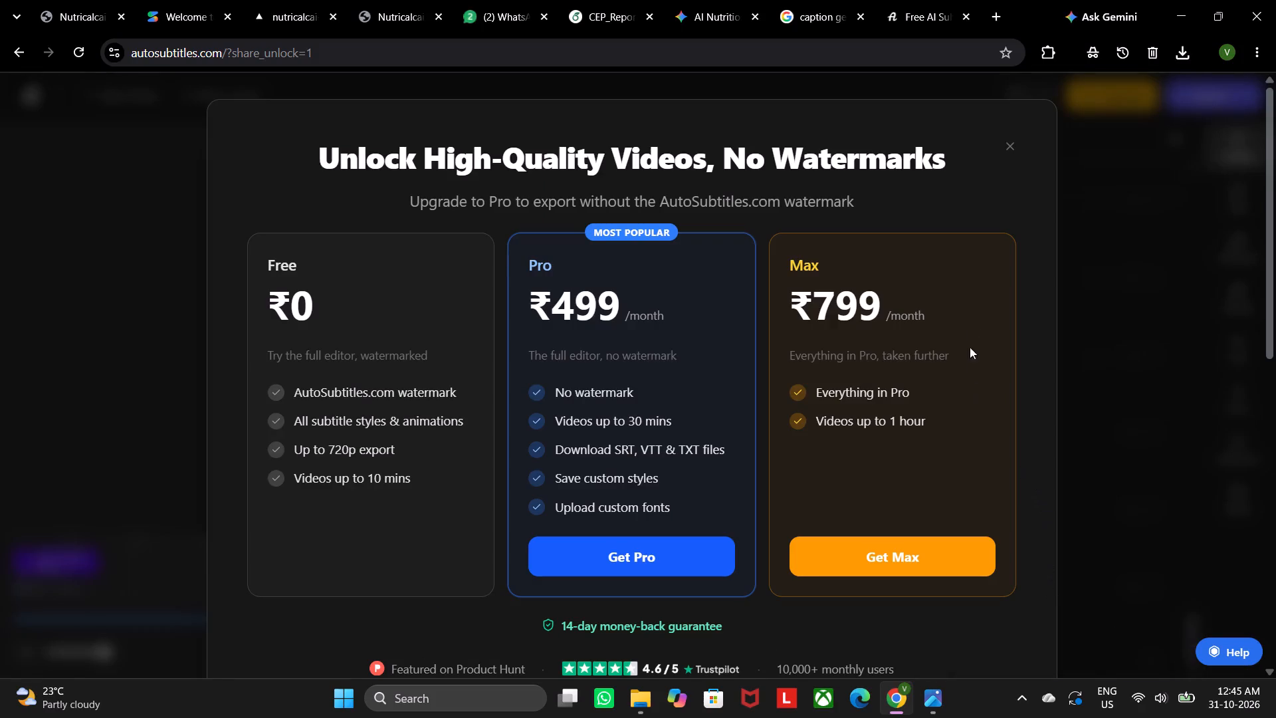
pyautogui.scroll(-4, 748, 508)
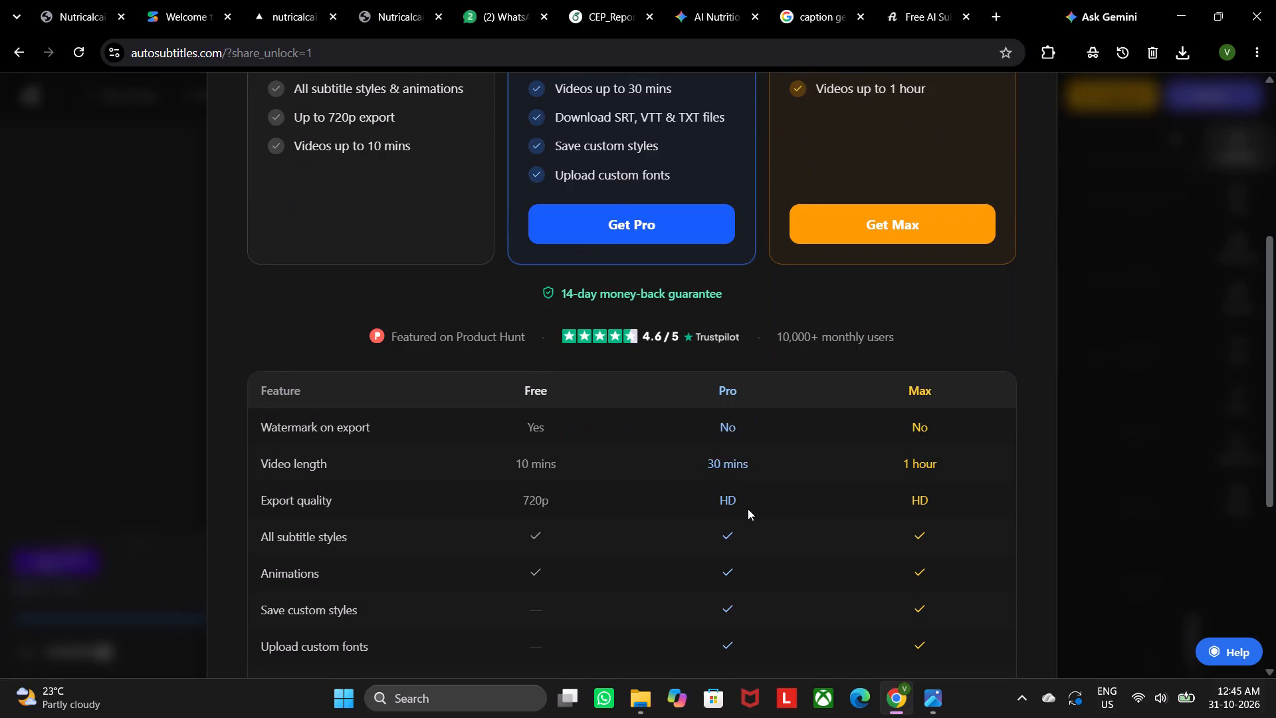
pyautogui.scroll(4, 748, 509)
pyautogui.click(1010, 143)
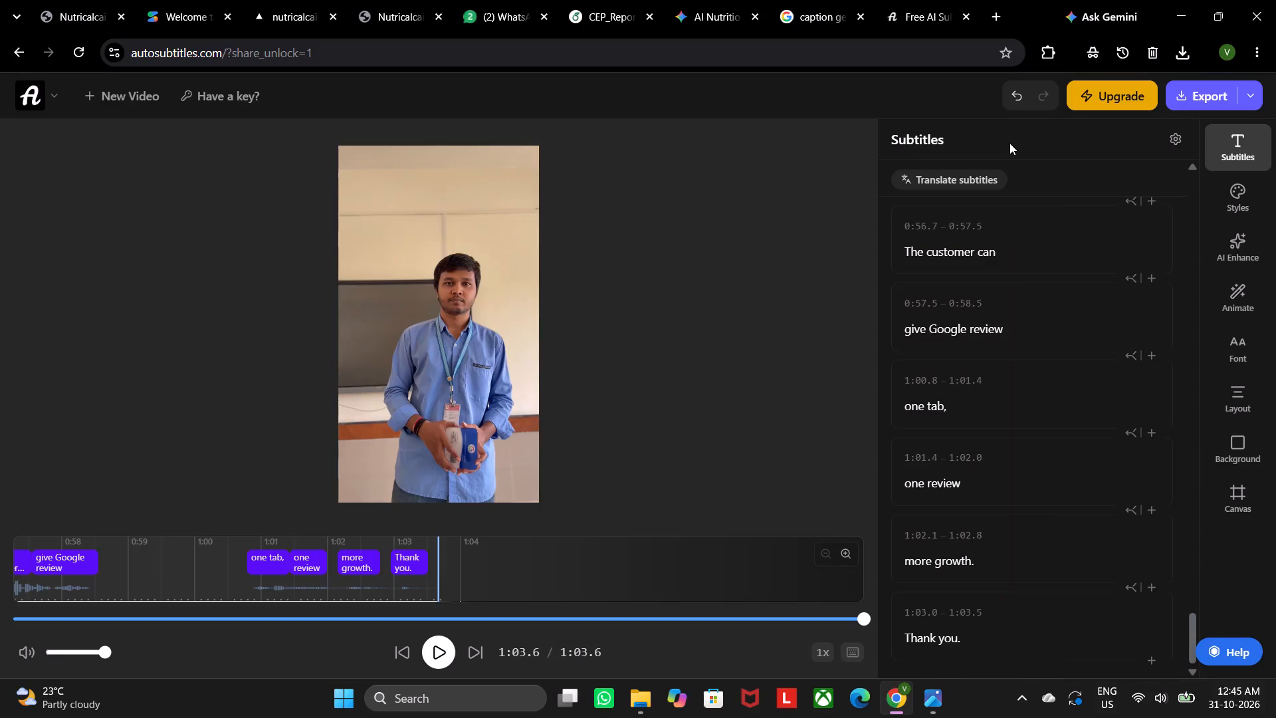
# Once the email confirmation unlocks watermark-free export, export the captioned video as an MP4 named "ED video" in the Documents folder.
pyautogui.click(1198, 100)
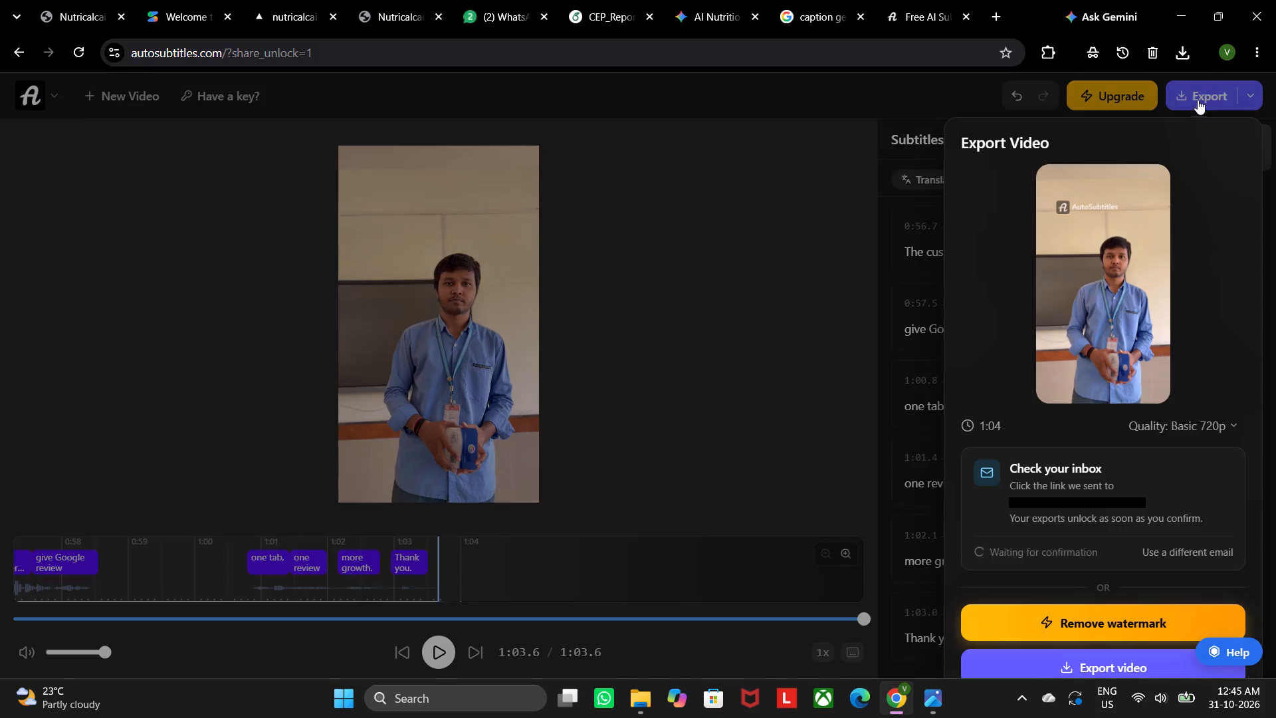
pyautogui.scroll(-2, 1112, 648)
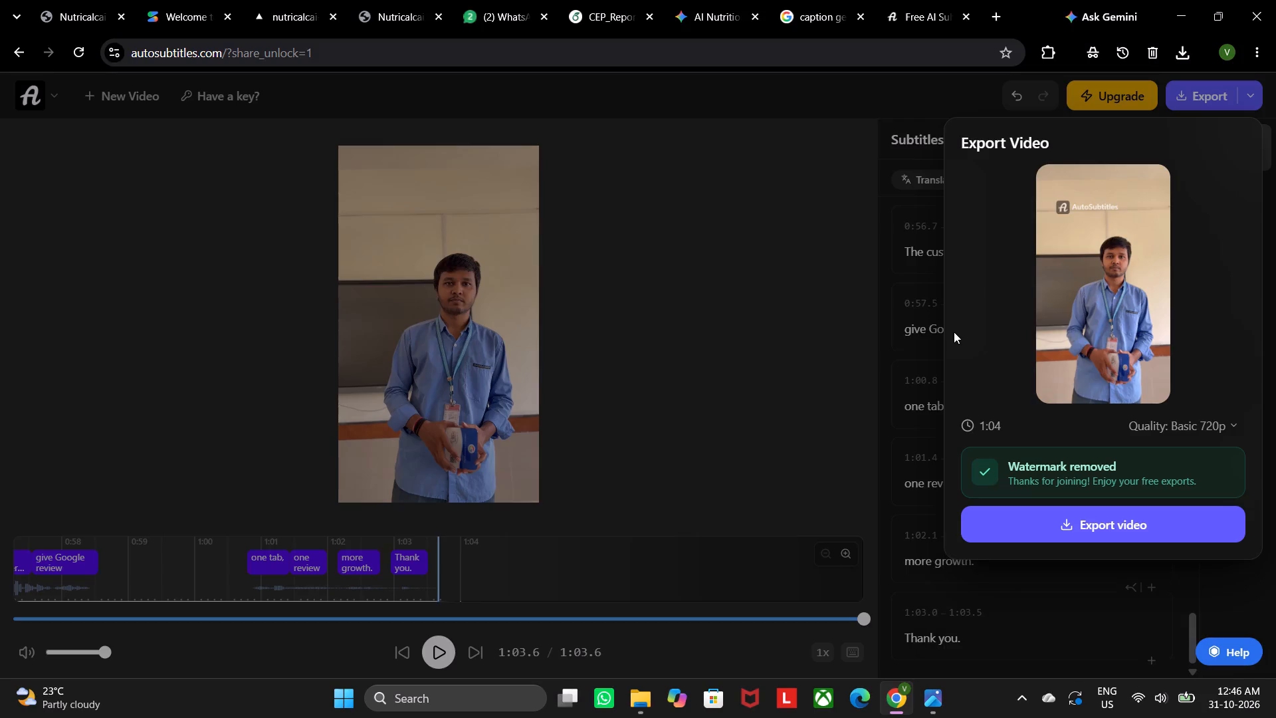
pyautogui.click(1105, 523)
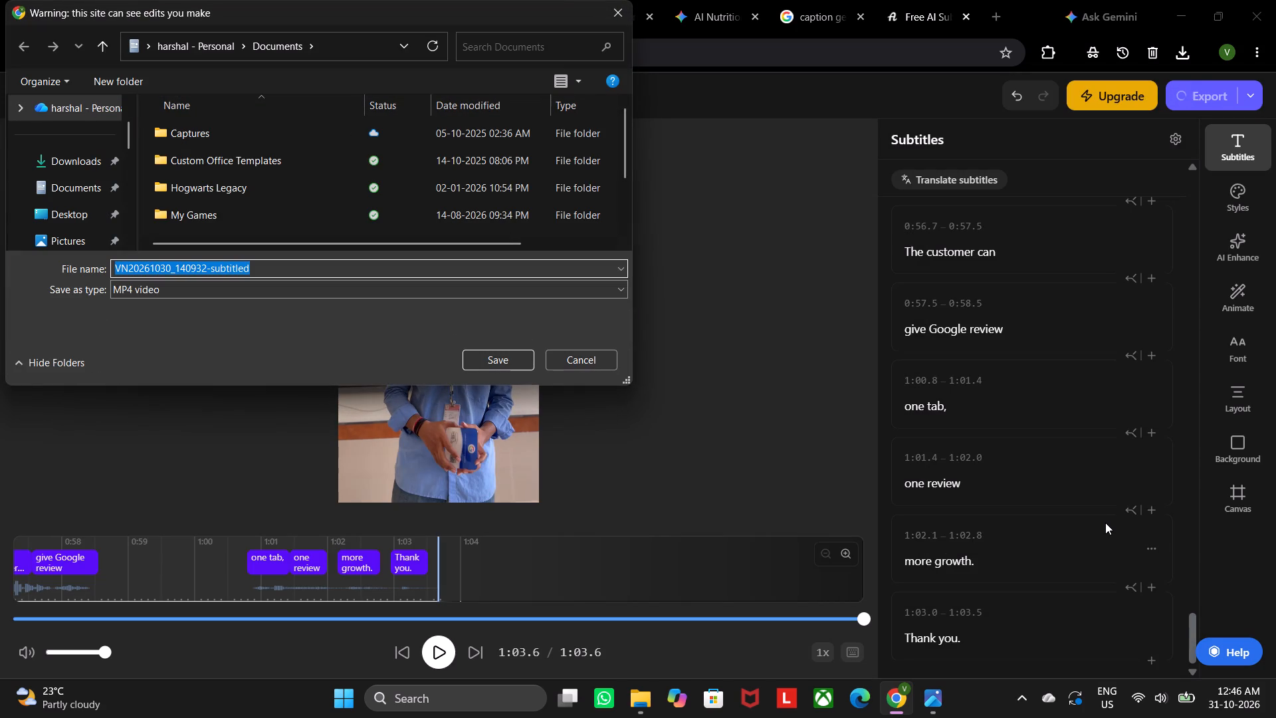
pyautogui.press('BackSpace')
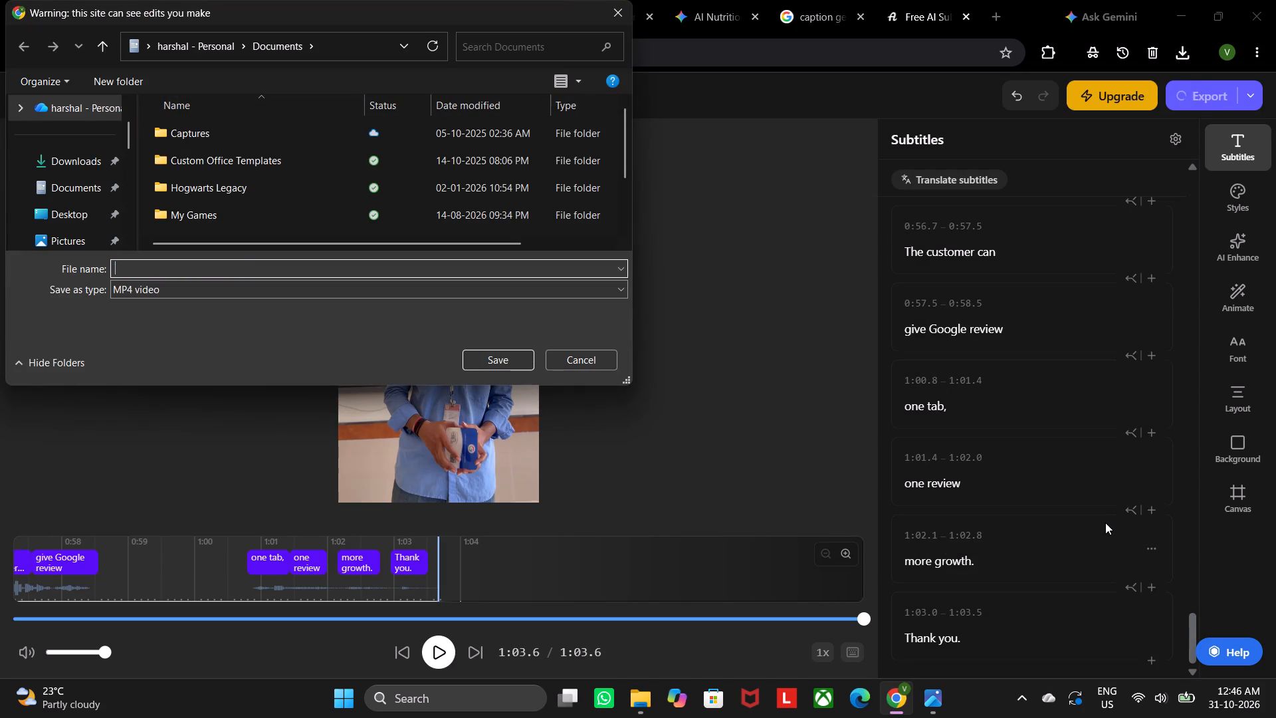
pyautogui.write('ED video')
pyautogui.press('Return')
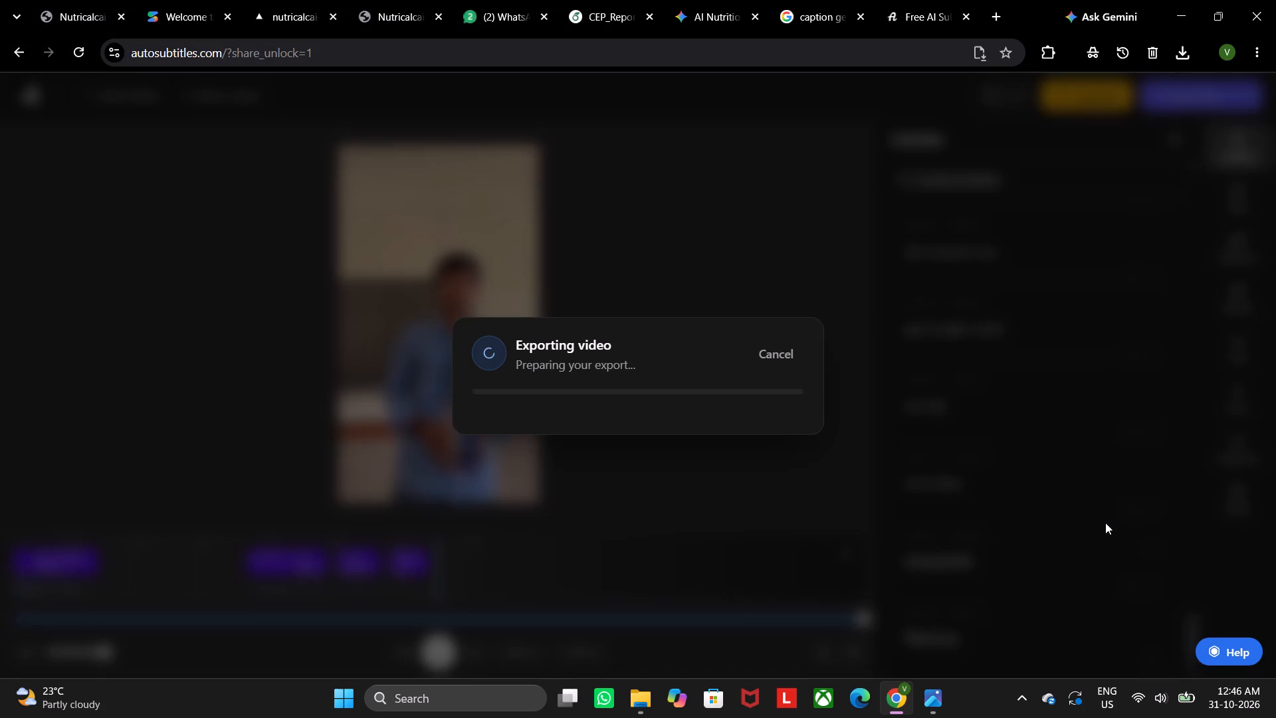
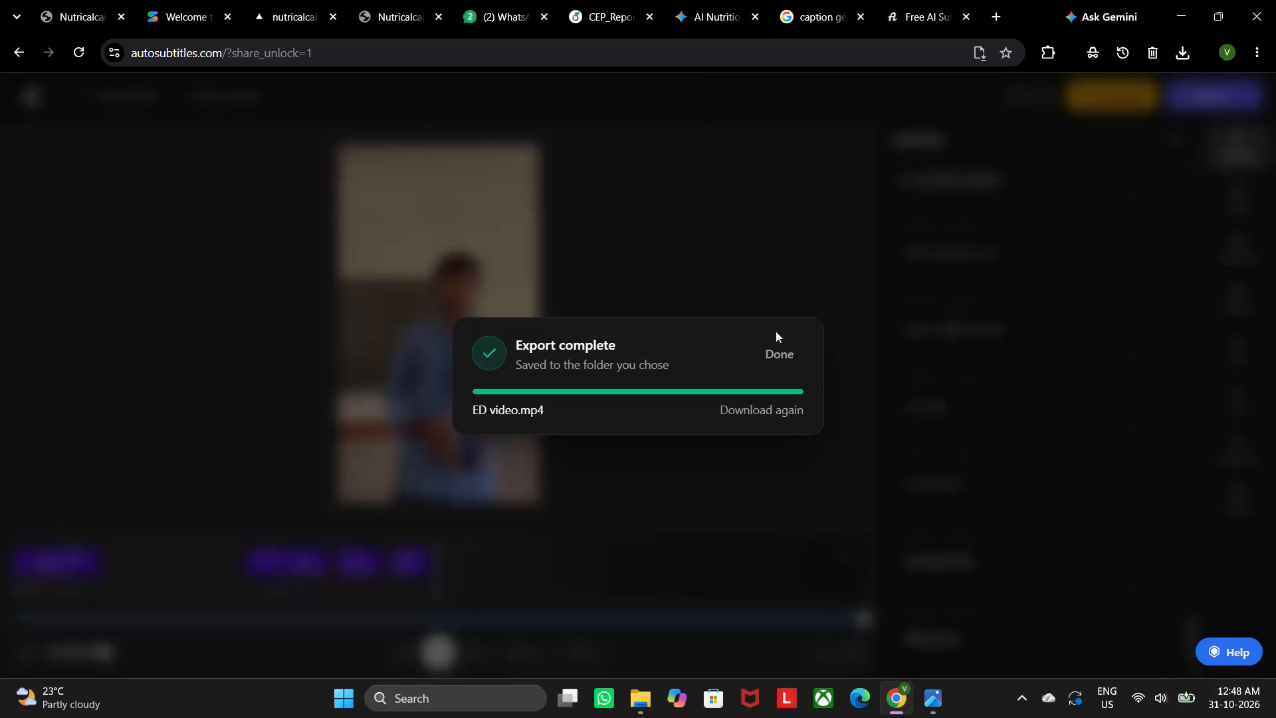
# Close the export notice, then locate the exported "ED video" among File Explorer's recent files and open it for viewing.
pyautogui.click(784, 355)
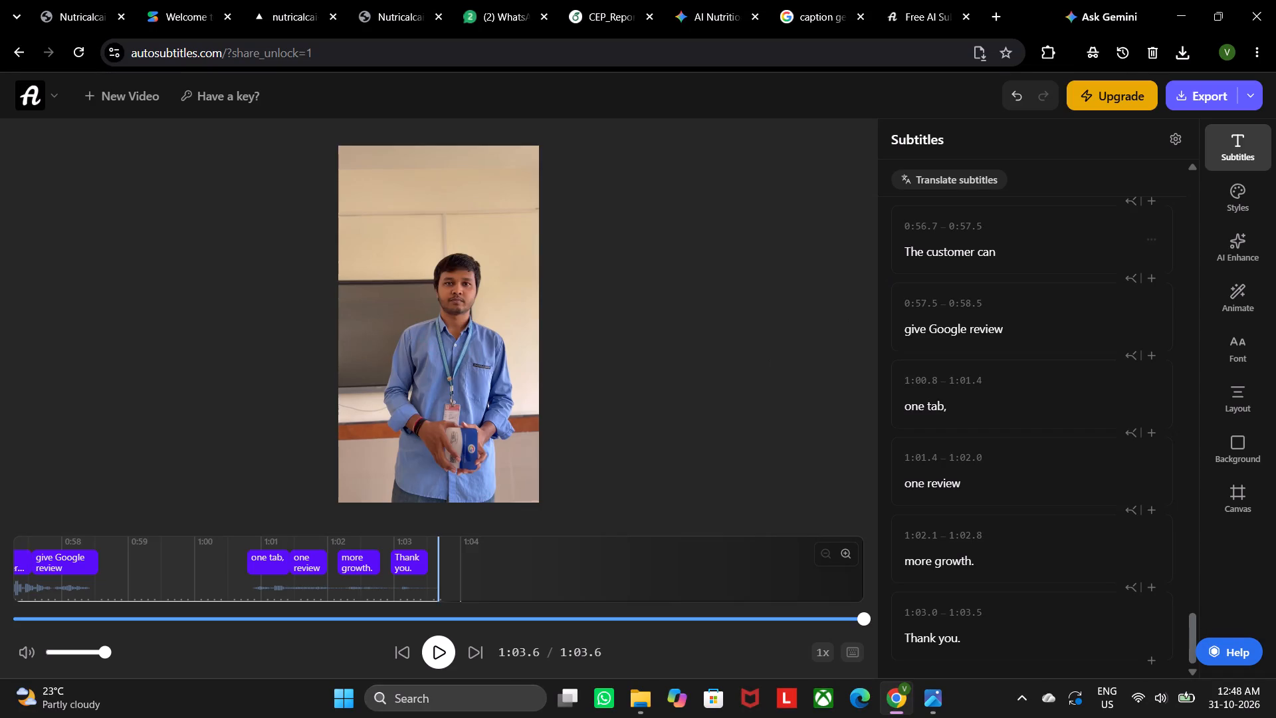
pyautogui.click(1183, 58)
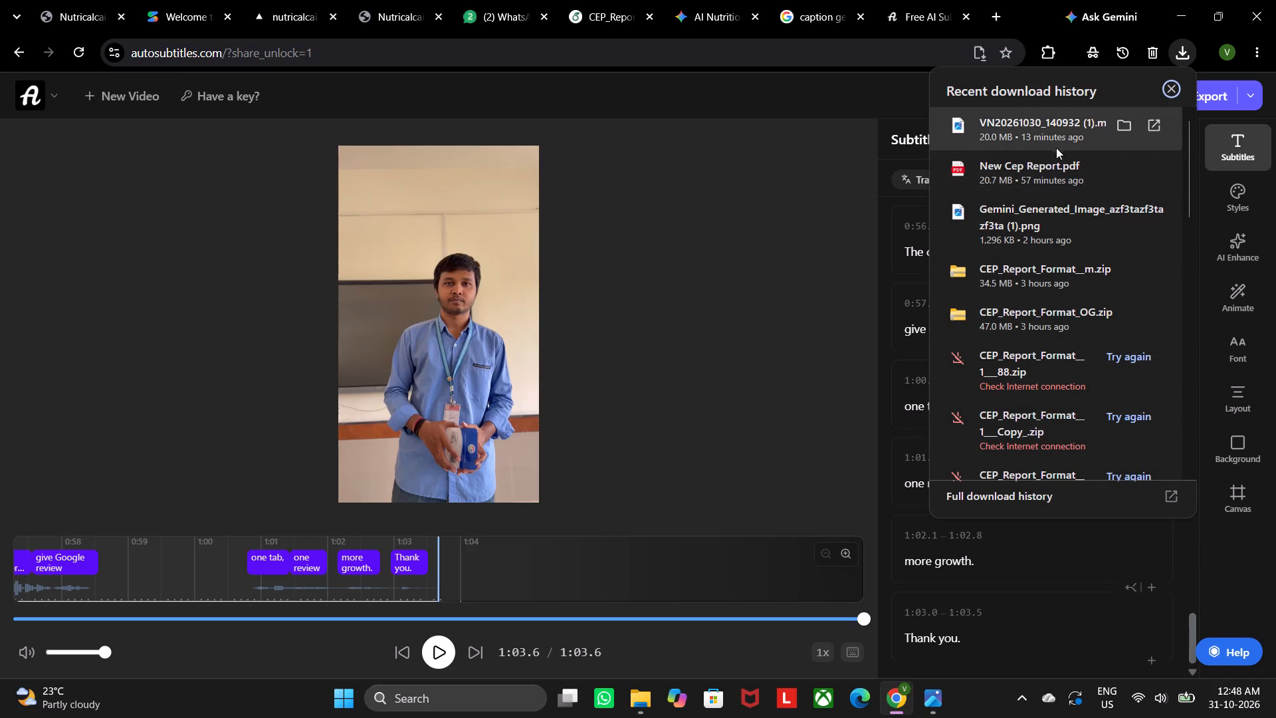
pyautogui.click(837, 239)
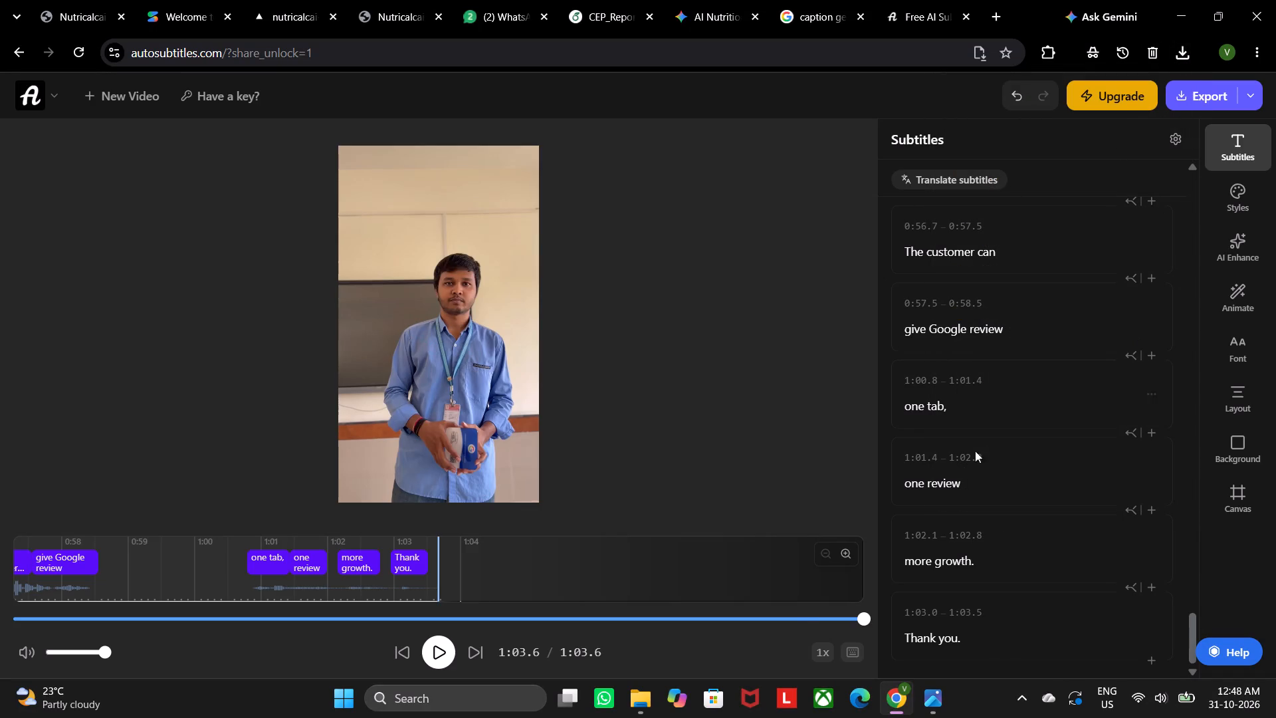
pyautogui.click(633, 702)
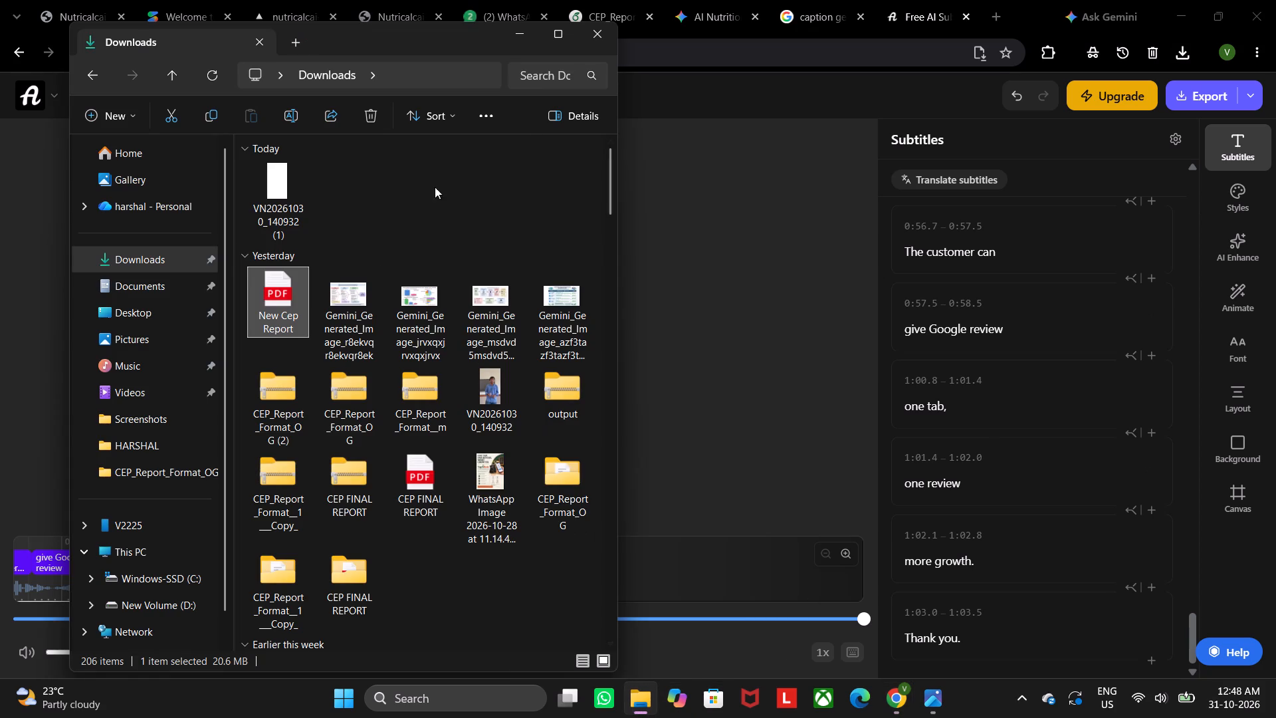
pyautogui.click(601, 27)
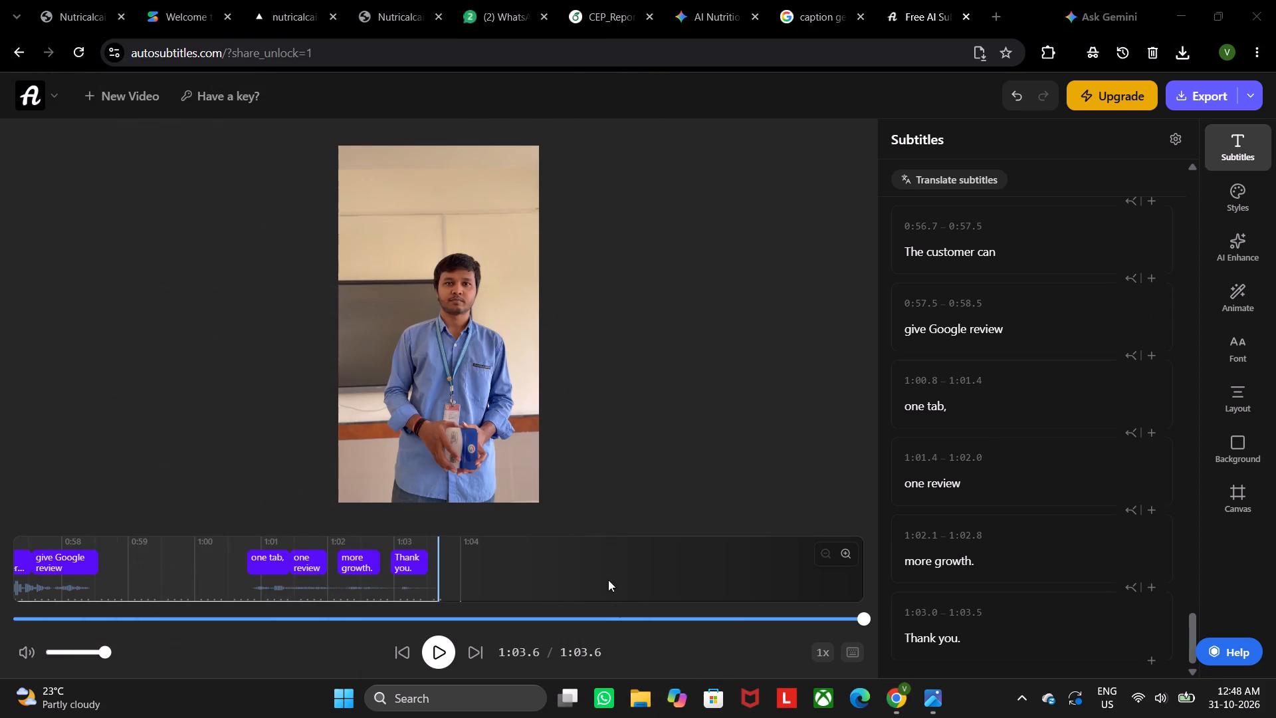
pyautogui.click(651, 696)
pyautogui.scroll(-3, 382, 475)
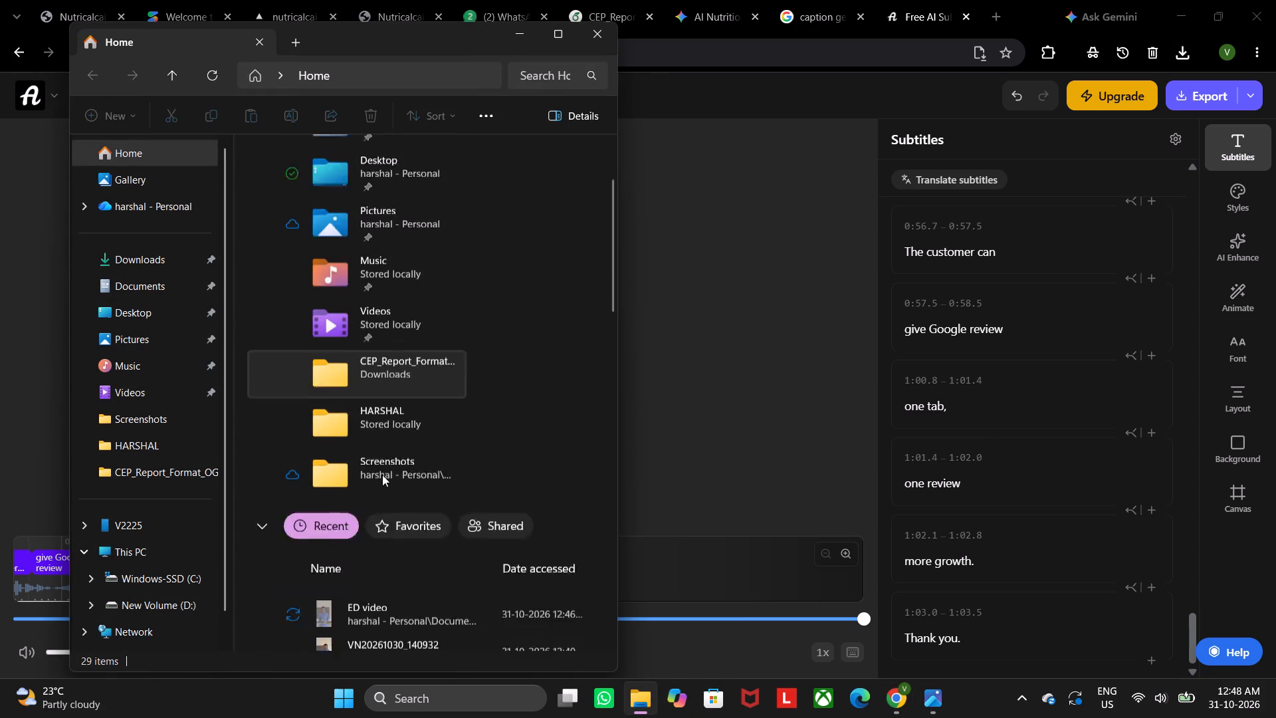
pyautogui.doubleClick(477, 493)
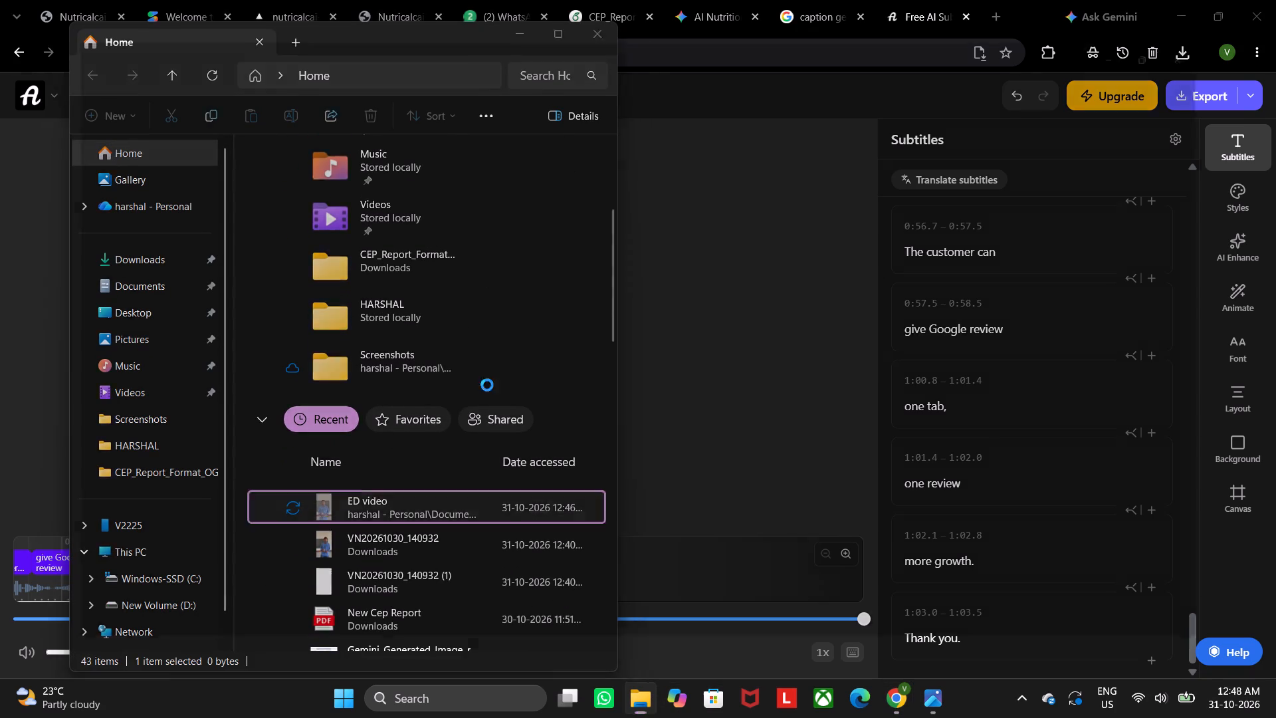